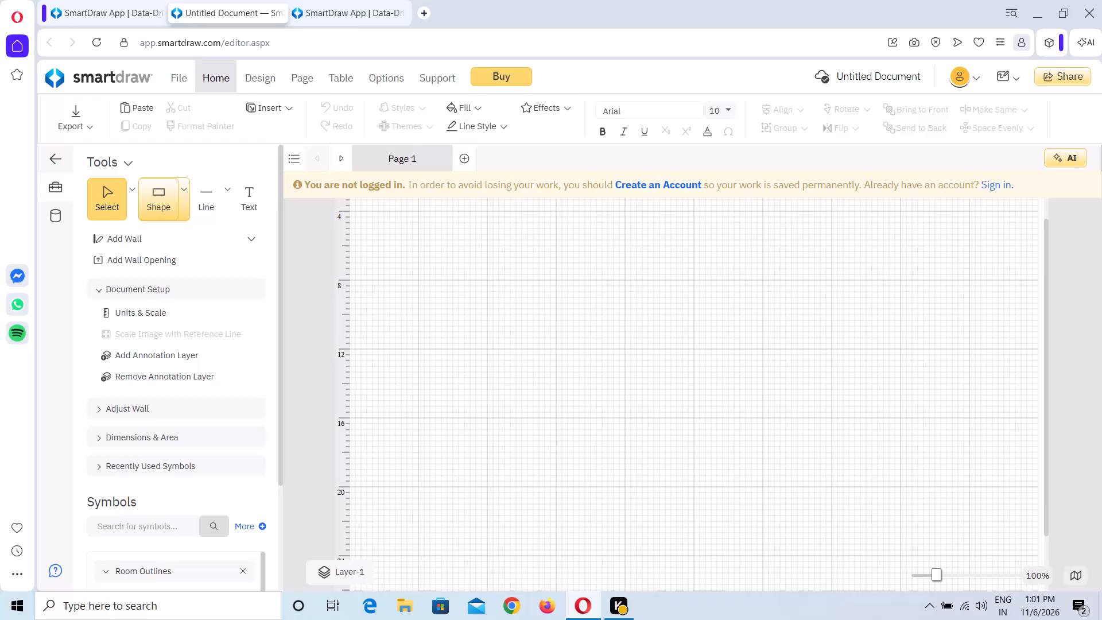
# Set the default shape fill to the darkest red standard color.
pyautogui.click(182, 200)
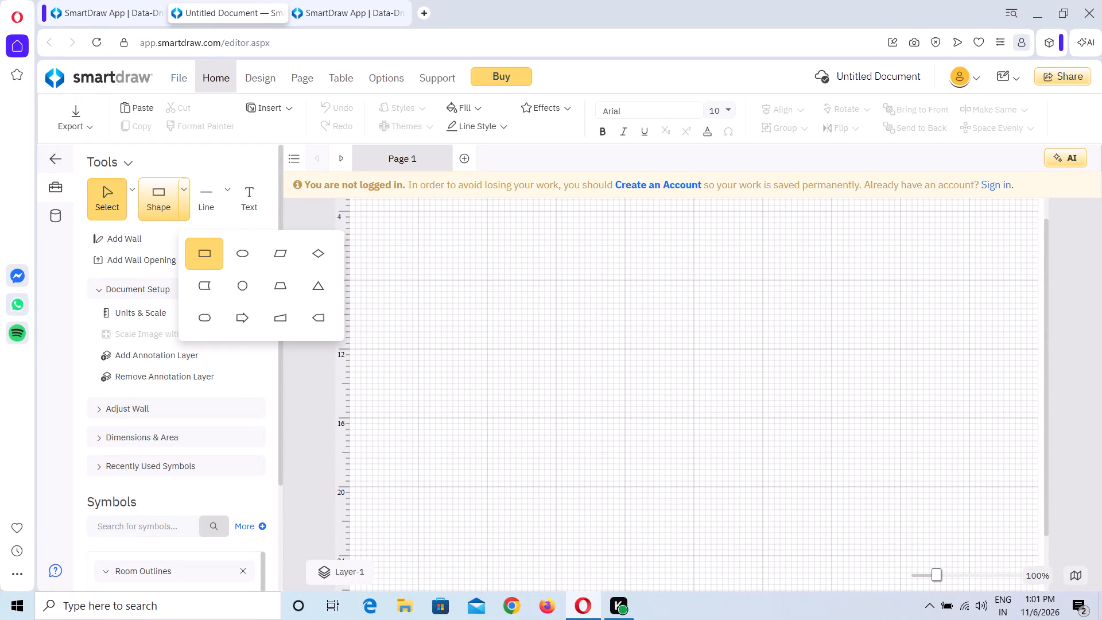
pyautogui.click(168, 200)
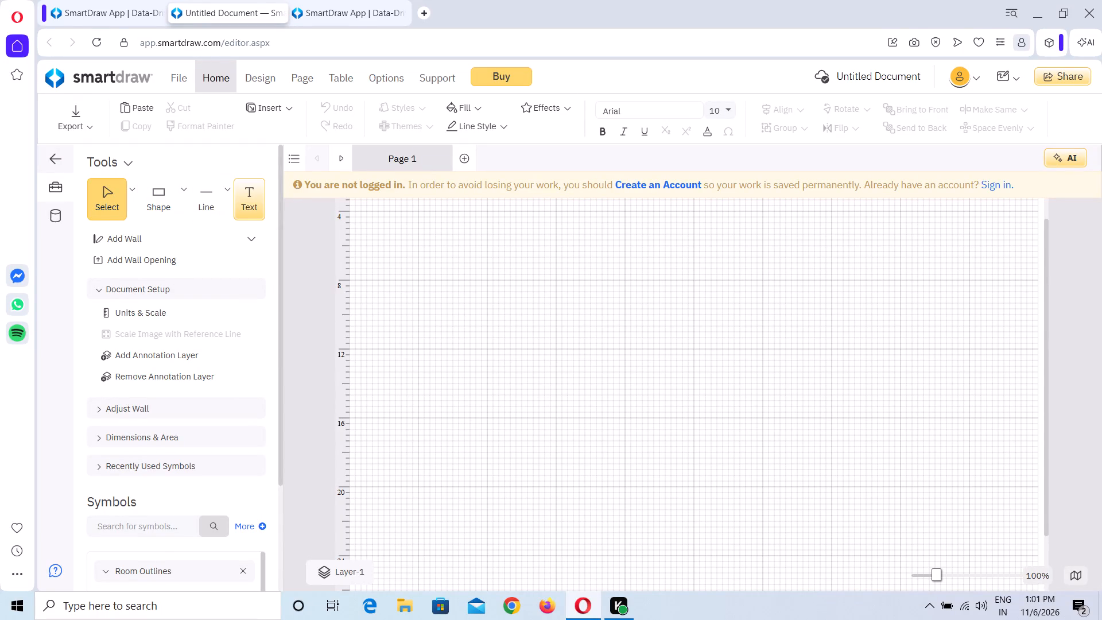
pyautogui.click(472, 107)
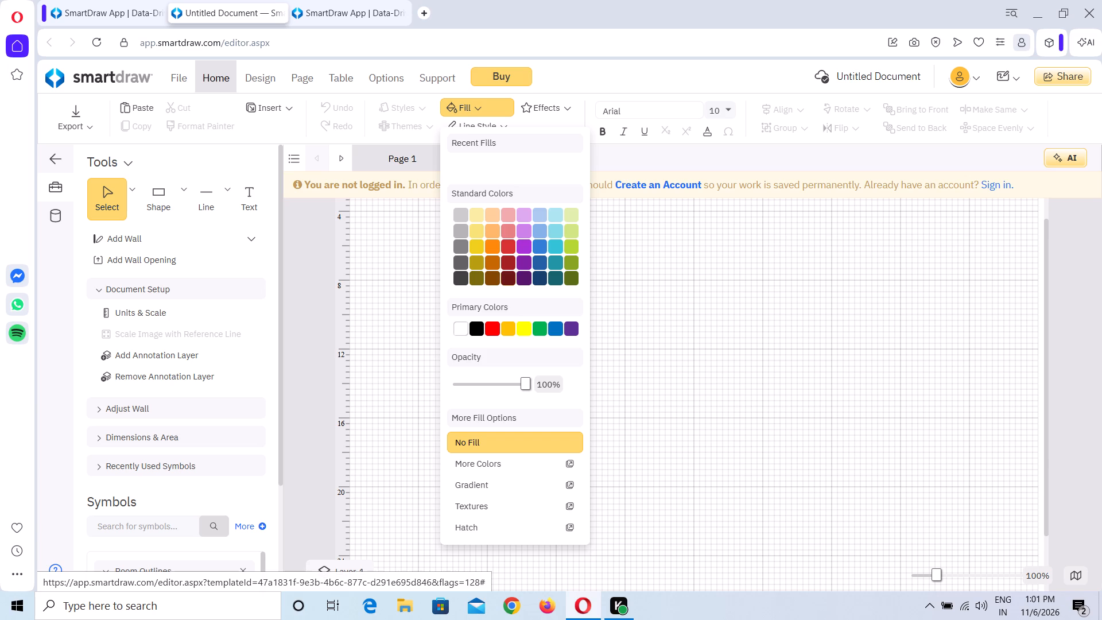
pyautogui.click(503, 280)
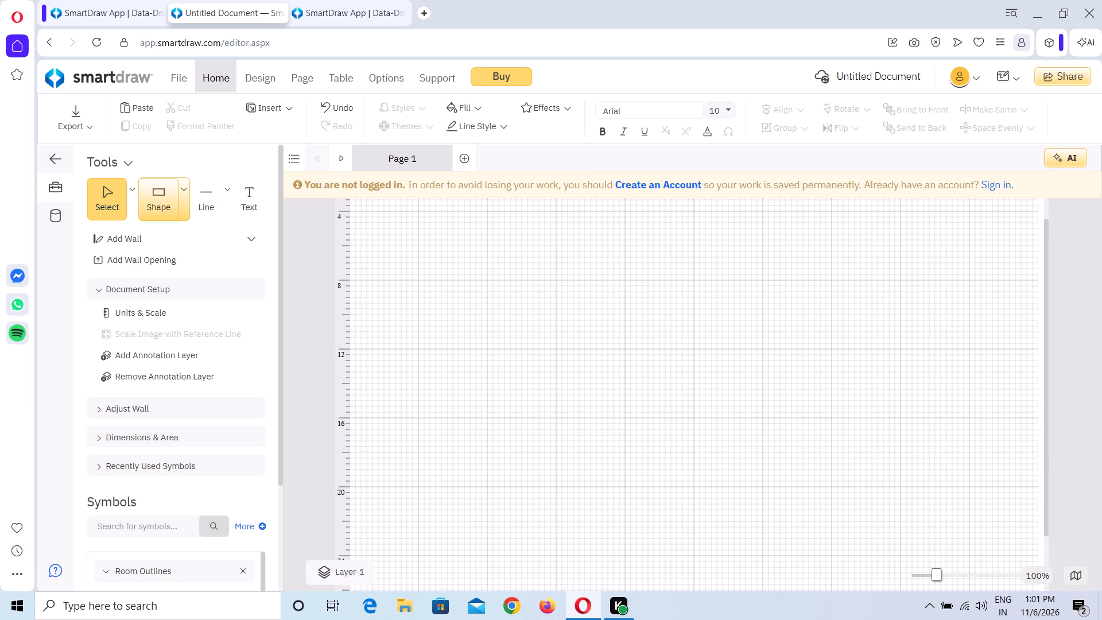
# Place a rectangle near the top-left of the page and enlarge it to about 34' wide by 17' 8" high.
pyautogui.click(157, 196)
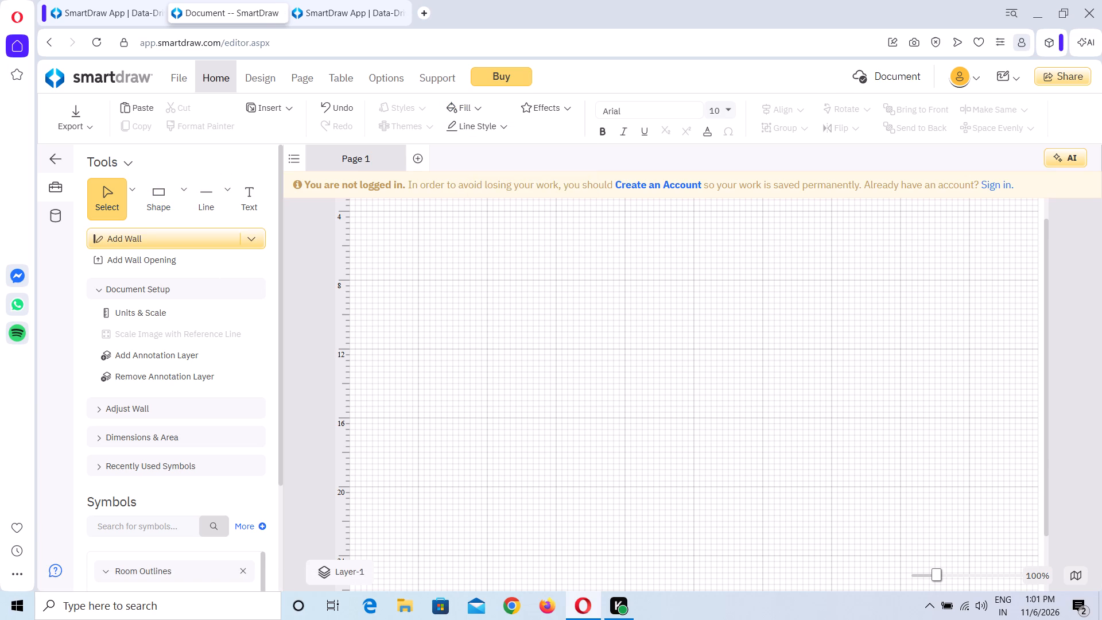
pyautogui.moveTo(159, 186); pyautogui.dragTo(219, 219)
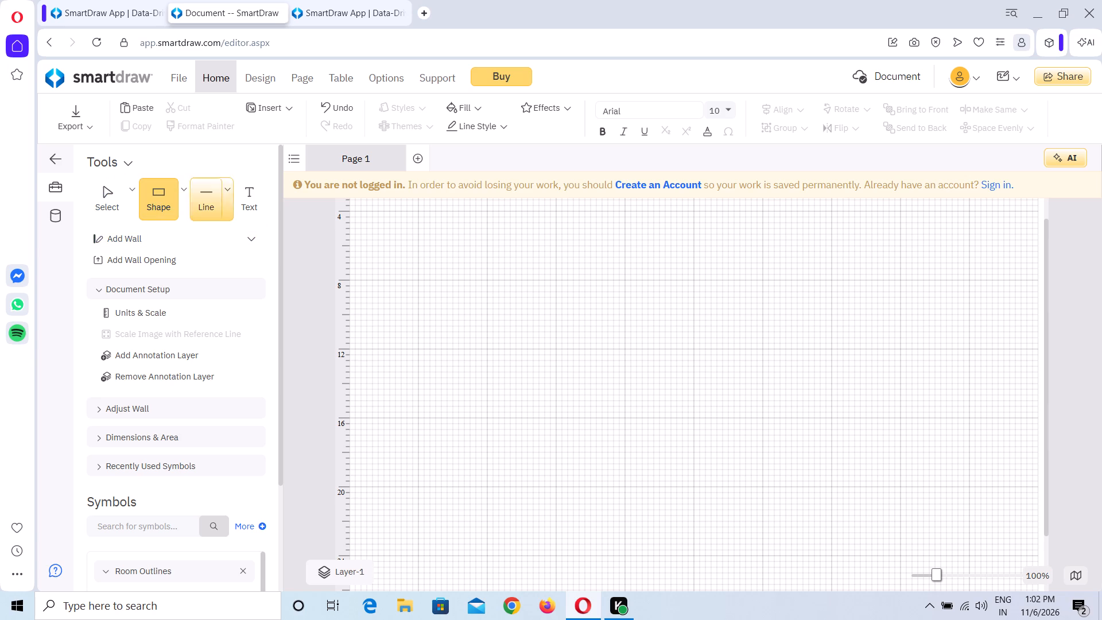
pyautogui.moveTo(219, 219); pyautogui.dragTo(438, 276)
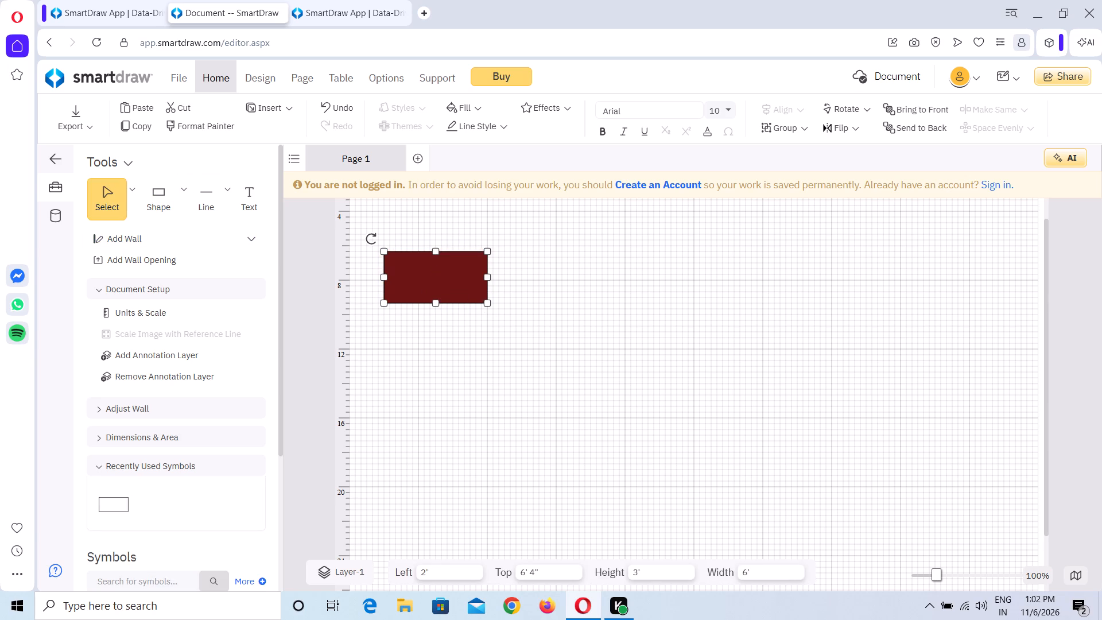
pyautogui.moveTo(490, 303); pyautogui.dragTo(895, 484)
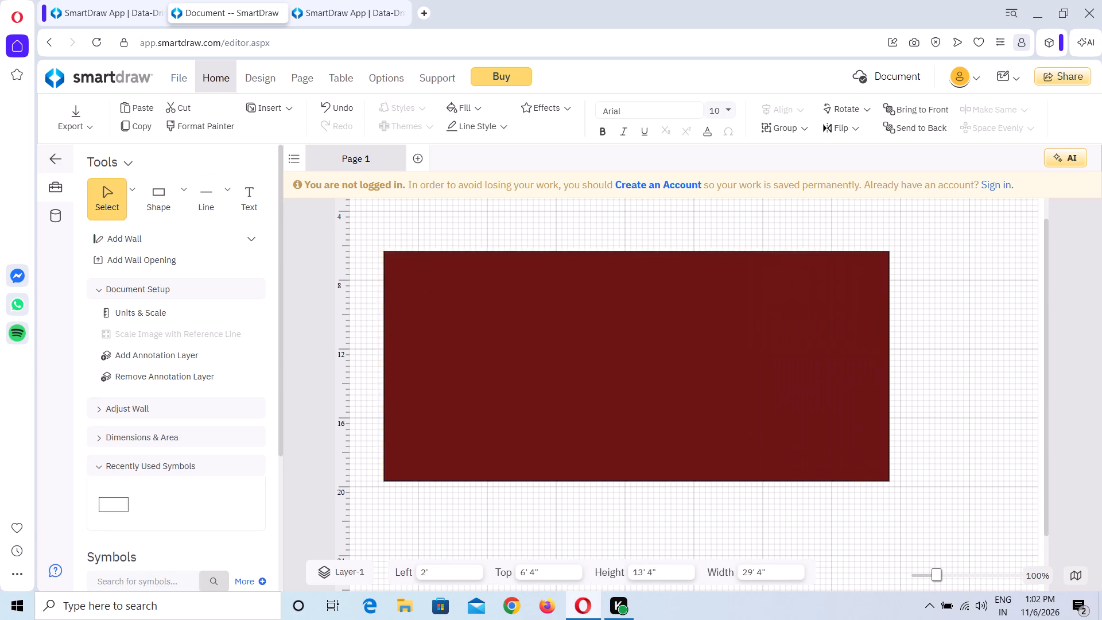
pyautogui.moveTo(895, 484); pyautogui.dragTo(948, 526)
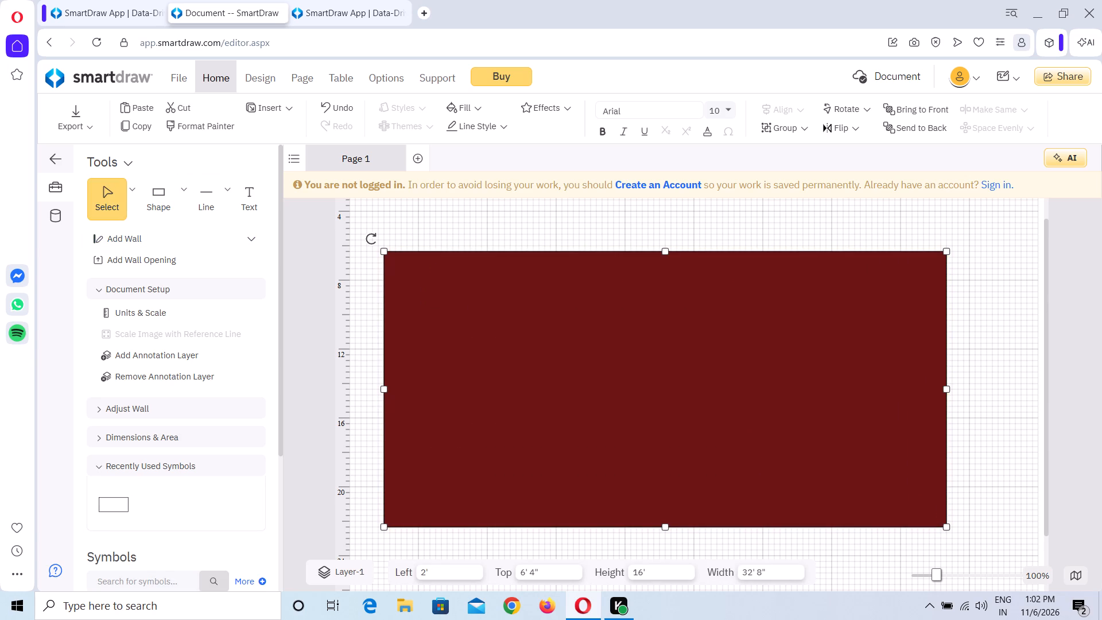
pyautogui.moveTo(947, 524); pyautogui.dragTo(970, 556)
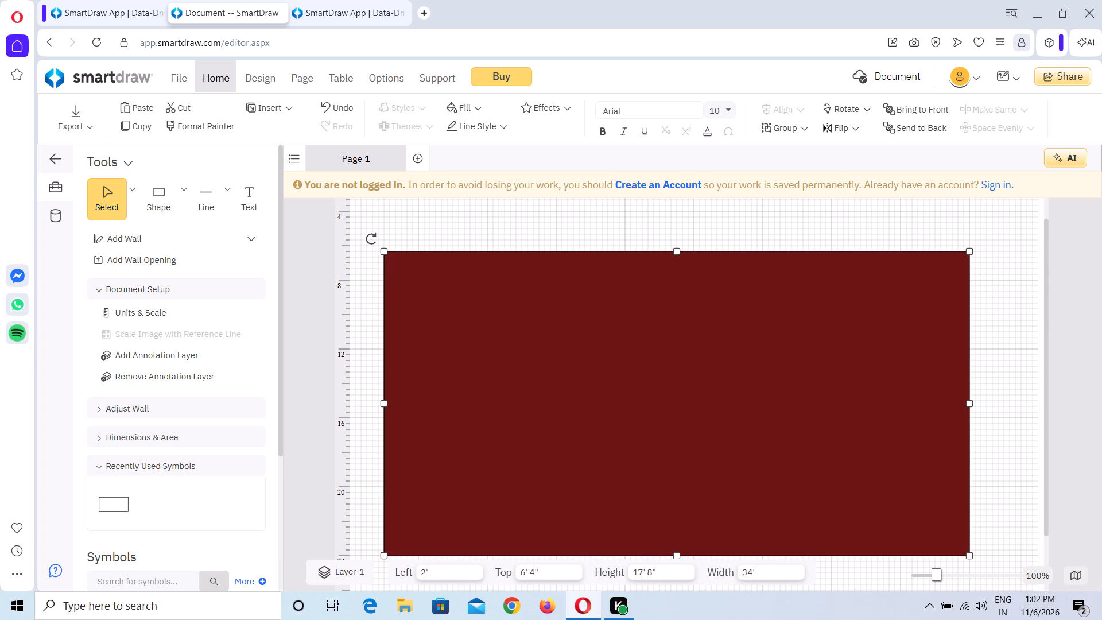
# Place an L-shaped room outline over the left part of the dark red rectangle, at about 1' 9" left and 5' 4" top.
pyautogui.scroll(-1, 164, 449)
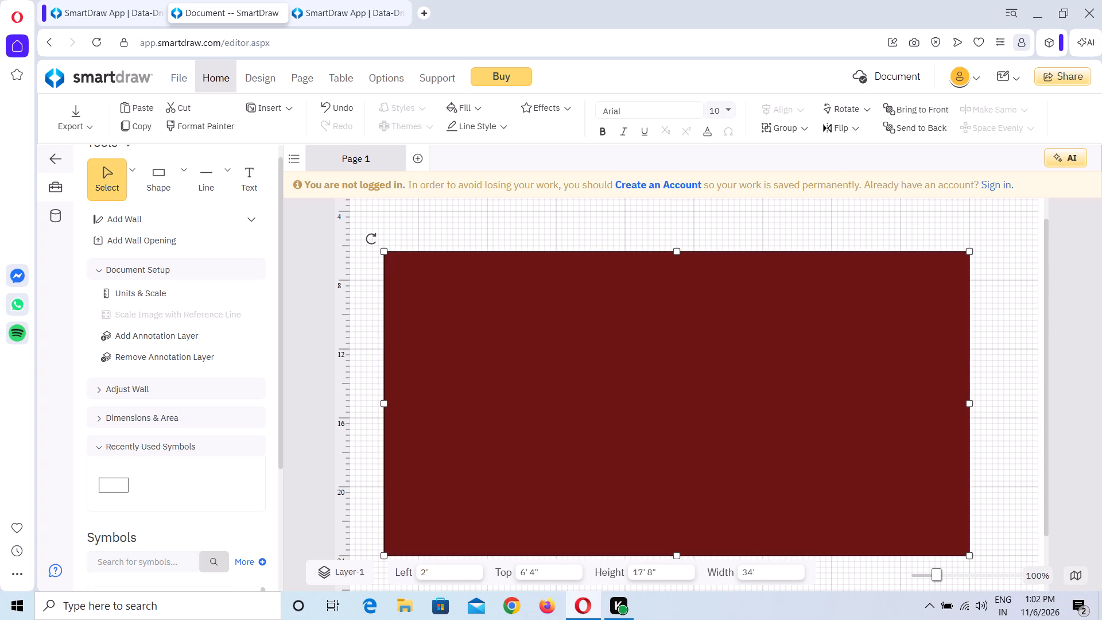
pyautogui.scroll(-3, 164, 449)
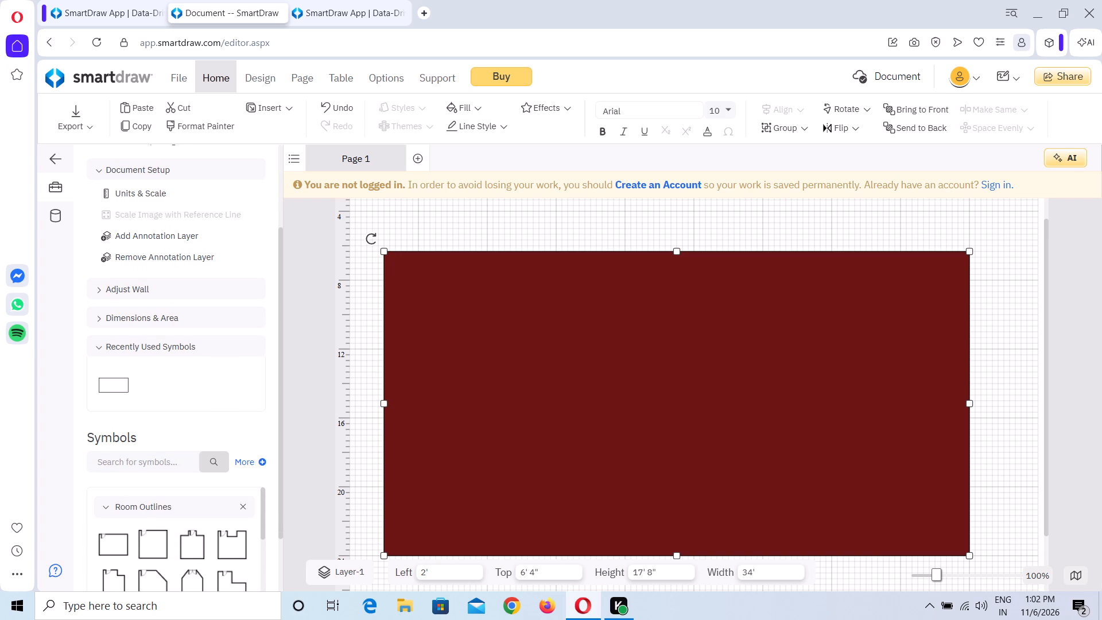
pyautogui.click(140, 312)
pyautogui.click(140, 312)
pyautogui.scroll(-2, 140, 381)
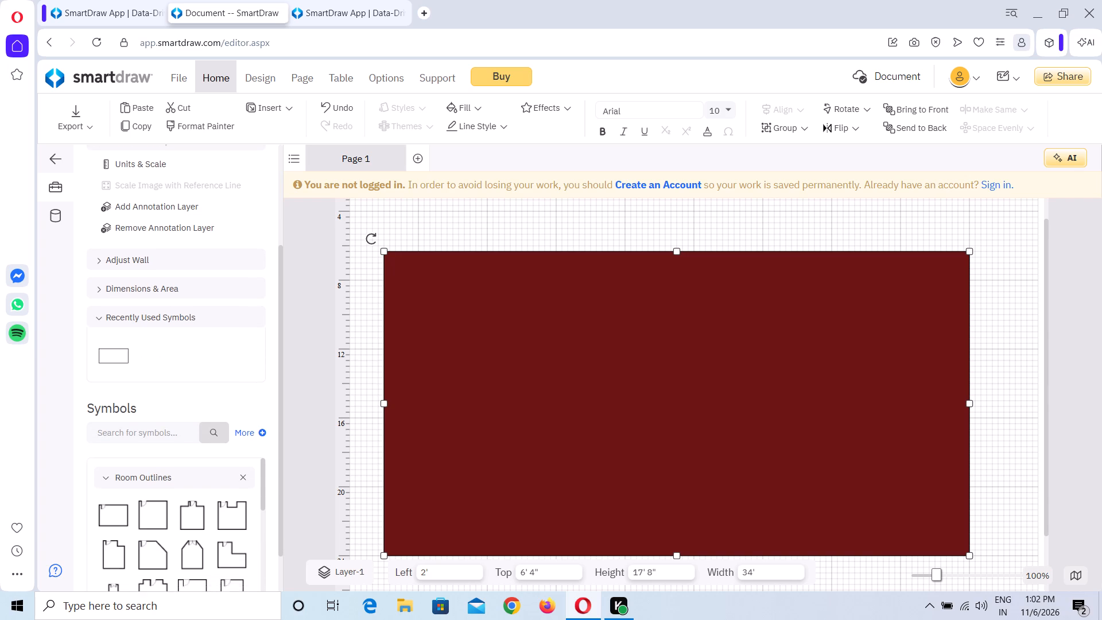
pyautogui.scroll(-4, 140, 381)
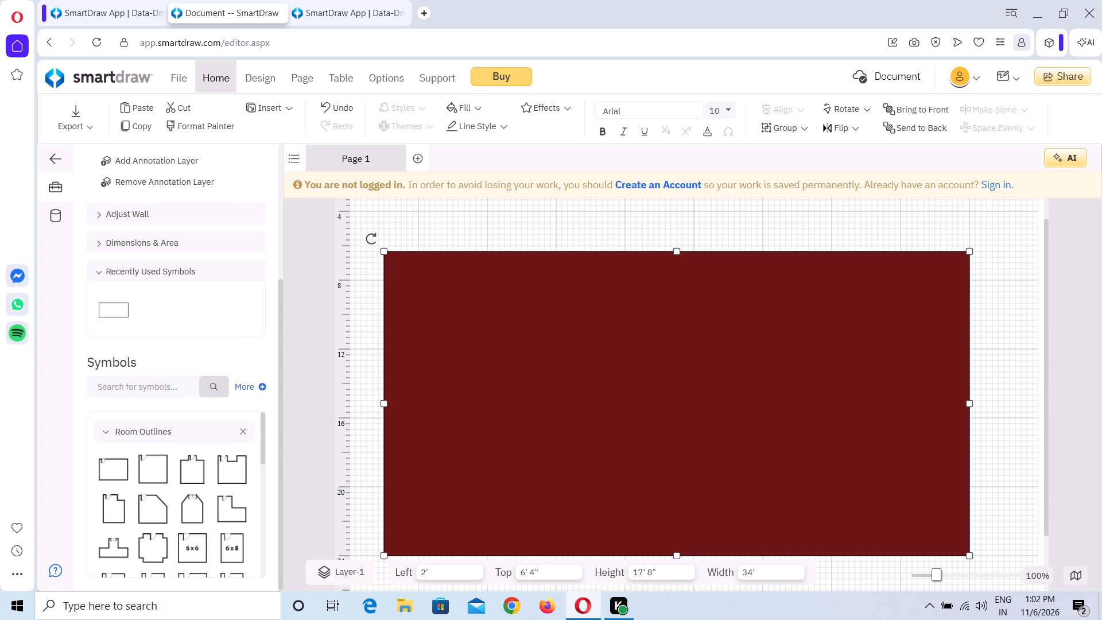
pyautogui.scroll(-2, 168, 453)
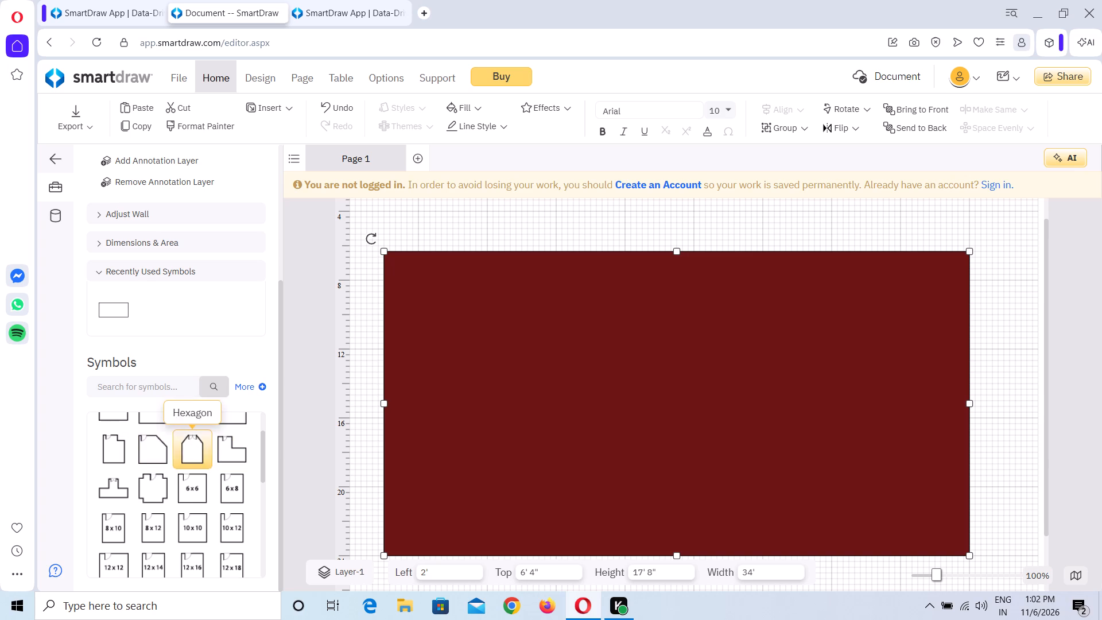
pyautogui.moveTo(218, 454); pyautogui.dragTo(403, 487)
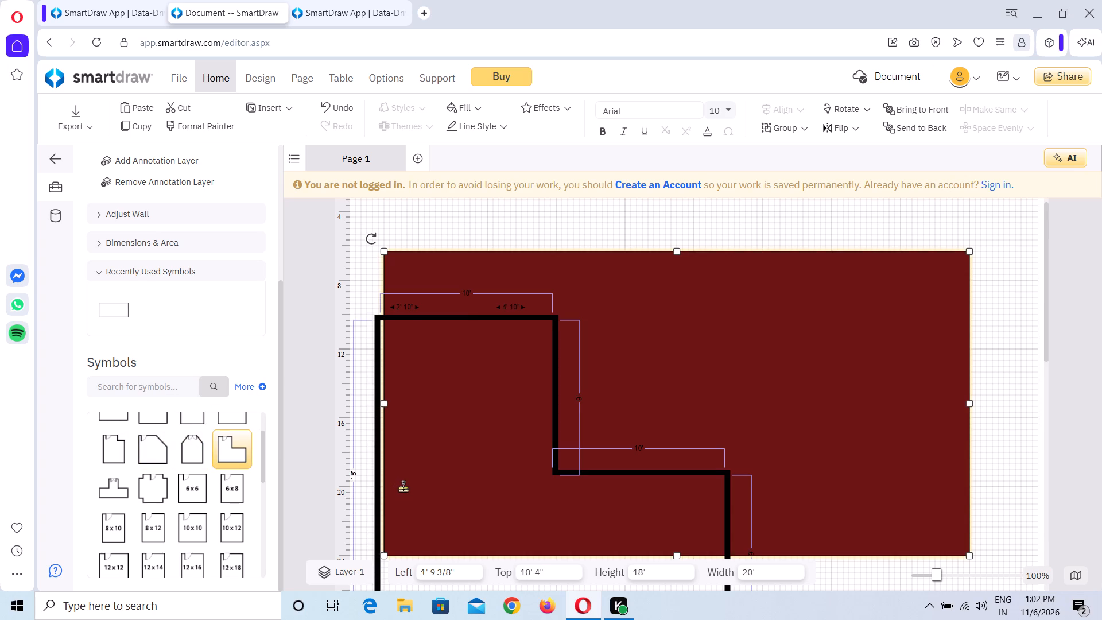
pyautogui.moveTo(403, 487); pyautogui.dragTo(413, 405)
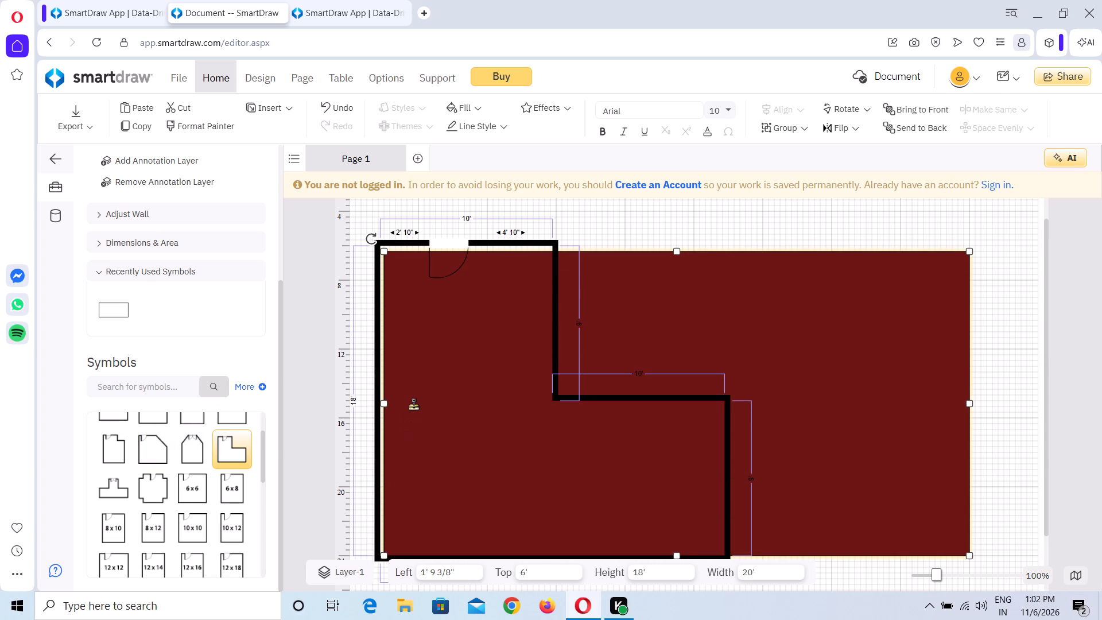
pyautogui.moveTo(413, 405); pyautogui.dragTo(436, 399)
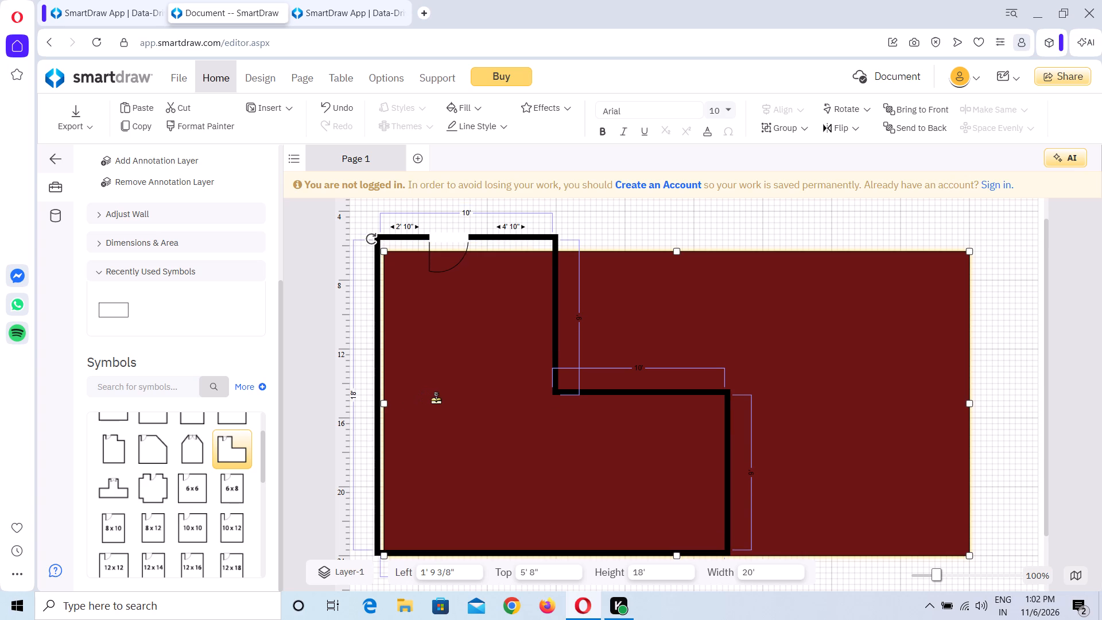
pyautogui.moveTo(436, 399); pyautogui.dragTo(459, 396)
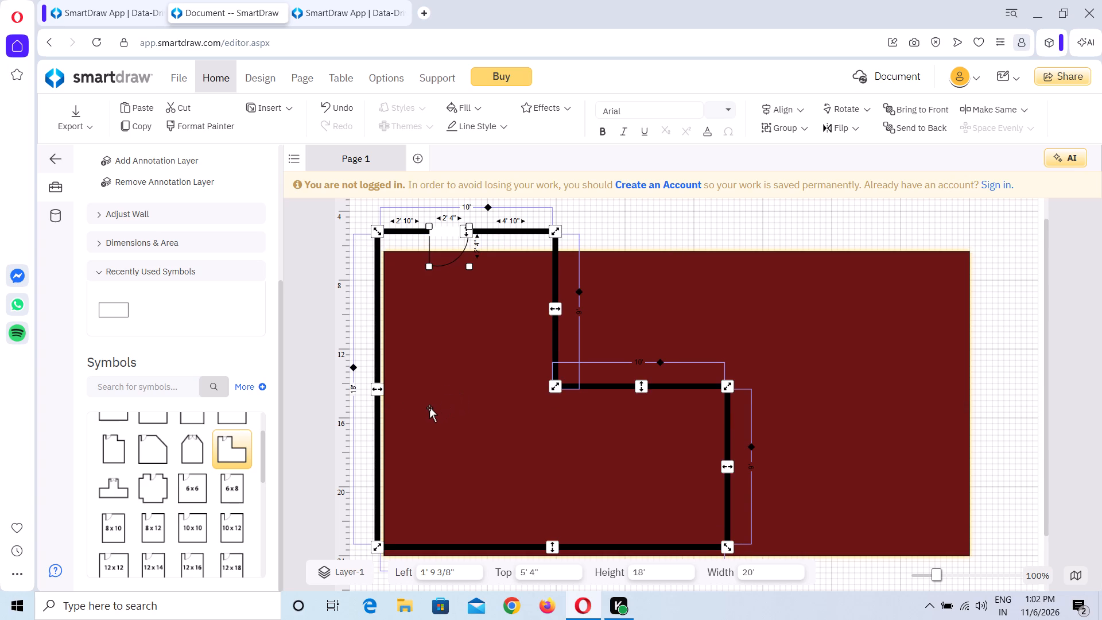
# Shift the dark red rectangle slightly left to a left position of 1' 8".
pyautogui.click(428, 409)
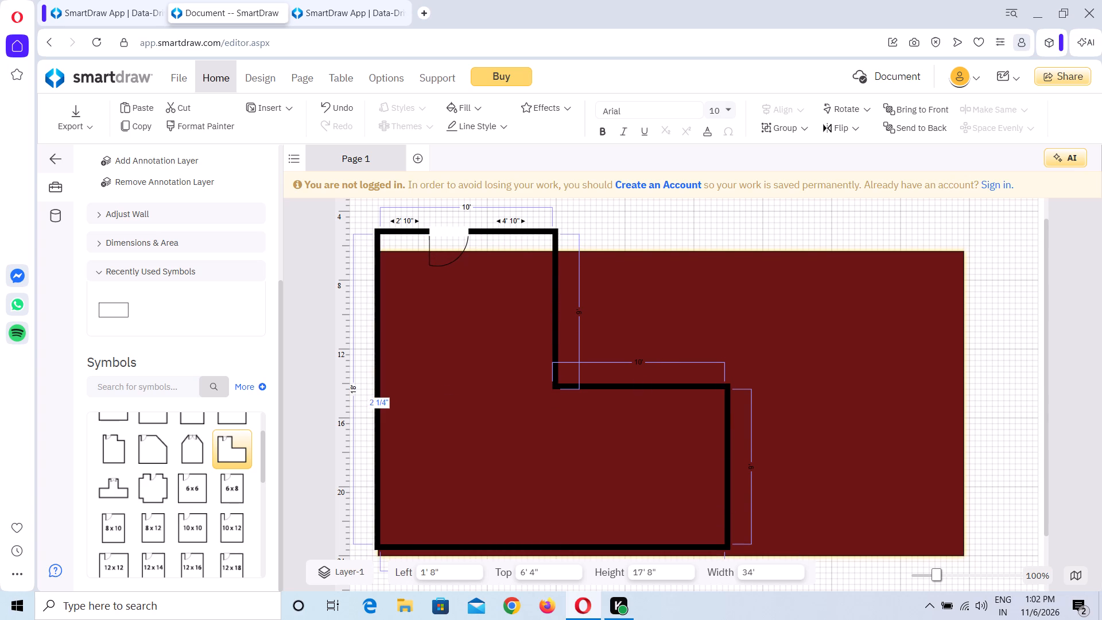
pyautogui.click(555, 373)
pyautogui.click(491, 400)
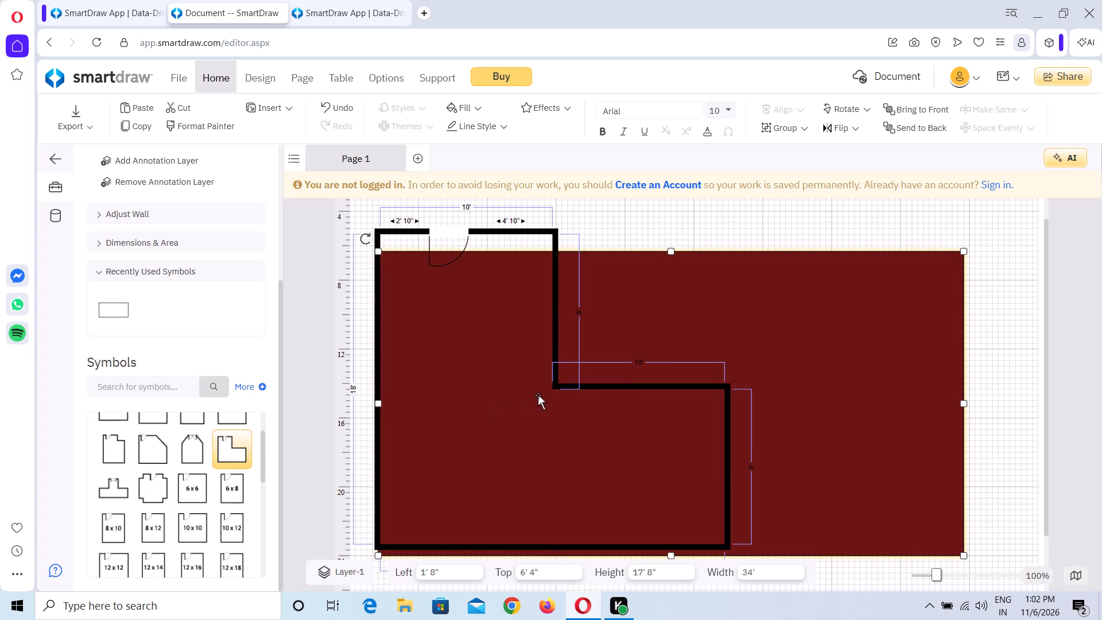
# Fit the L-shaped room inside the rectangle's left side at 2' 4" left and 7' top, moving its top and bottom walls for a height of about 16' 5".
pyautogui.moveTo(557, 387); pyautogui.dragTo(569, 388)
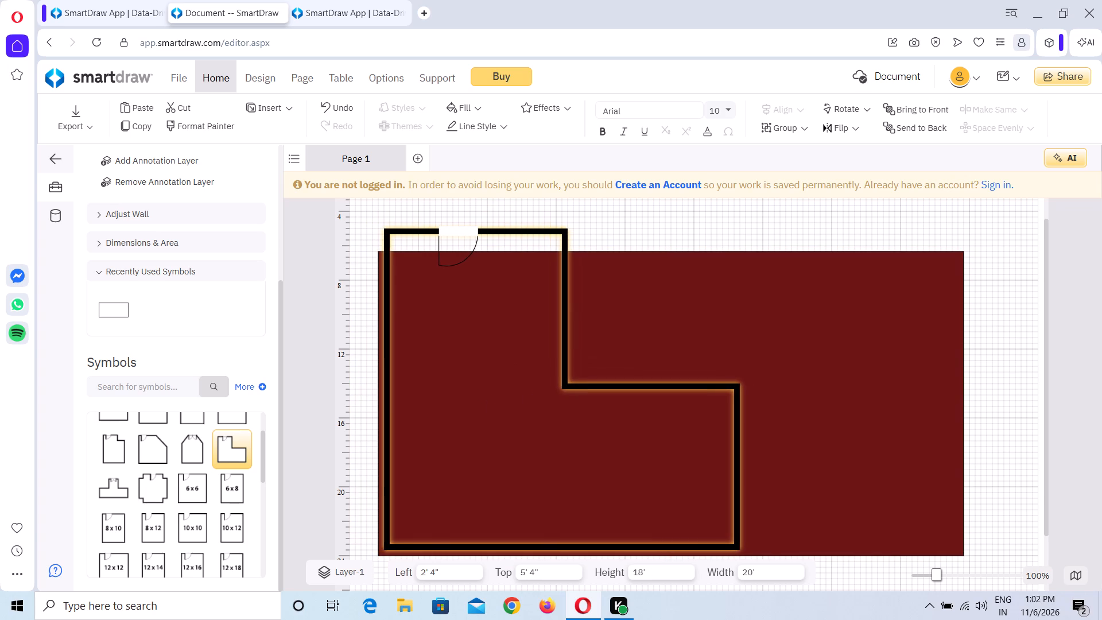
pyautogui.moveTo(569, 388); pyautogui.dragTo(556, 394)
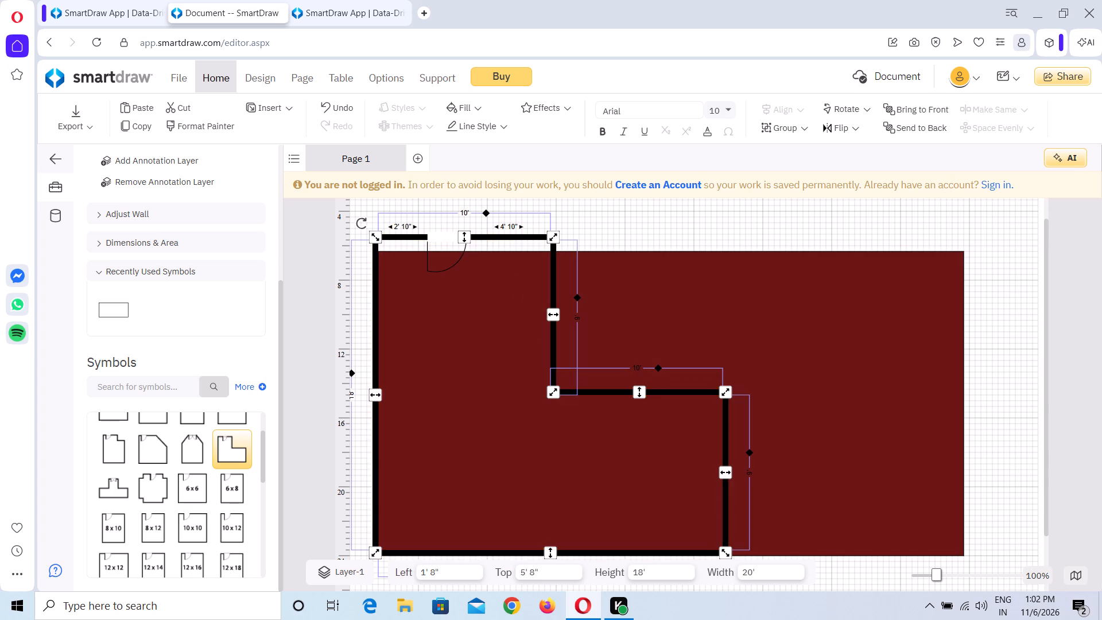
pyautogui.moveTo(465, 235); pyautogui.dragTo(467, 257)
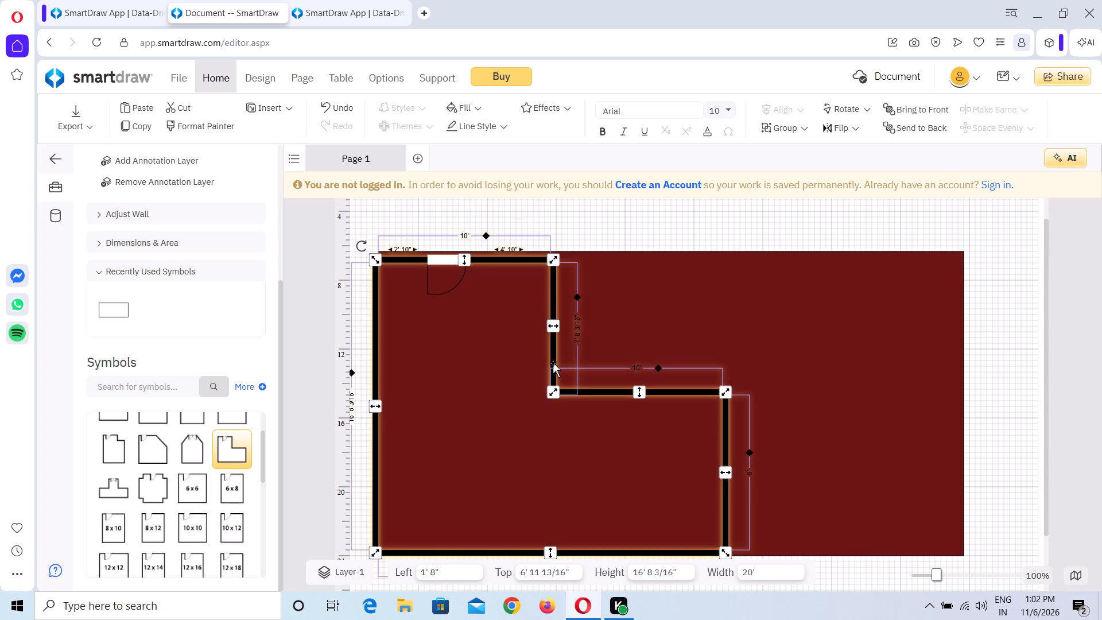
pyautogui.moveTo(553, 363); pyautogui.dragTo(564, 363)
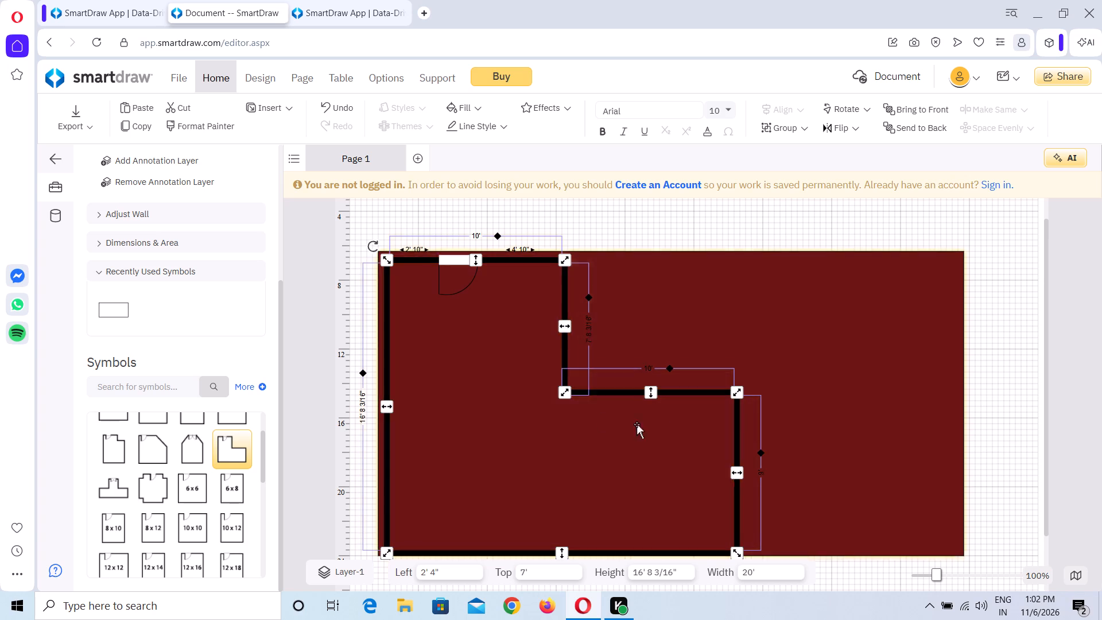
pyautogui.scroll(-1, 824, 445)
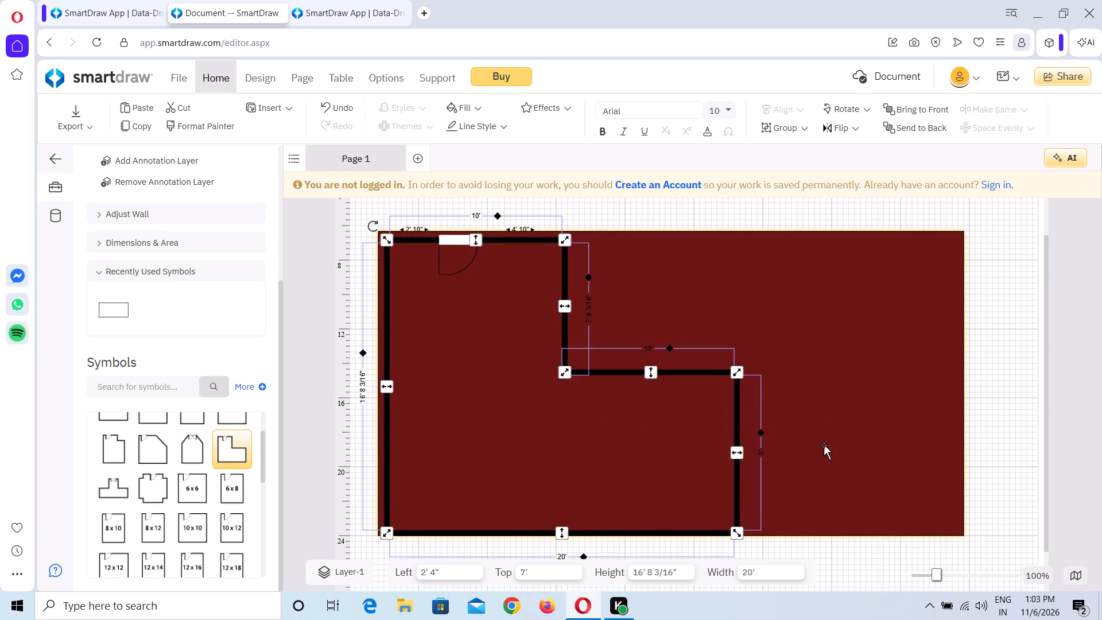
pyautogui.scroll(1, 824, 445)
pyautogui.scroll(-1, 836, 483)
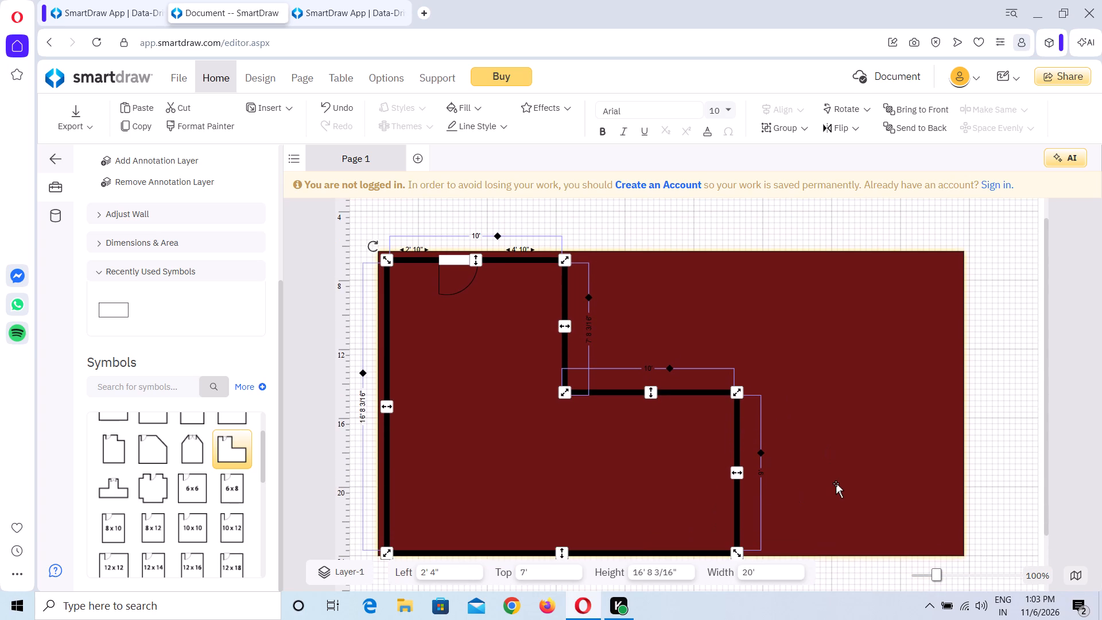
pyautogui.scroll(-2, 836, 483)
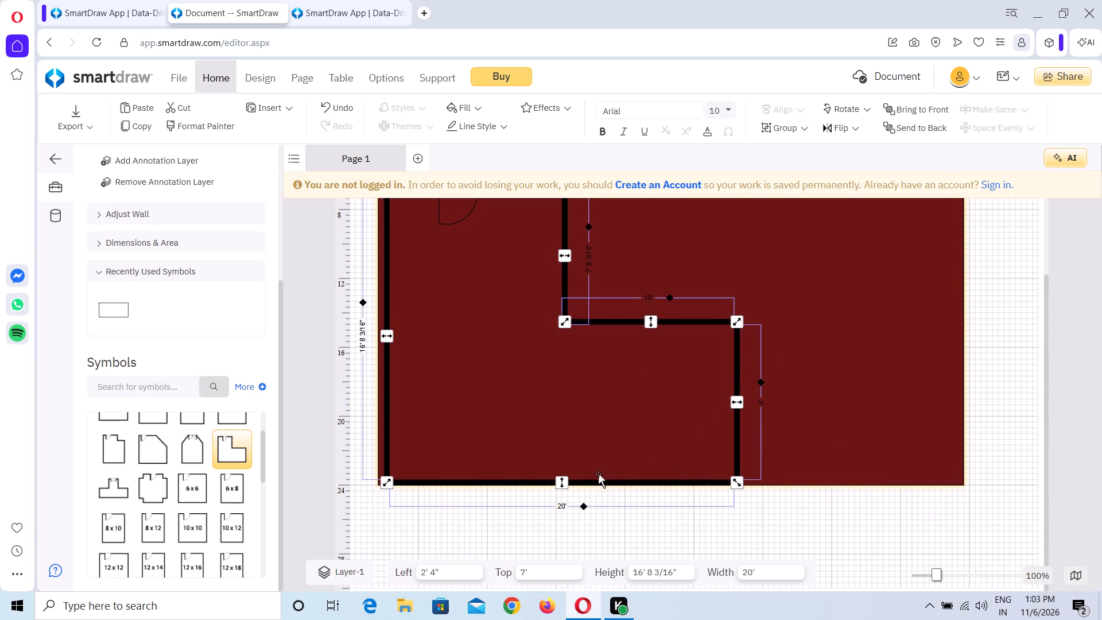
pyautogui.click(560, 482)
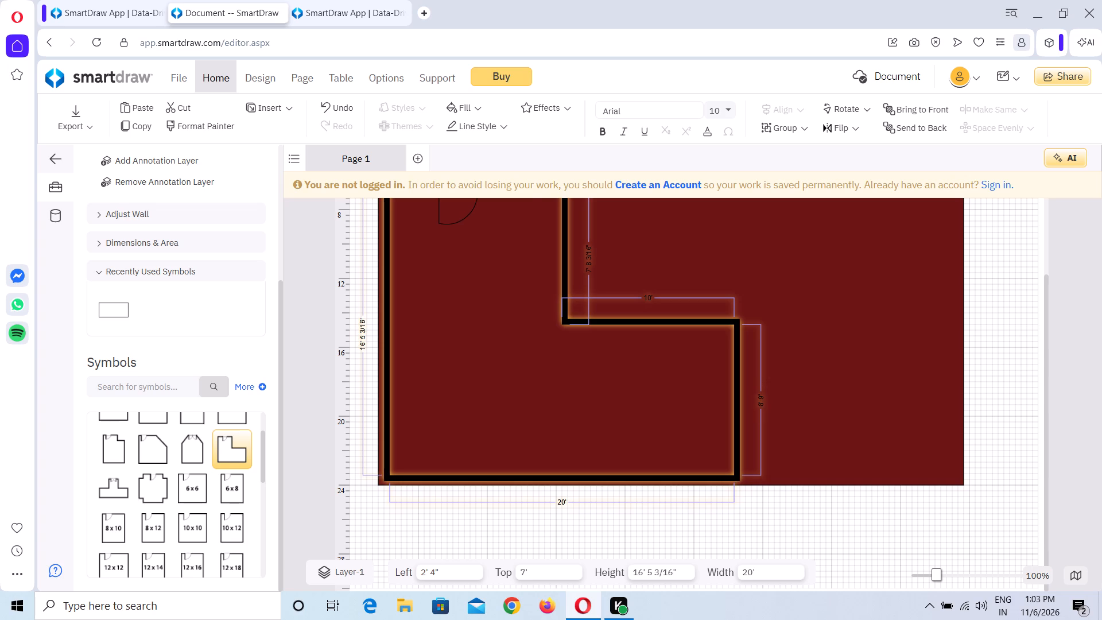
# Place a 6 x 8 room in the lower-left corner of the L-shaped room, at 2' 4" left and about 15' 5" top.
pyautogui.scroll(2, 813, 447)
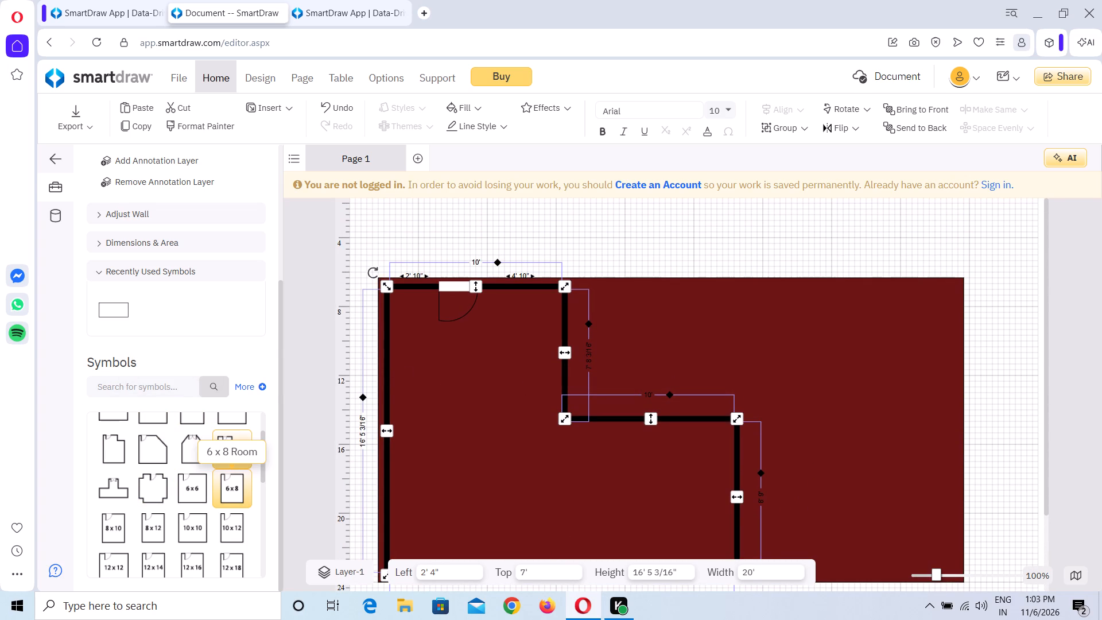
pyautogui.moveTo(235, 493); pyautogui.dragTo(414, 516)
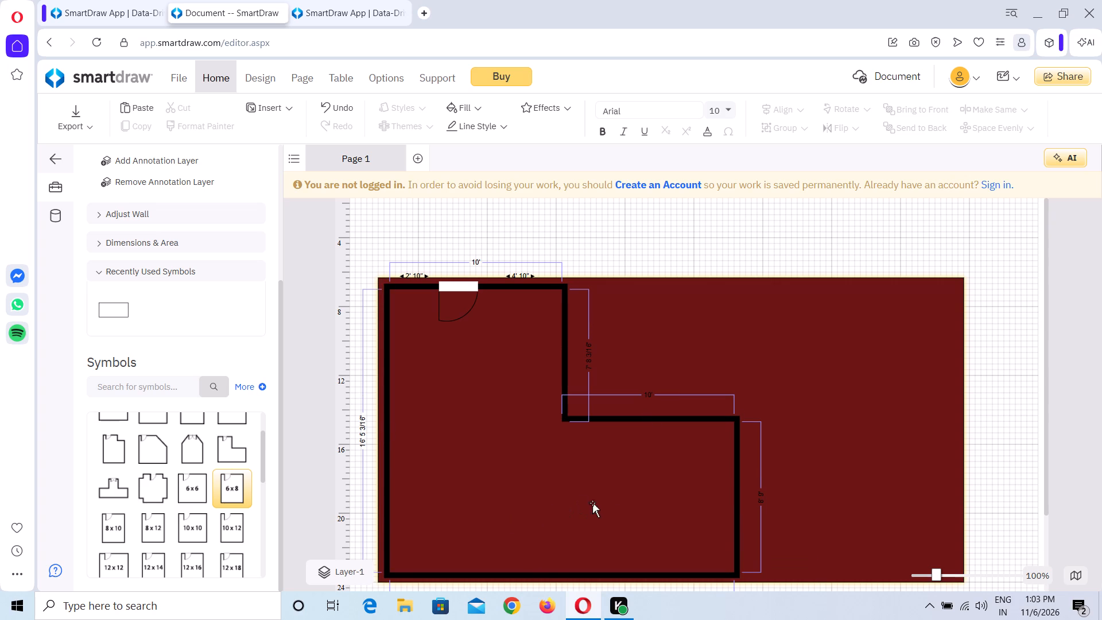
pyautogui.scroll(-2, 666, 500)
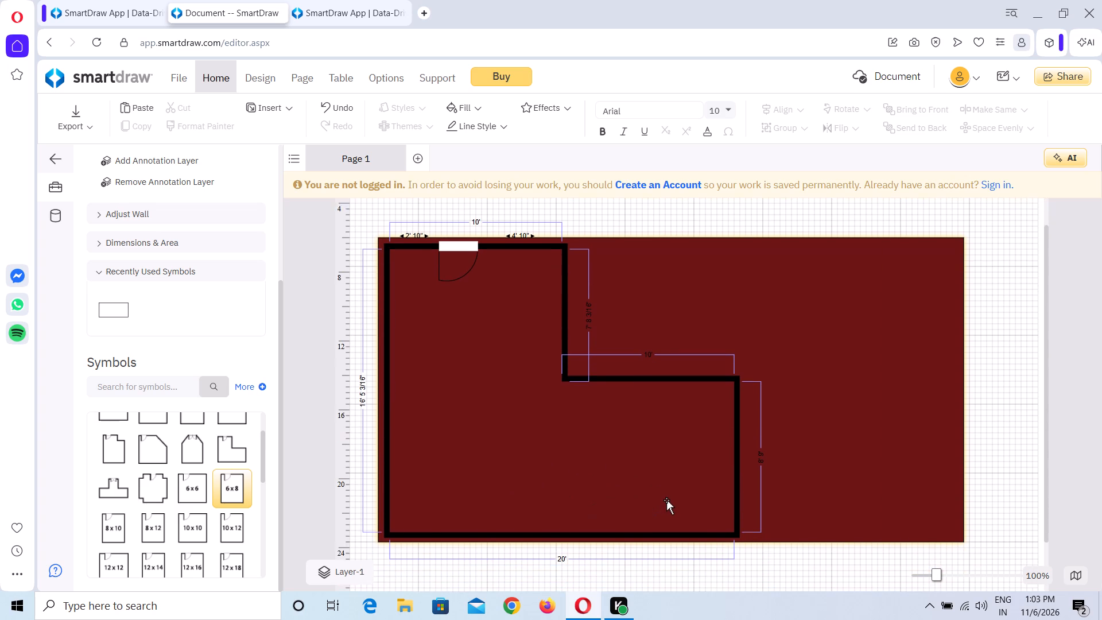
pyautogui.moveTo(230, 491); pyautogui.dragTo(456, 448)
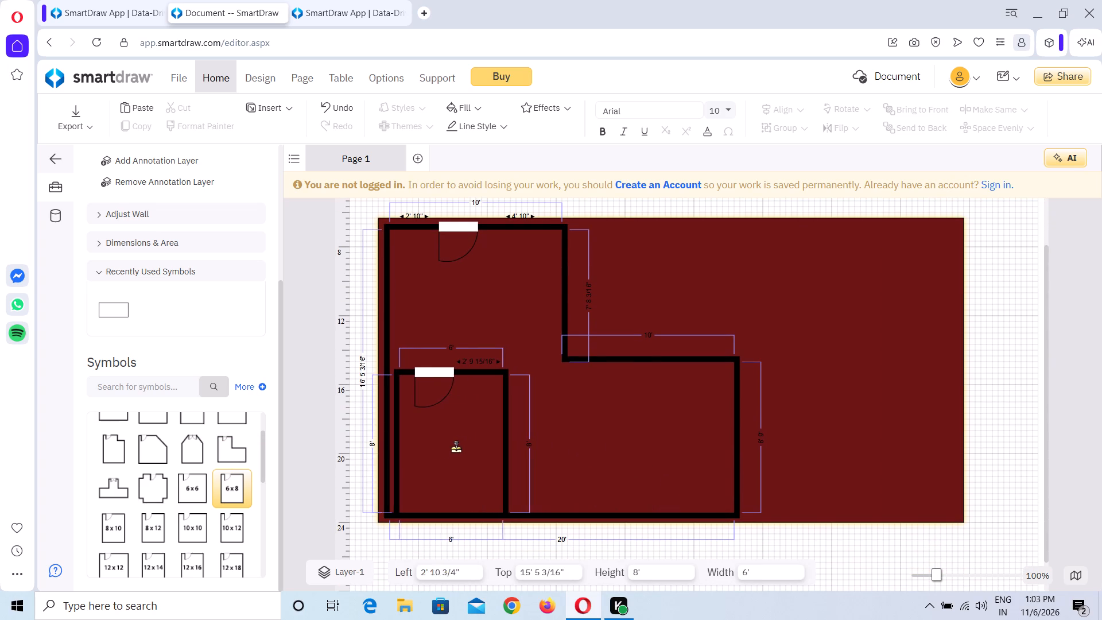
pyautogui.moveTo(456, 448); pyautogui.dragTo(452, 448)
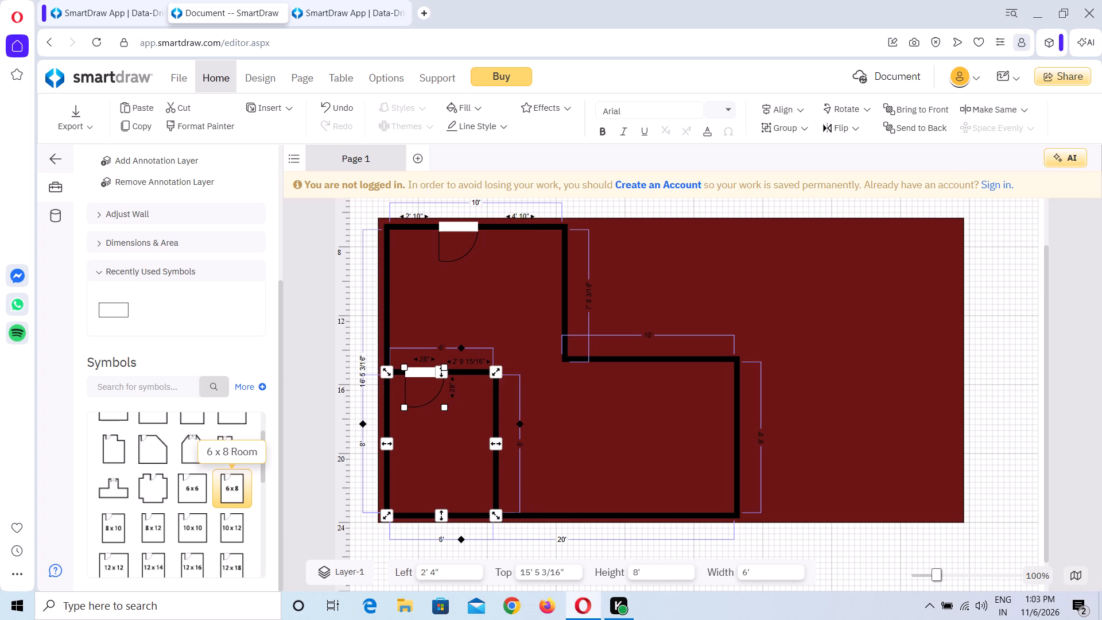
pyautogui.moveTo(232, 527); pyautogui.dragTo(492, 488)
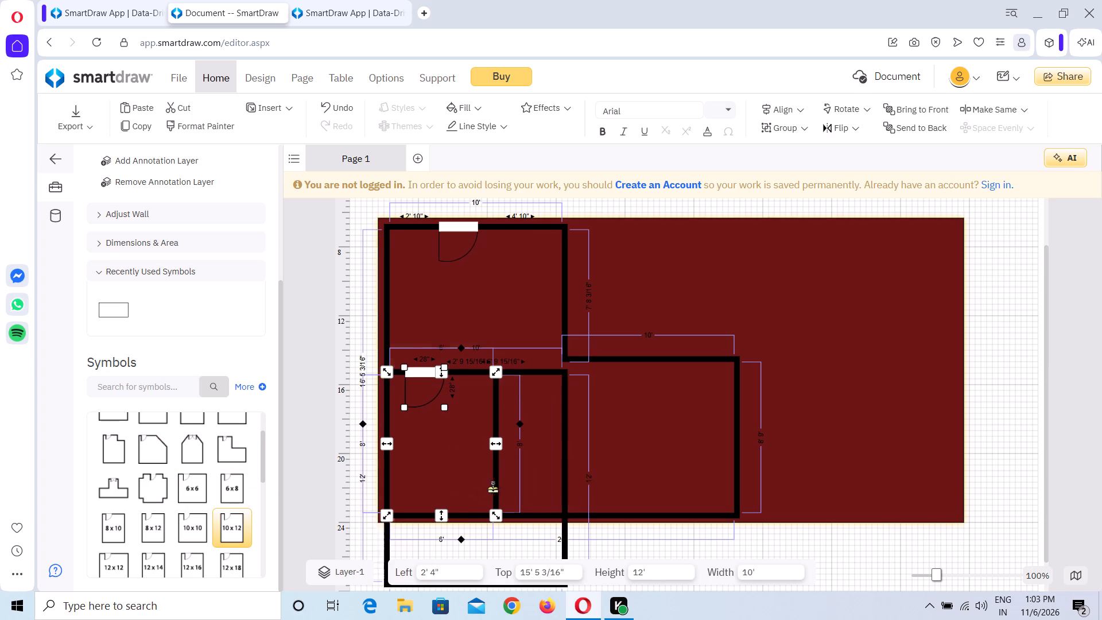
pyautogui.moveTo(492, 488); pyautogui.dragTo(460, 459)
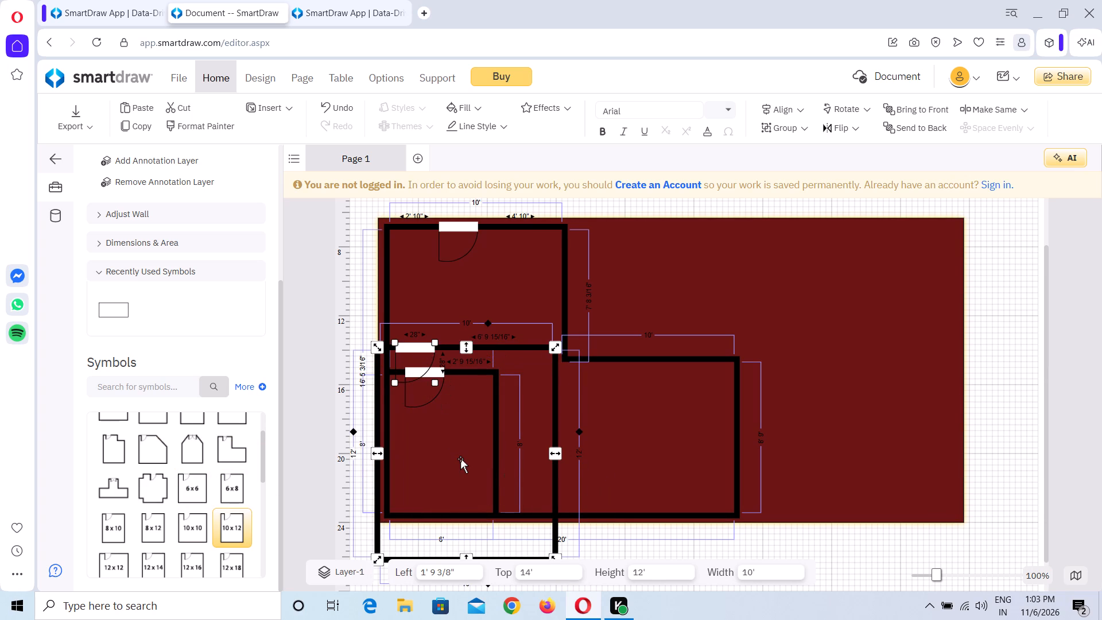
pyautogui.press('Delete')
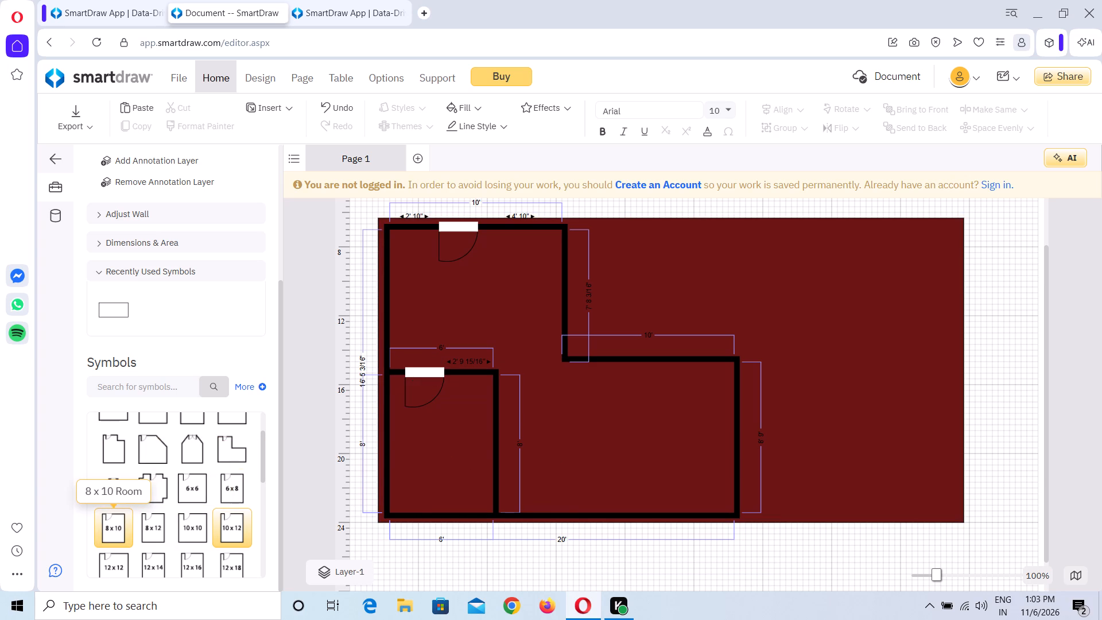
# Place an 8 x 10 room in the lower-left corner of the L-shaped room, at 2' 4" left and about 13' 5" top.
pyautogui.moveTo(112, 525); pyautogui.dragTo(514, 462)
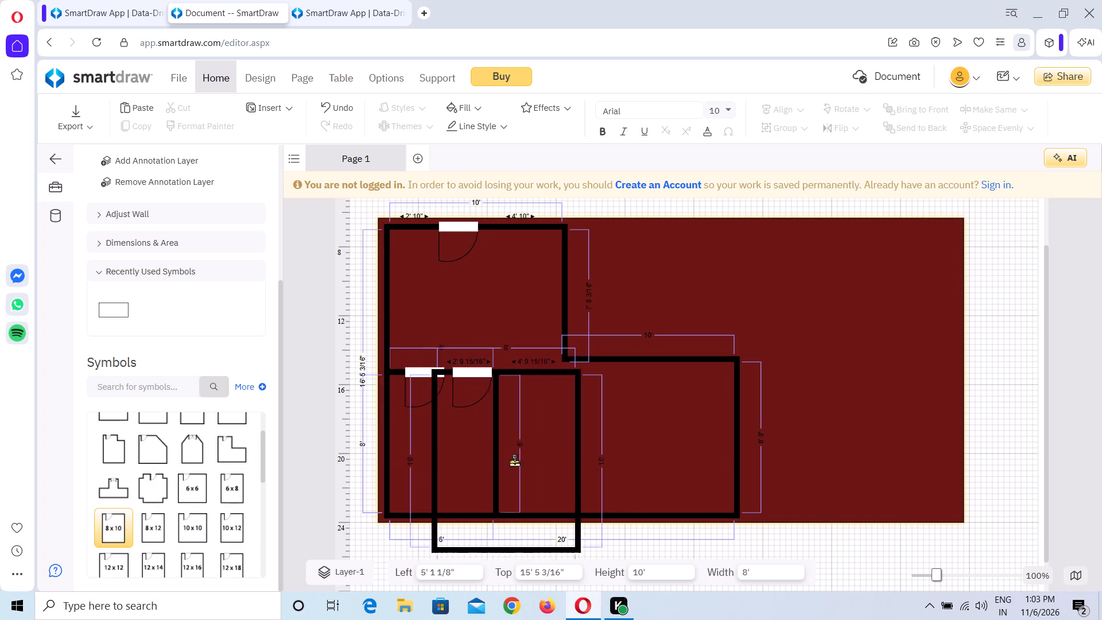
pyautogui.moveTo(514, 462); pyautogui.dragTo(459, 439)
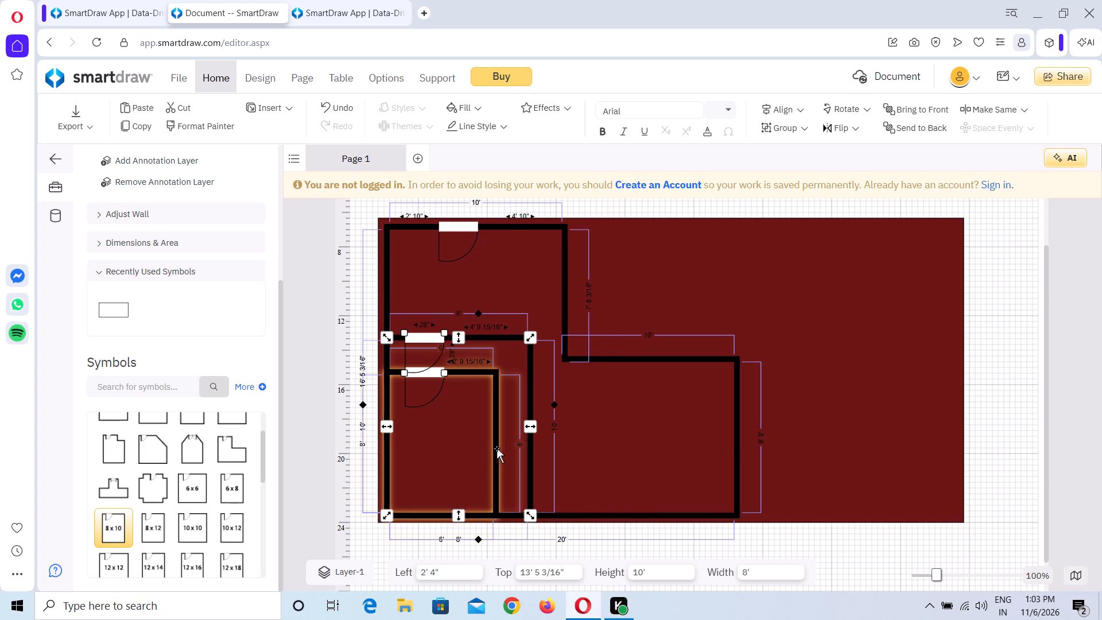
# Move the 6 x 8 room against the 8 x 10 room's right wall at 10' 8" left, and lower its top wall for a height of about 6' 10".
pyautogui.click(496, 448)
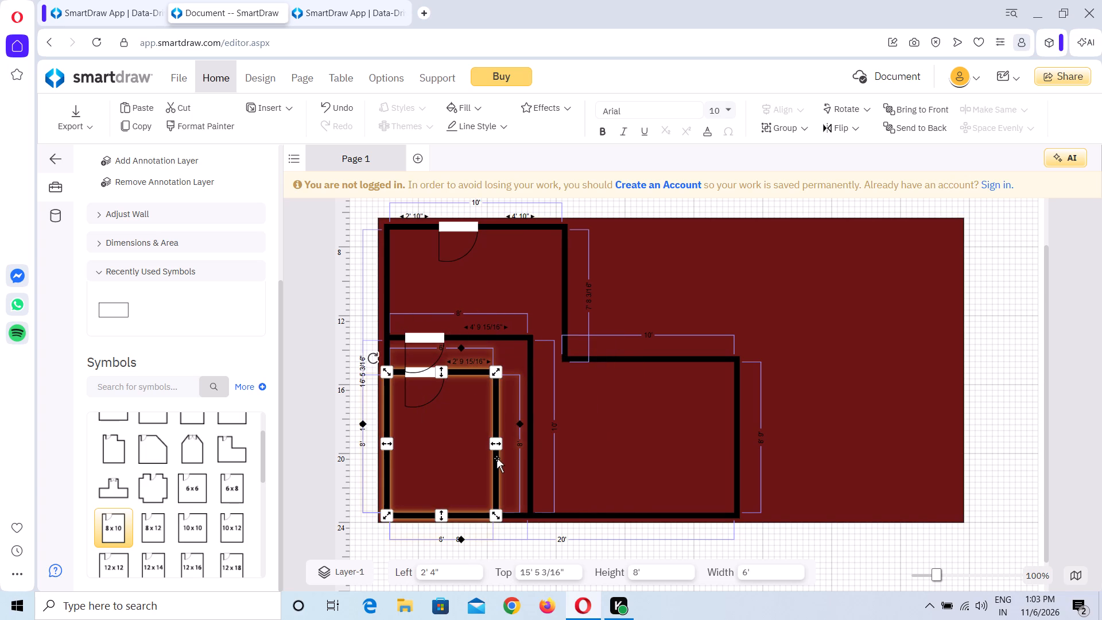
pyautogui.moveTo(496, 458); pyautogui.dragTo(631, 466)
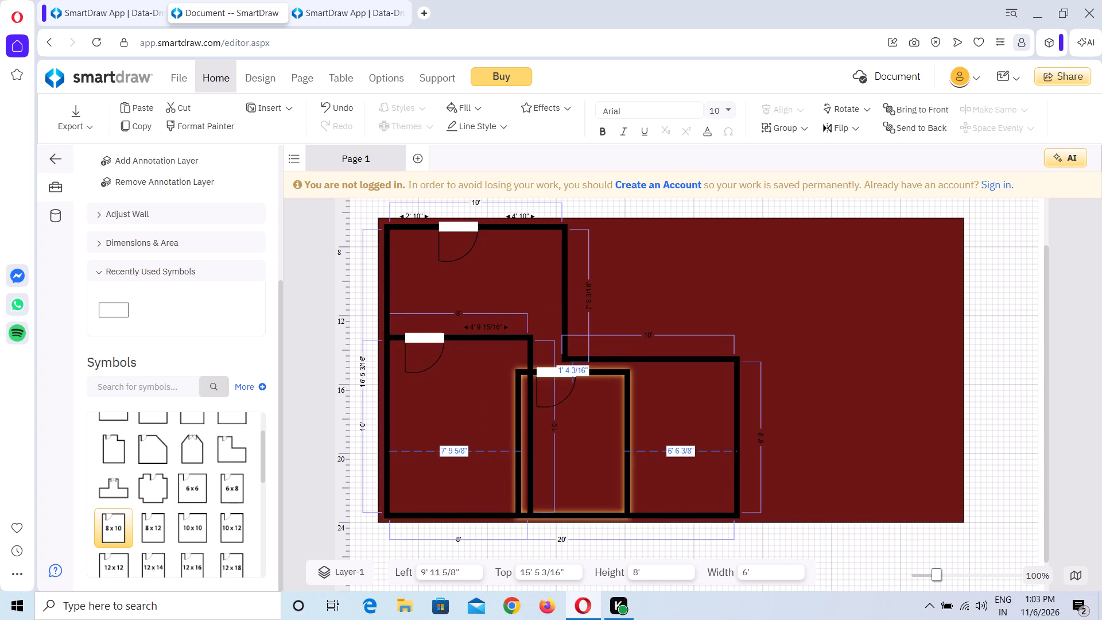
pyautogui.moveTo(631, 466); pyautogui.dragTo(645, 466)
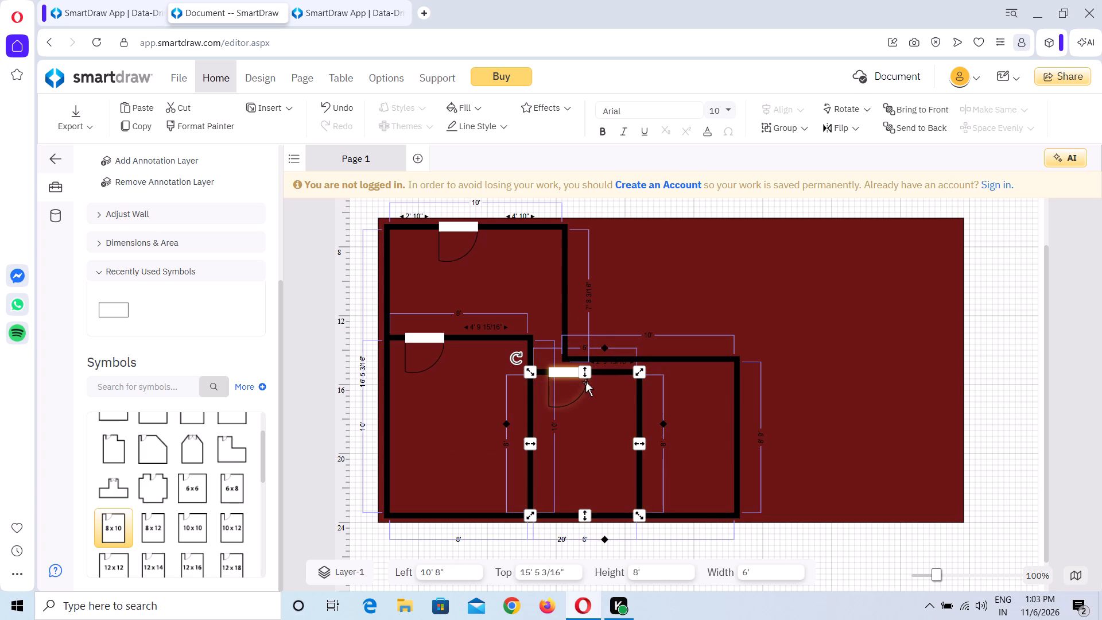
pyautogui.moveTo(585, 373); pyautogui.dragTo(585, 393)
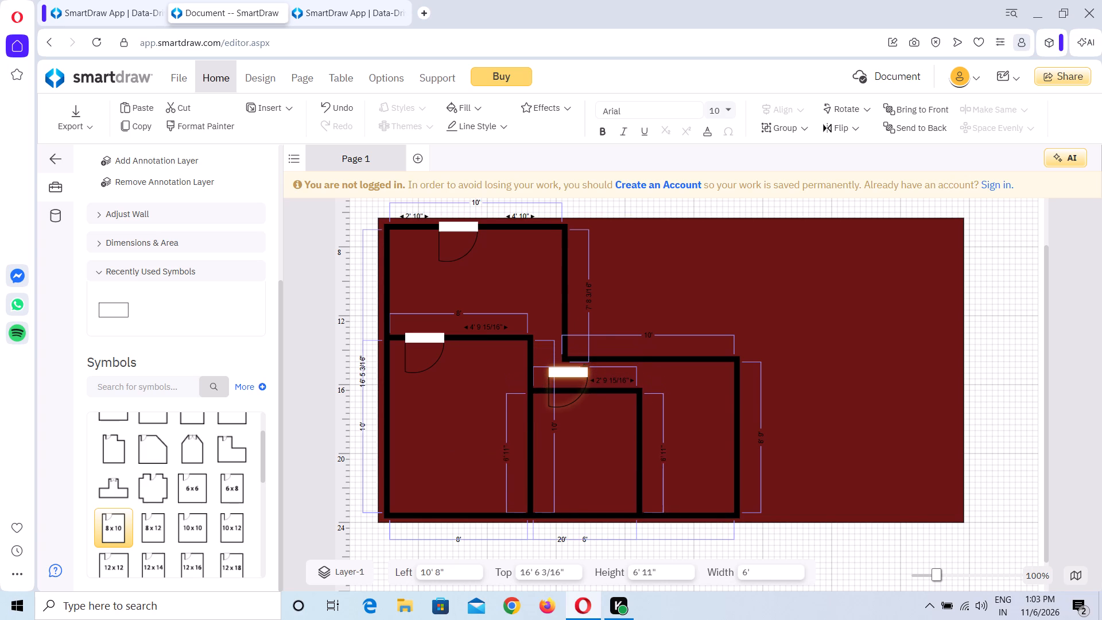
pyautogui.moveTo(585, 393); pyautogui.dragTo(585, 394)
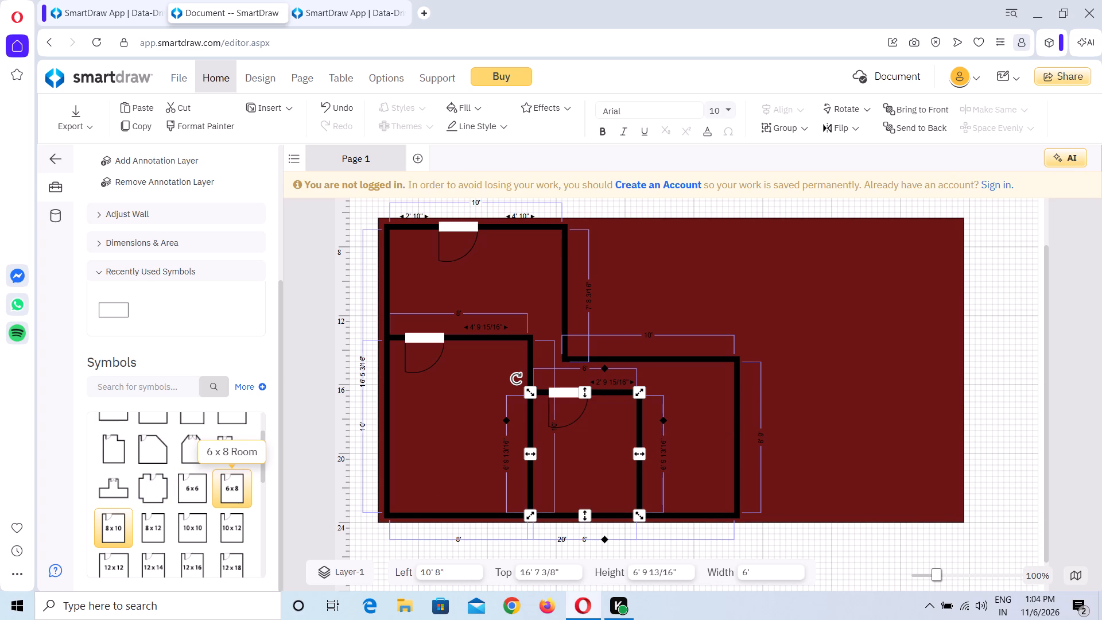
# Fit another 6 x 8 room into the L-shaped room's lower-right corner beside the previous one, about 6' 9" high and 5' 4" wide.
pyautogui.moveTo(228, 492); pyautogui.dragTo(655, 468)
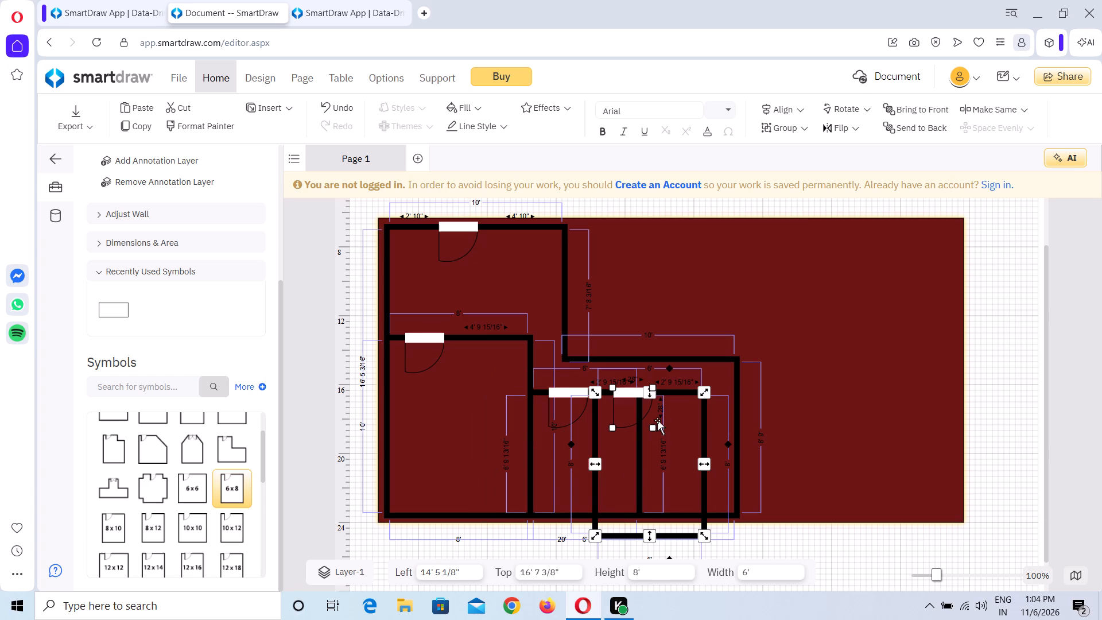
pyautogui.moveTo(671, 395); pyautogui.dragTo(707, 391)
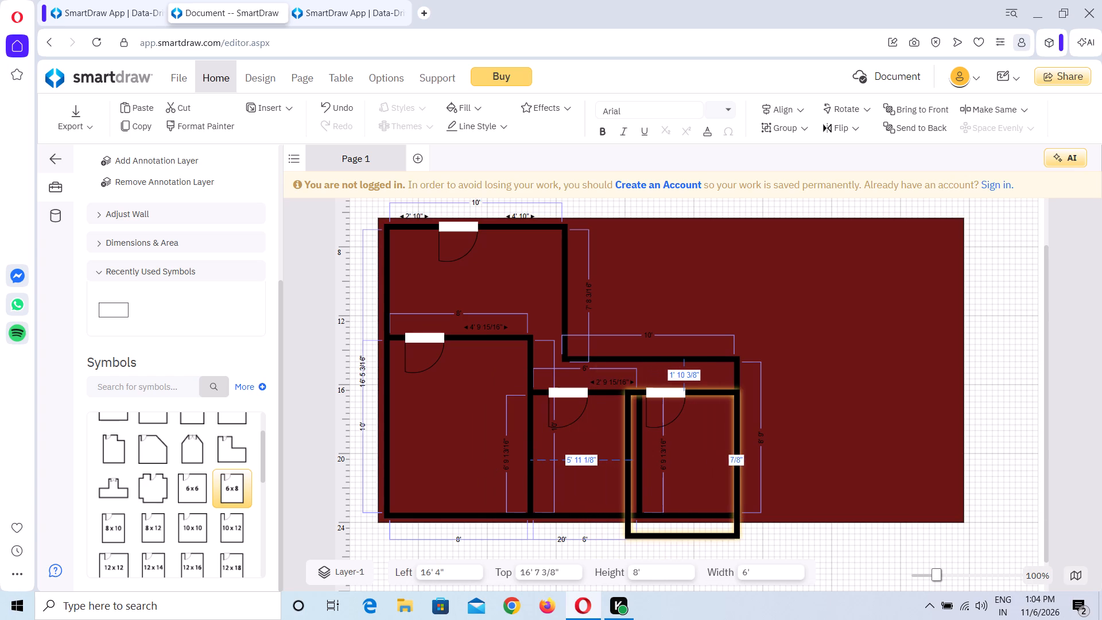
pyautogui.moveTo(707, 391); pyautogui.dragTo(708, 383)
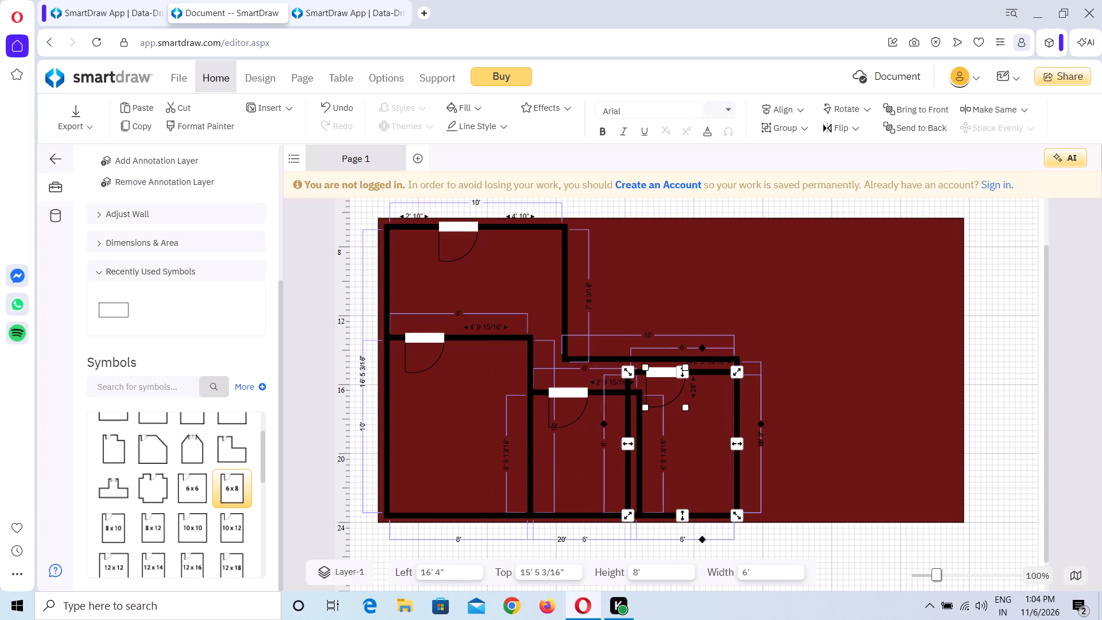
pyautogui.moveTo(684, 375); pyautogui.dragTo(684, 385)
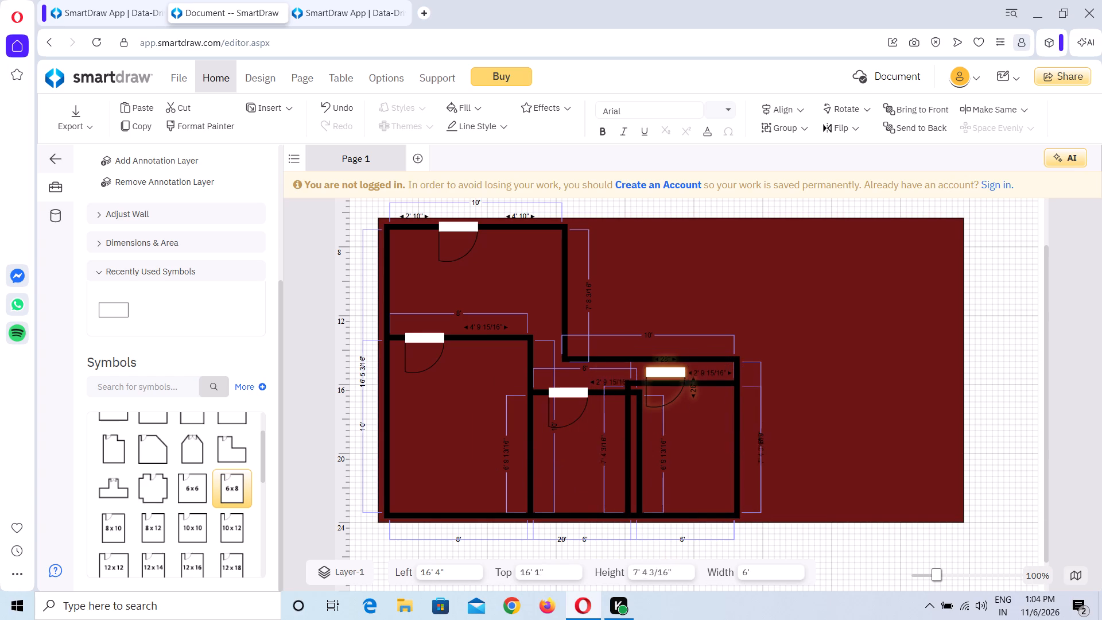
pyautogui.moveTo(684, 385); pyautogui.dragTo(684, 395)
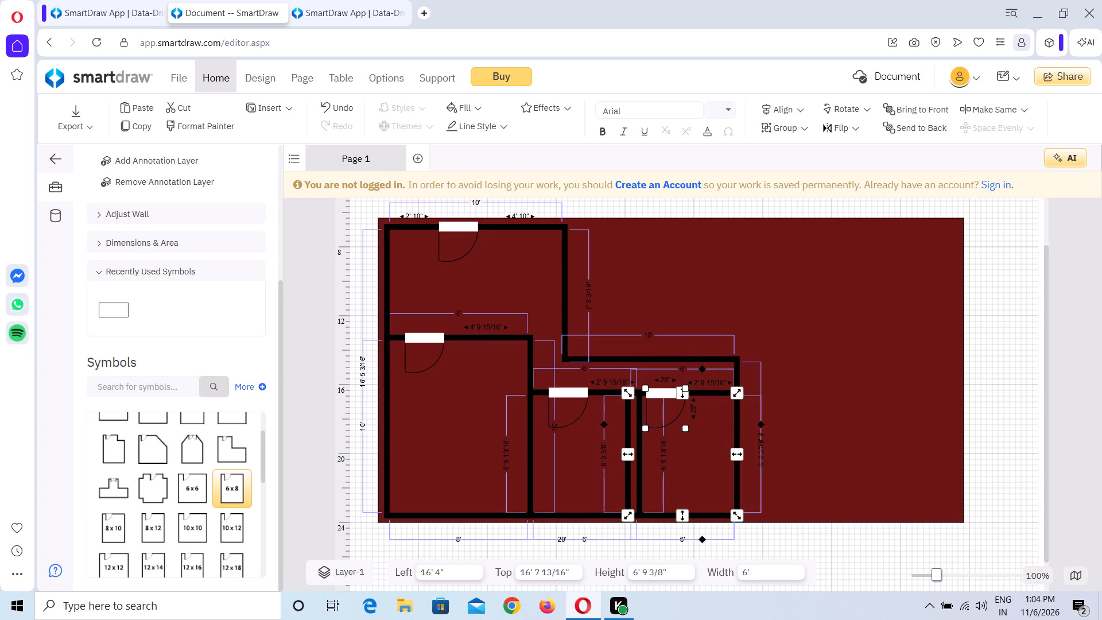
pyautogui.moveTo(630, 456); pyautogui.dragTo(652, 458)
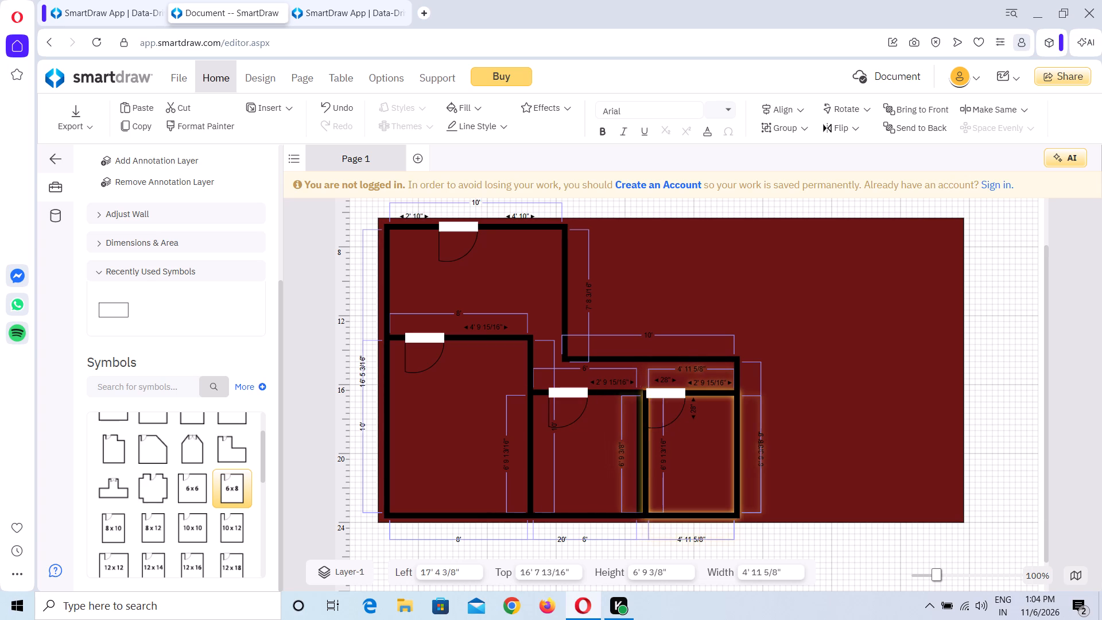
pyautogui.moveTo(652, 458); pyautogui.dragTo(642, 459)
pyautogui.click(788, 426)
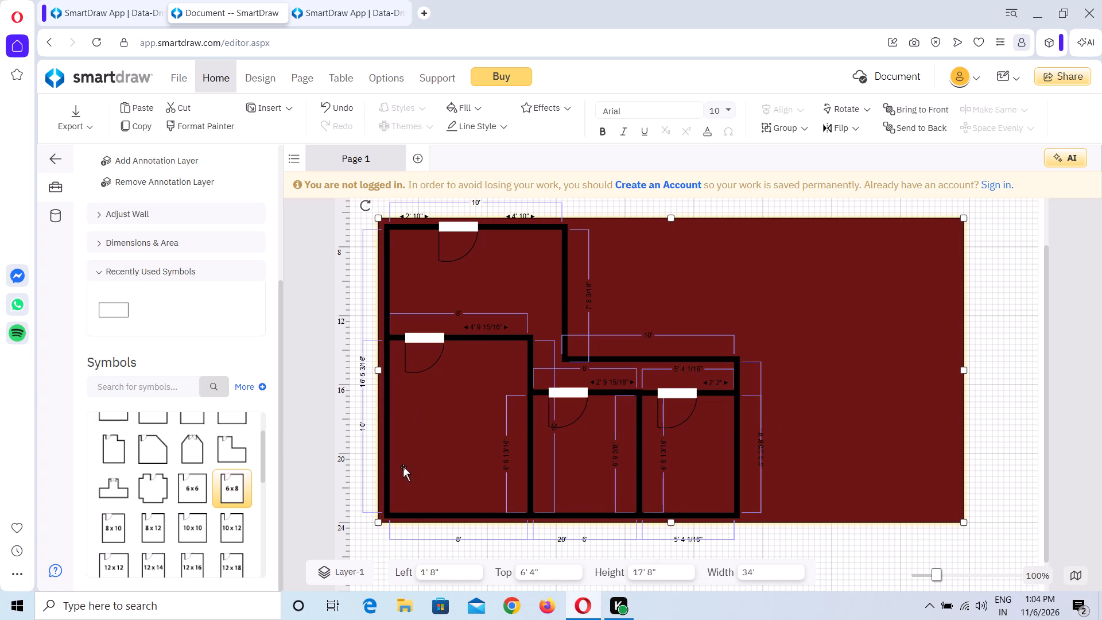
# Place a Garden Window from Doors & Windows along the 8 x 10 room's top wall beside its door, at 6' left and 13' top.
pyautogui.scroll(-1, 200, 465)
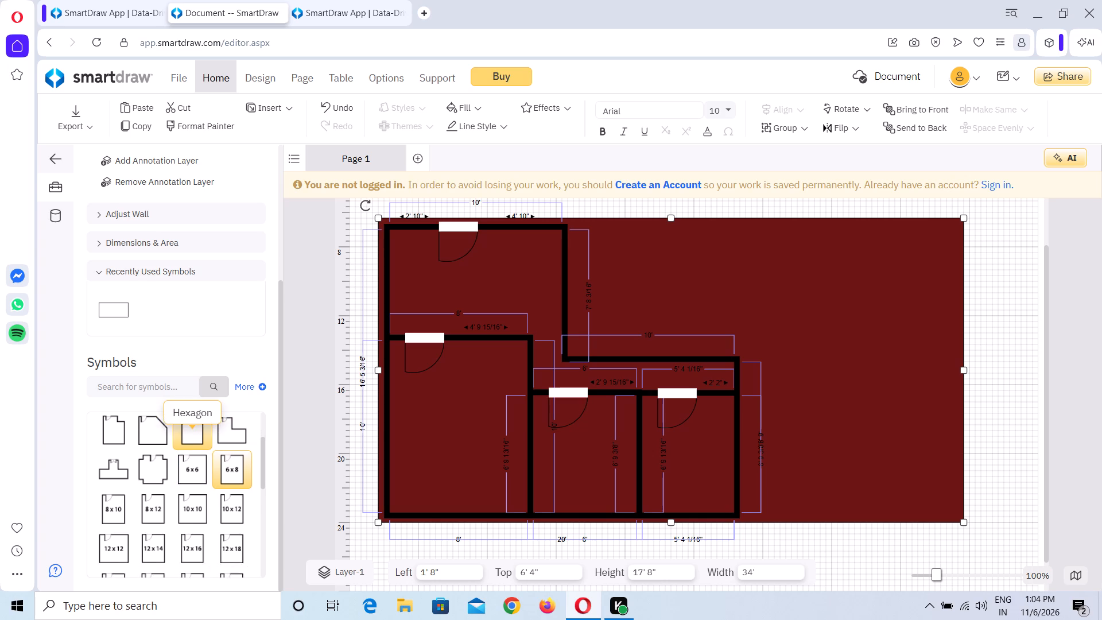
pyautogui.scroll(-3, 200, 465)
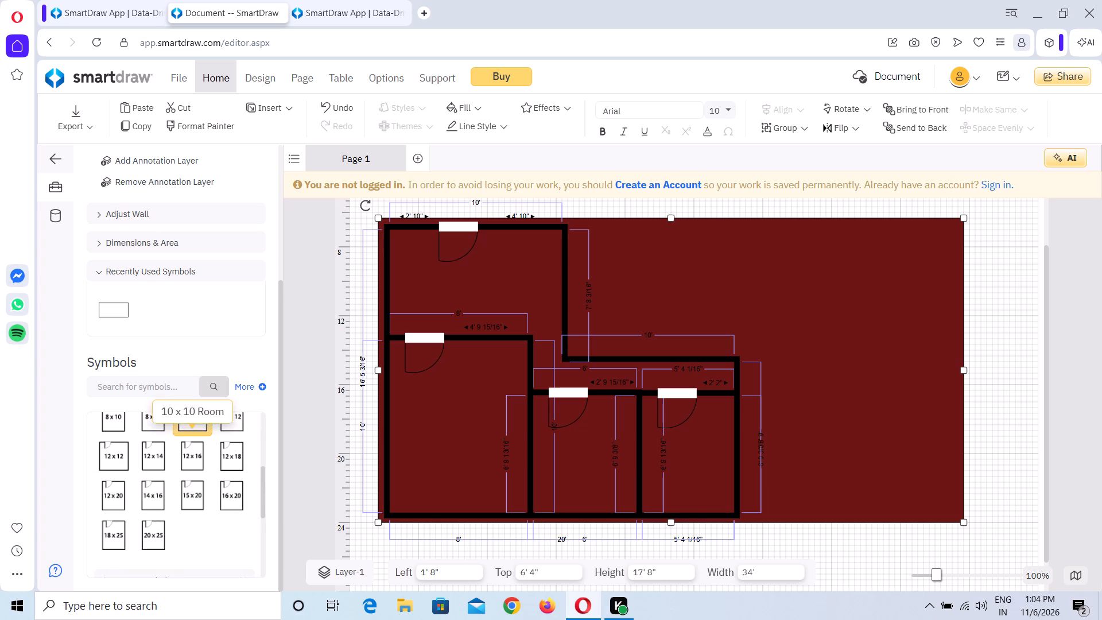
pyautogui.scroll(-3, 200, 465)
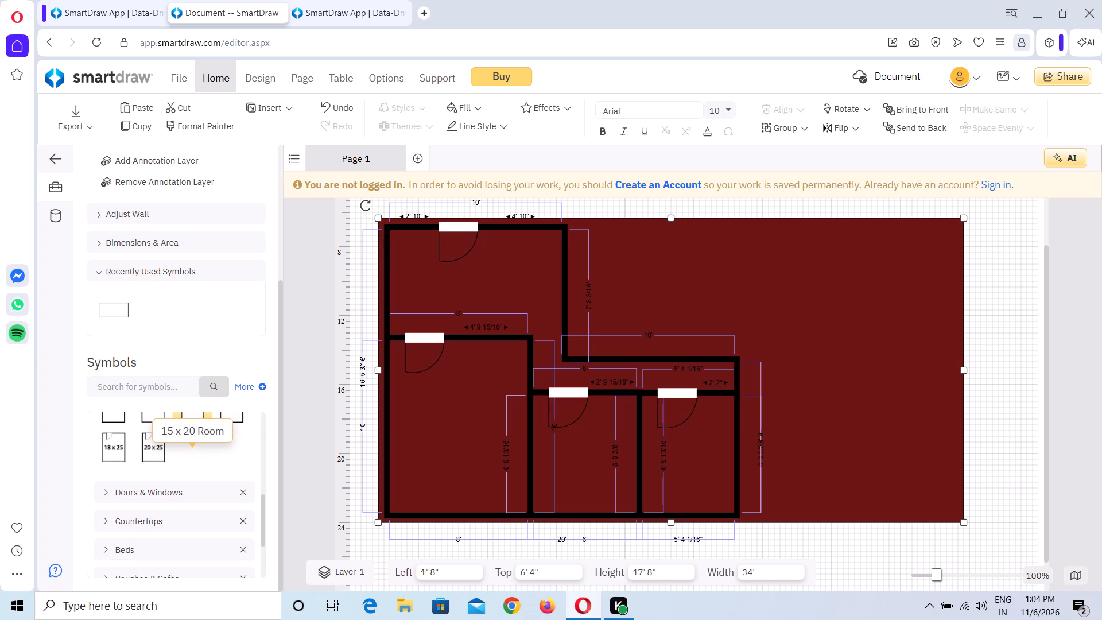
pyautogui.scroll(-1, 200, 465)
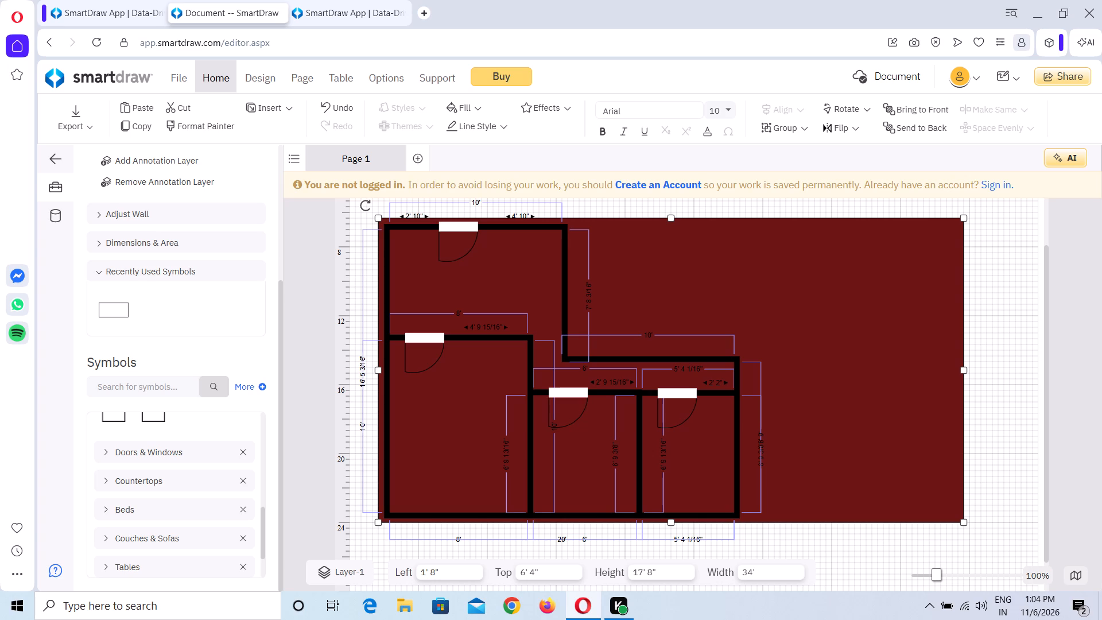
pyautogui.click(201, 454)
pyautogui.click(110, 450)
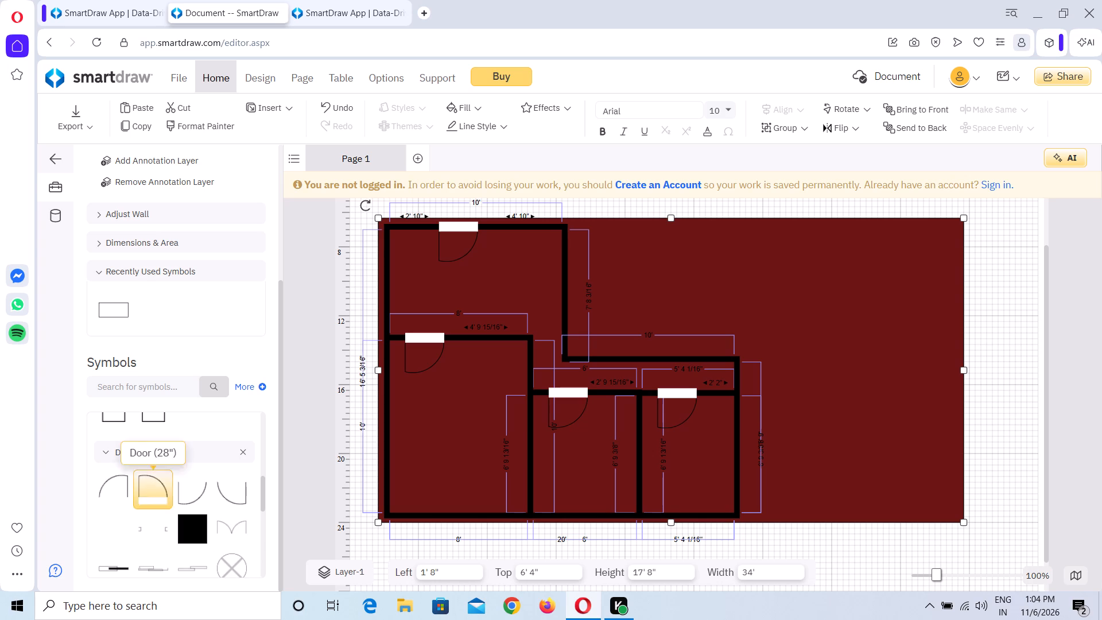
pyautogui.scroll(-2, 191, 516)
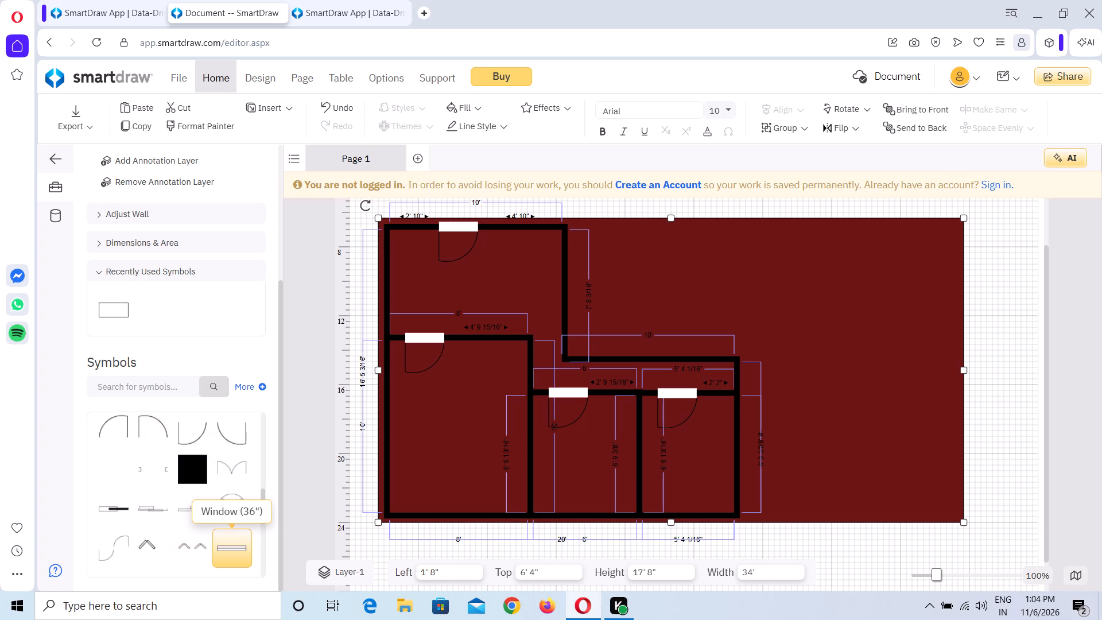
pyautogui.scroll(-2, 234, 530)
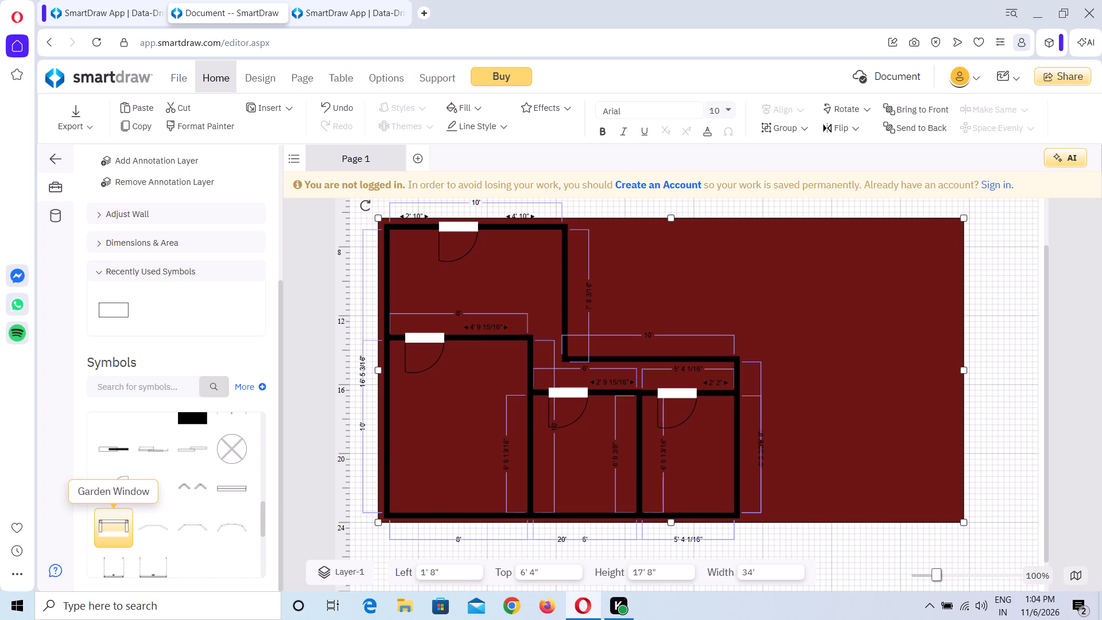
pyautogui.moveTo(102, 518); pyautogui.dragTo(103, 520)
pyautogui.moveTo(103, 520); pyautogui.dragTo(341, 466)
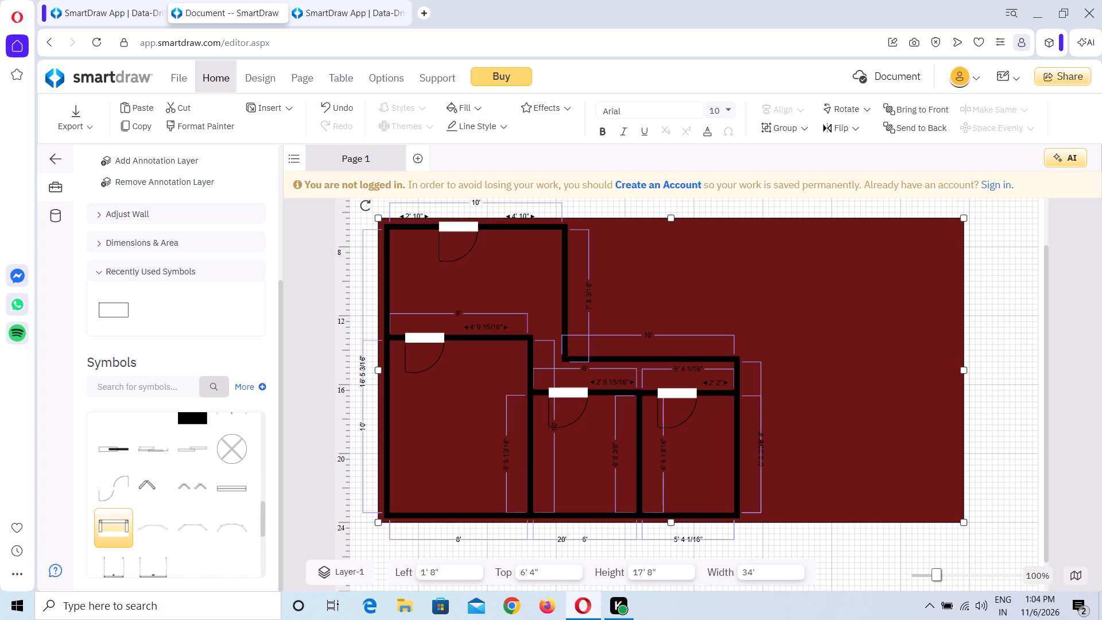
pyautogui.moveTo(341, 466); pyautogui.dragTo(469, 351)
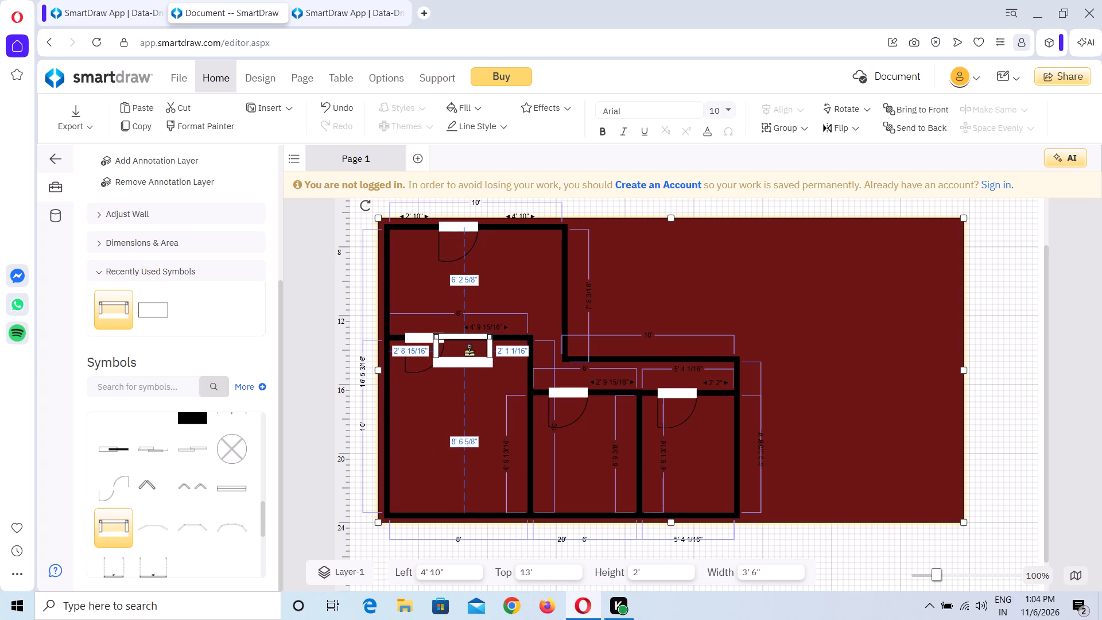
pyautogui.moveTo(469, 351); pyautogui.dragTo(485, 349)
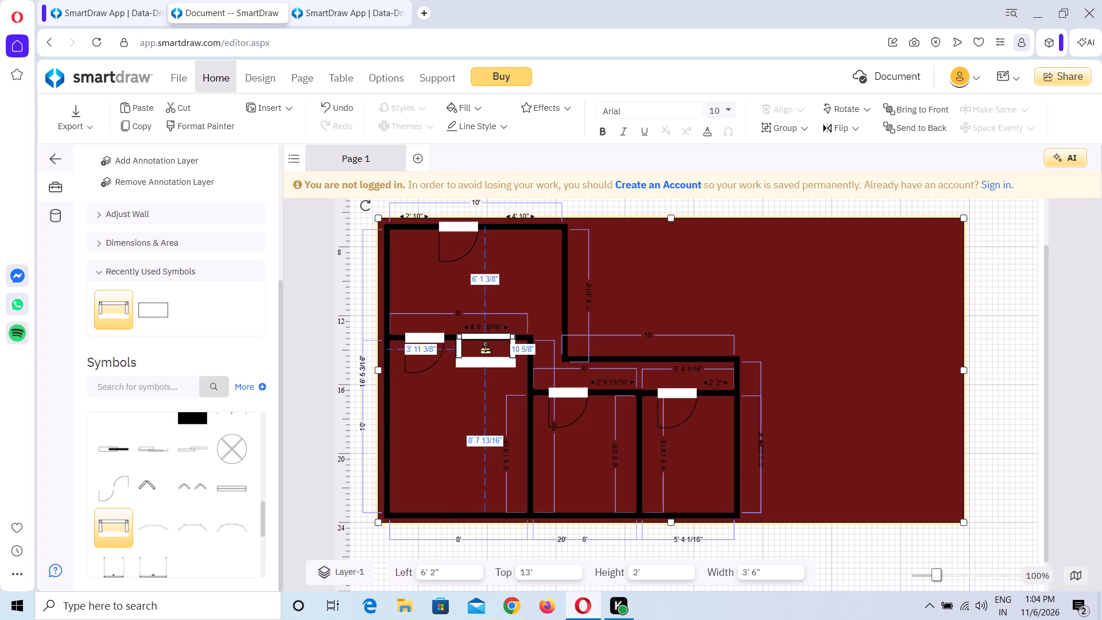
pyautogui.moveTo(485, 349); pyautogui.dragTo(484, 349)
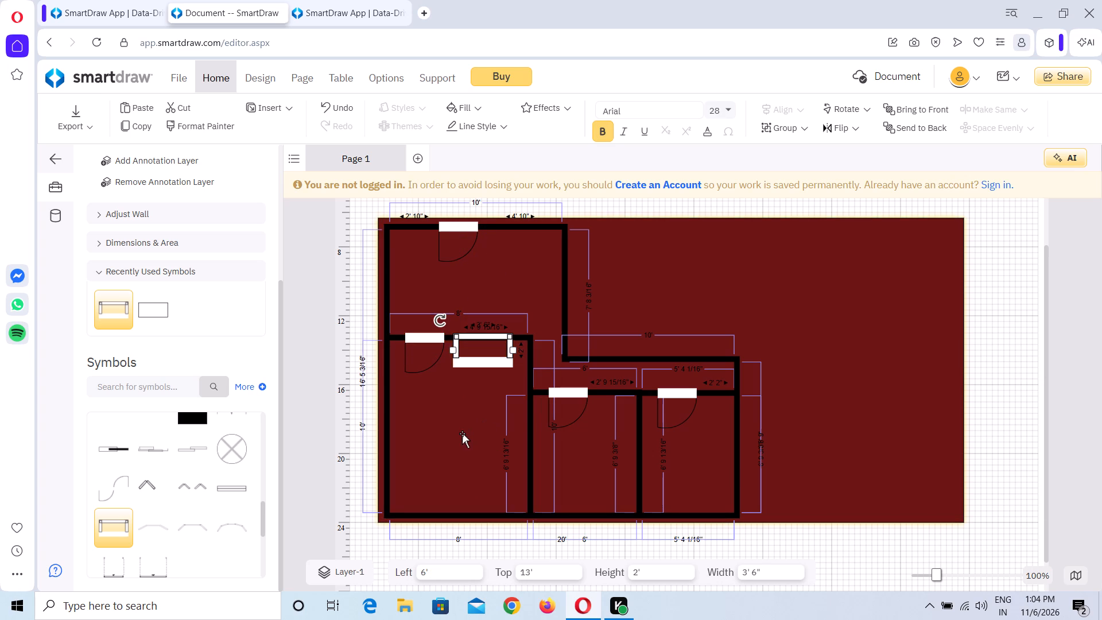
pyautogui.click(462, 433)
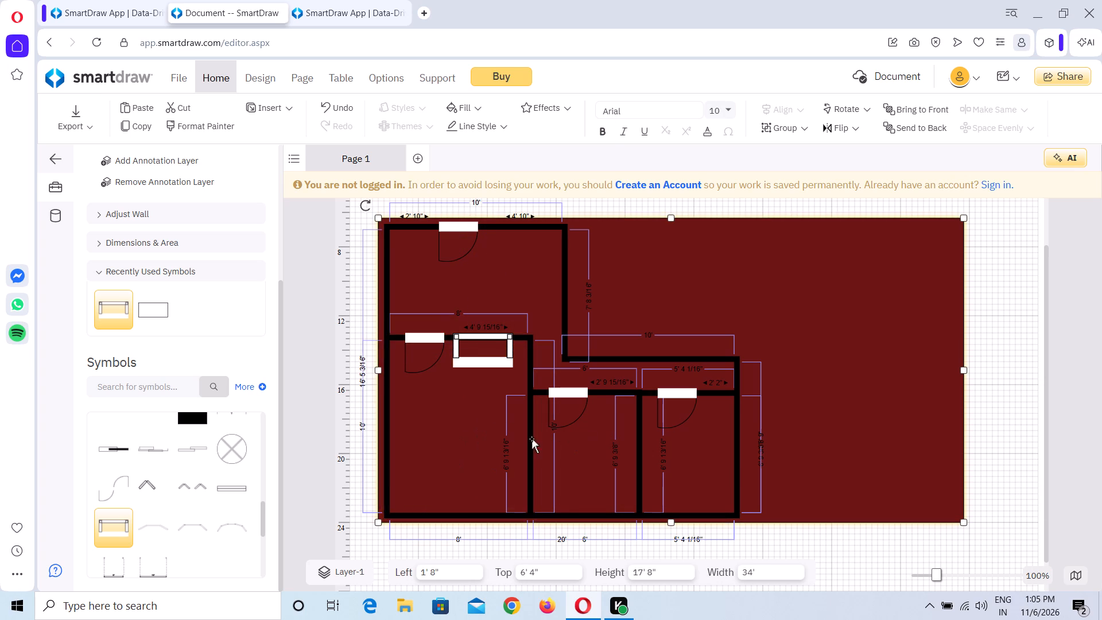
# Place a California King Bed from the Beds symbols in the 8 x 10 room, at 3' left and 16' 8" top.
pyautogui.scroll(-1, 161, 486)
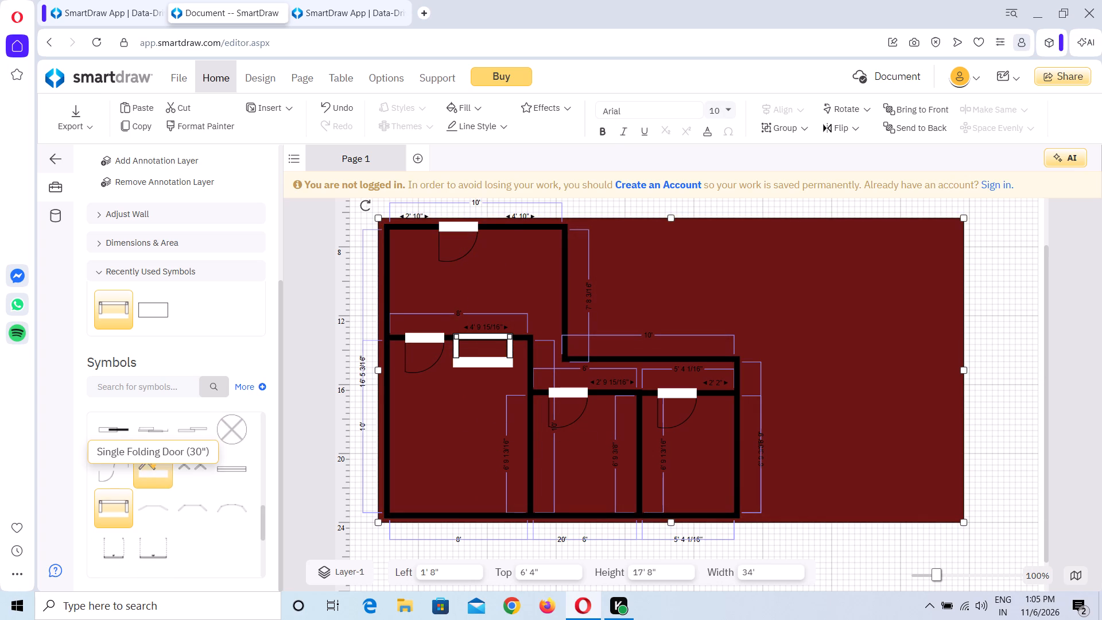
pyautogui.scroll(-3, 161, 486)
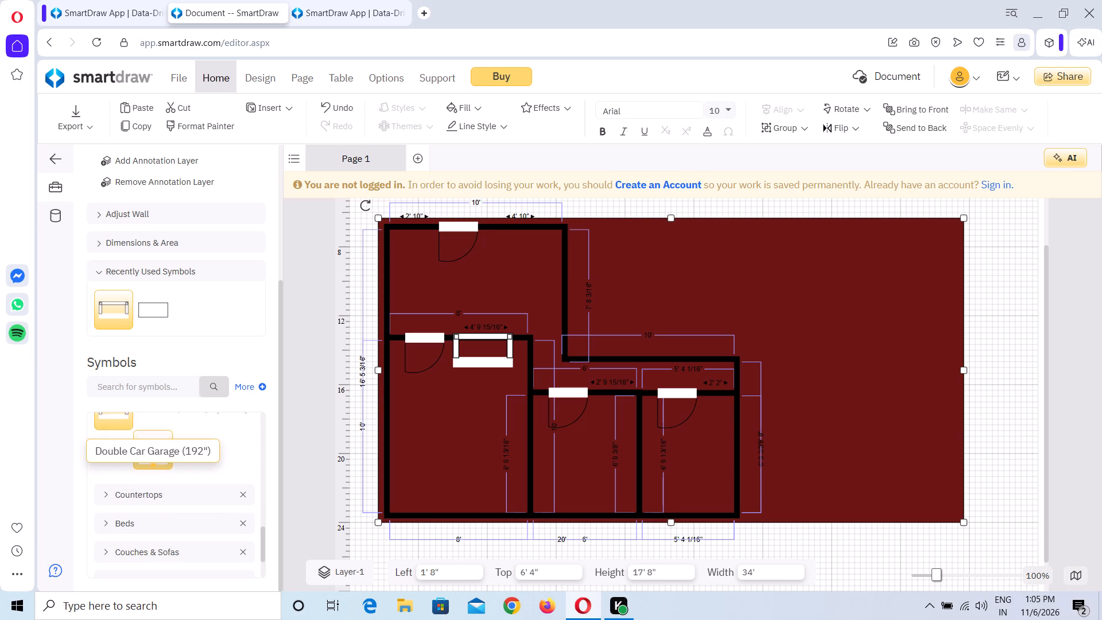
pyautogui.scroll(-2, 161, 486)
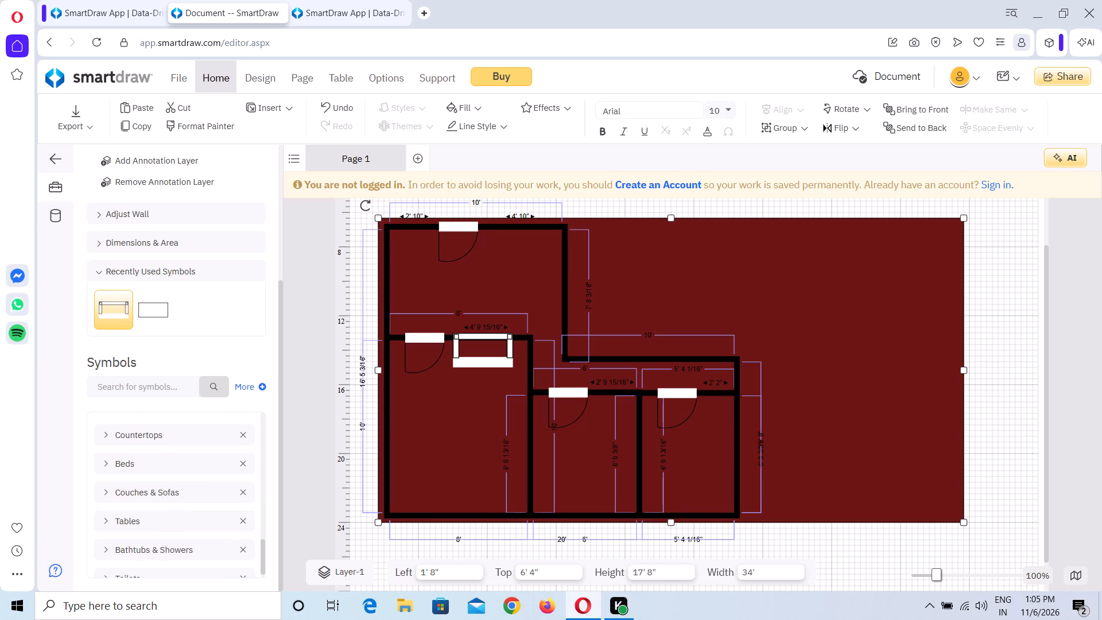
pyautogui.click(121, 460)
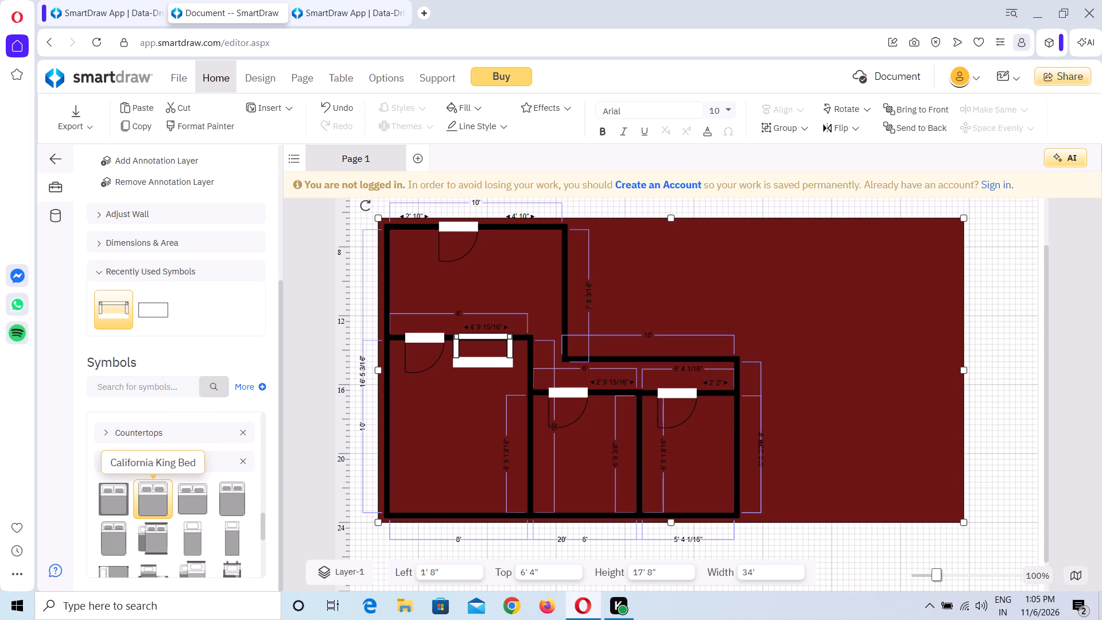
pyautogui.moveTo(160, 495); pyautogui.dragTo(429, 456)
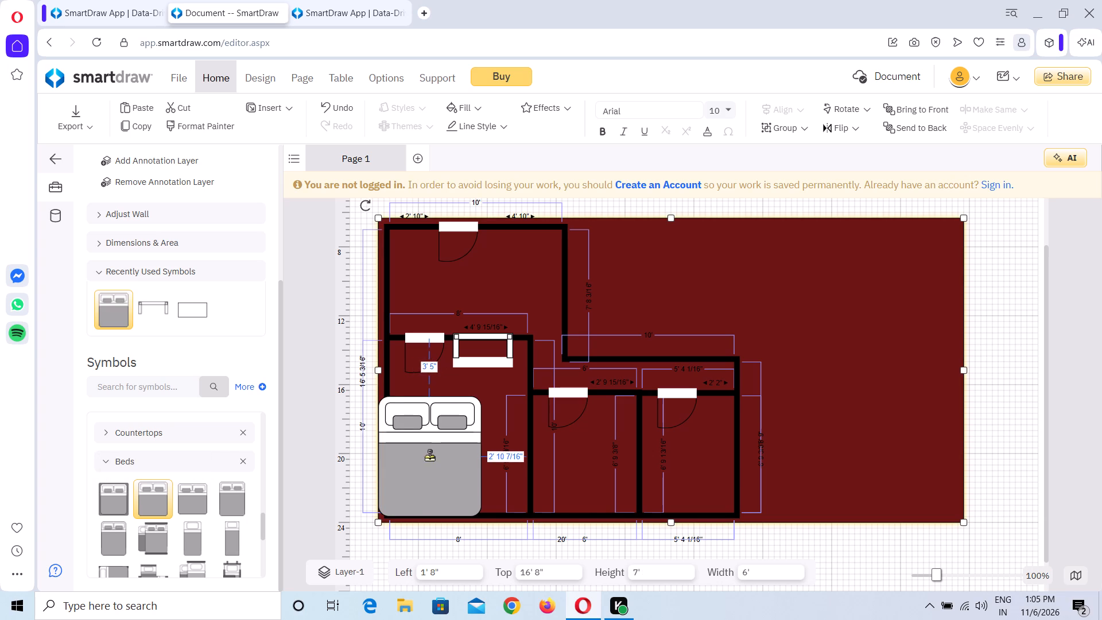
pyautogui.moveTo(429, 456); pyautogui.dragTo(452, 456)
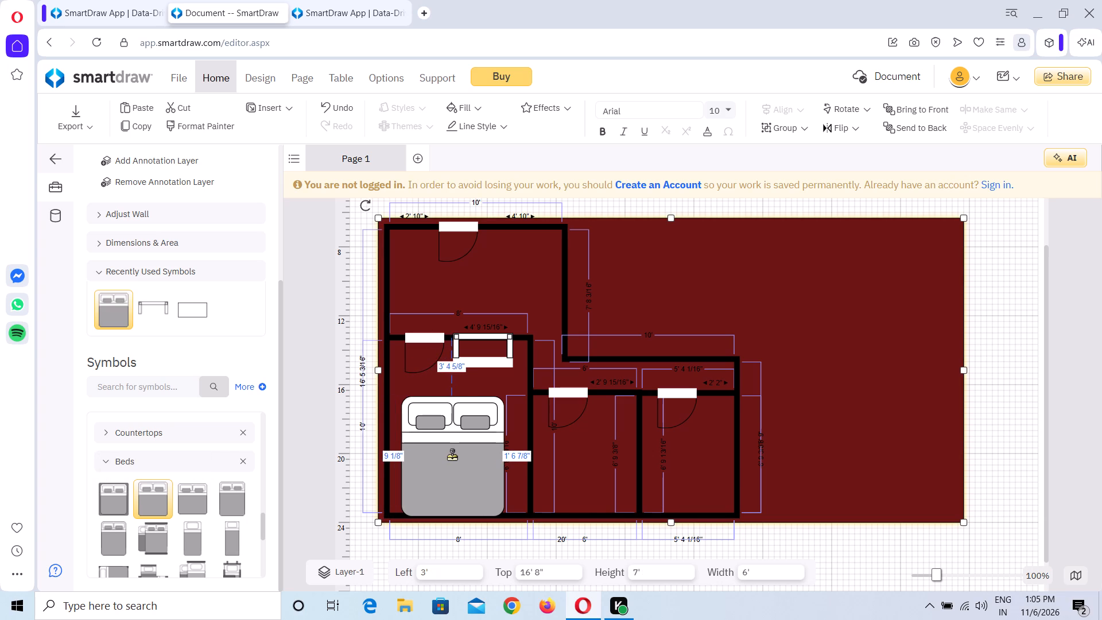
pyautogui.moveTo(452, 456); pyautogui.dragTo(453, 456)
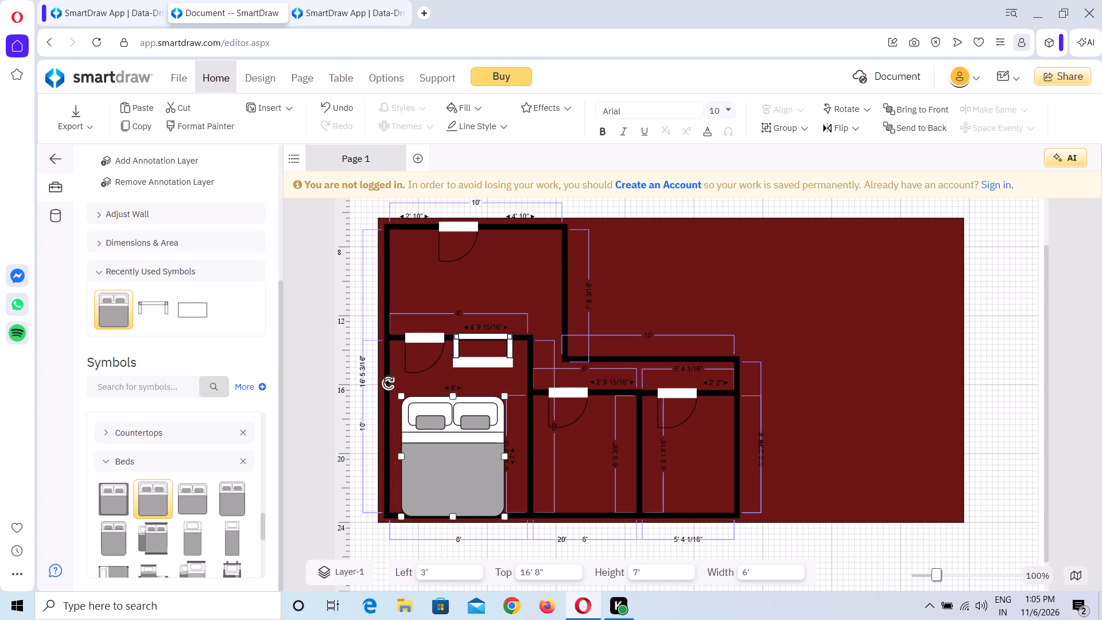
# Rotate the bed half a turn so its pillows lie against the 8 x 10 room's bottom wall.
pyautogui.moveTo(389, 382); pyautogui.dragTo(455, 503)
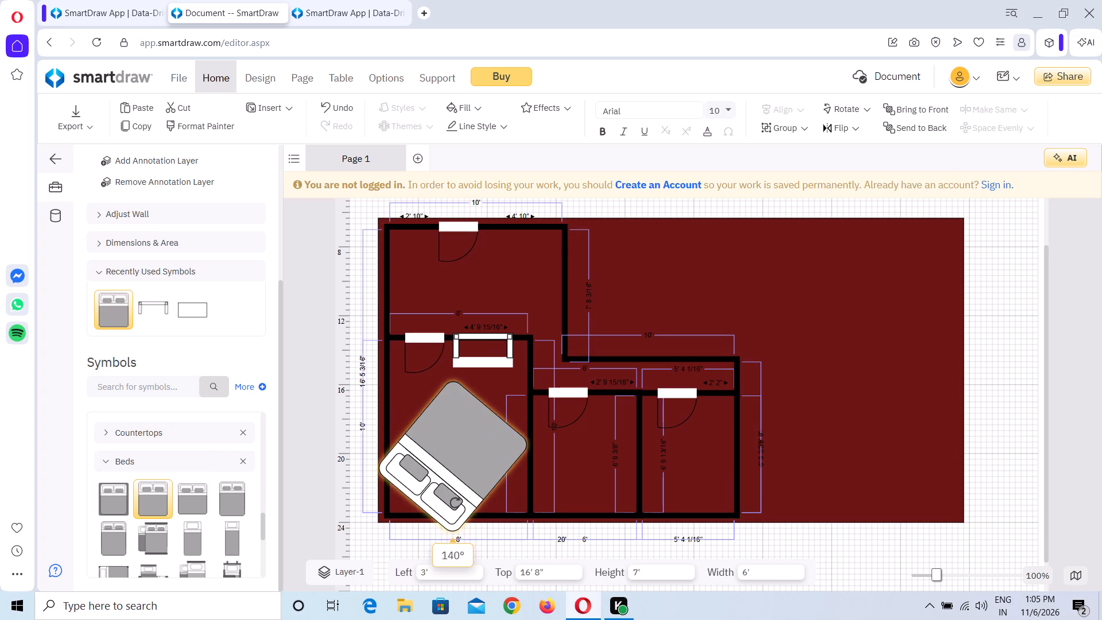
pyautogui.moveTo(455, 503); pyautogui.dragTo(481, 486)
pyautogui.click(441, 446)
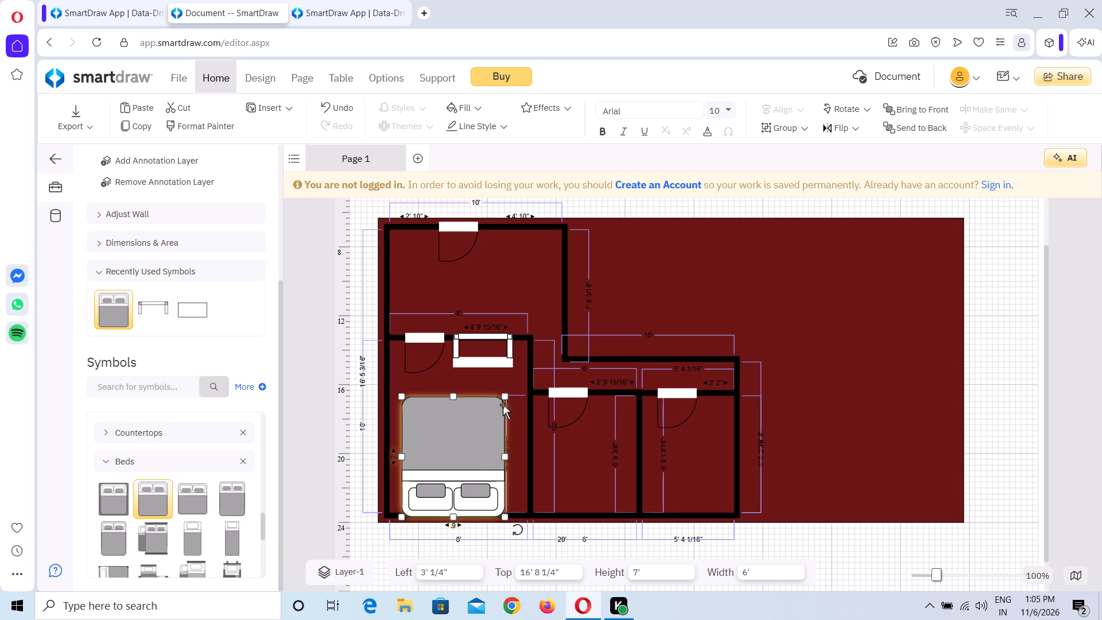
# Shrink the bed from its upper-right corner to about 4' 4" high and 4' wide.
pyautogui.moveTo(506, 397); pyautogui.dragTo(479, 416)
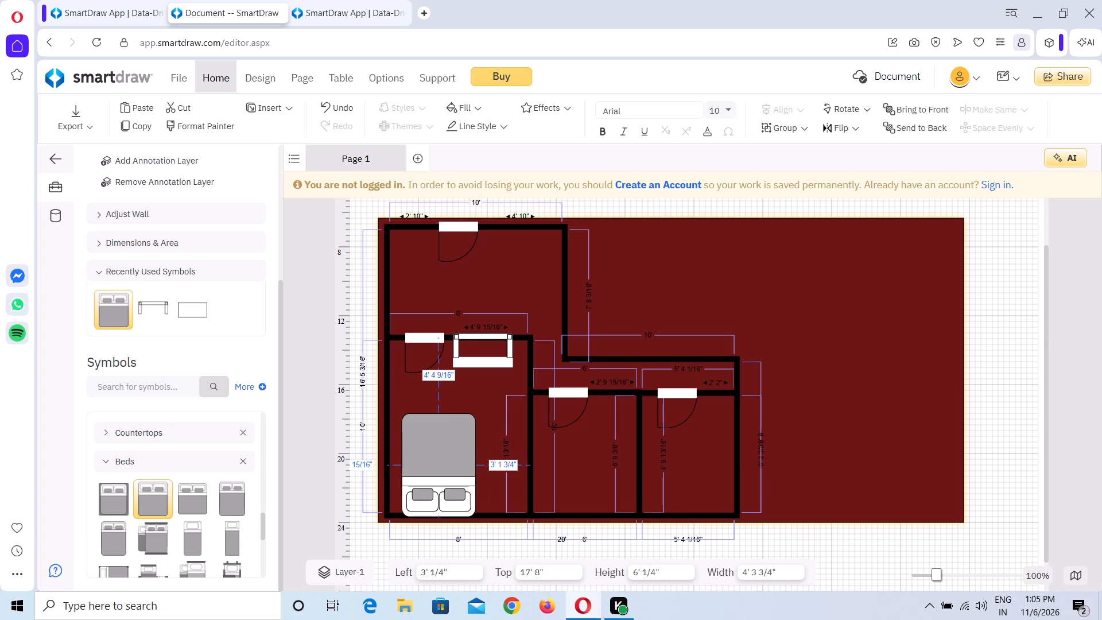
pyautogui.moveTo(479, 416); pyautogui.dragTo(480, 425)
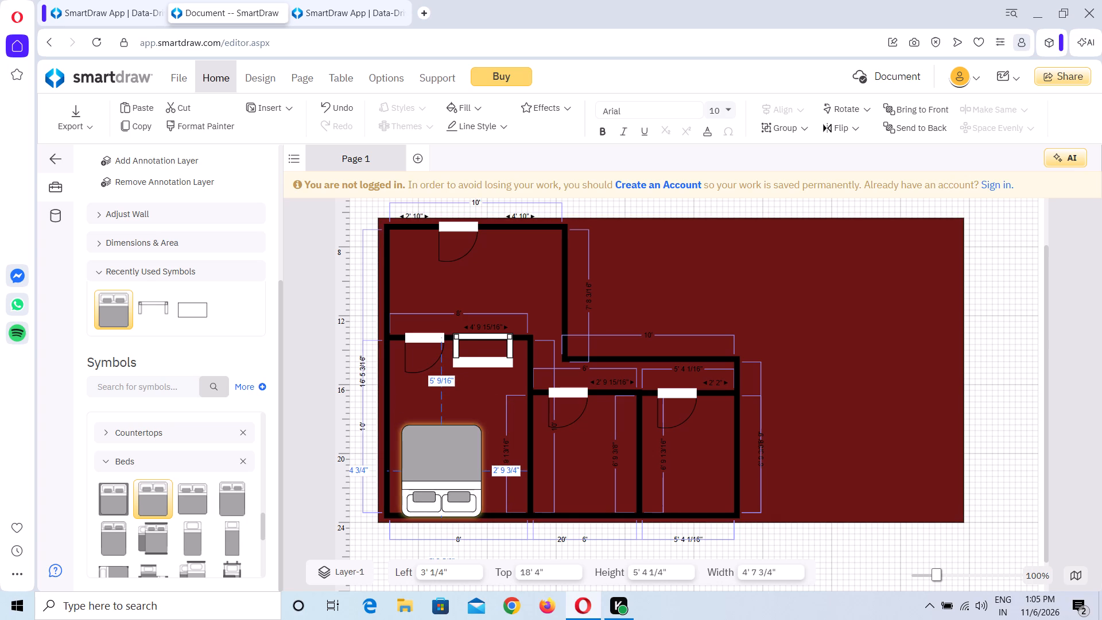
pyautogui.moveTo(480, 425); pyautogui.dragTo(472, 440)
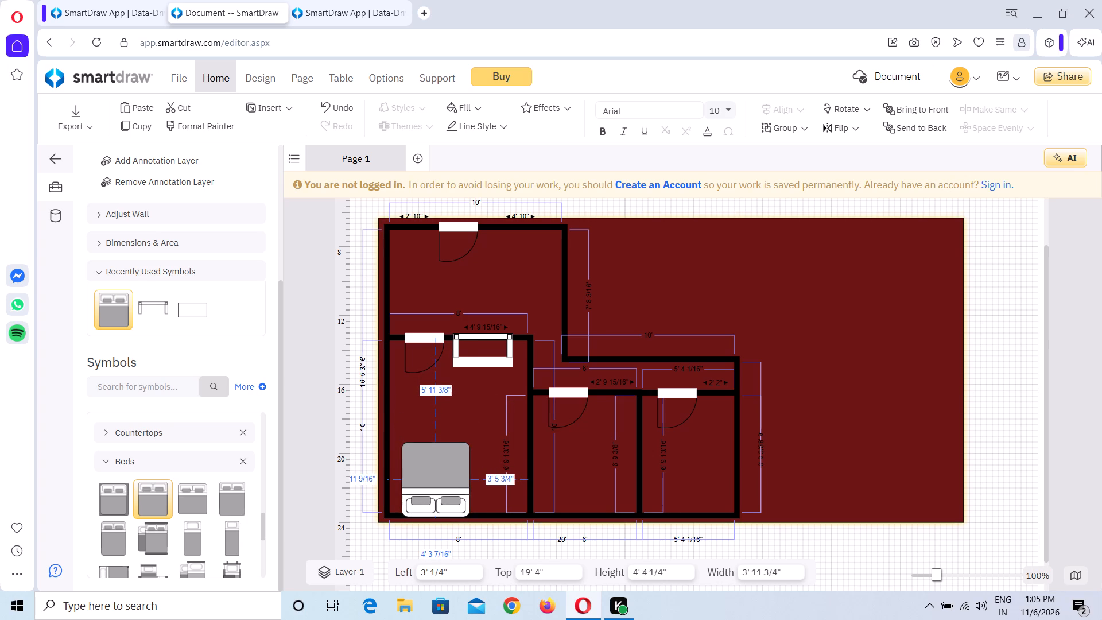
pyautogui.moveTo(472, 440); pyautogui.dragTo(471, 441)
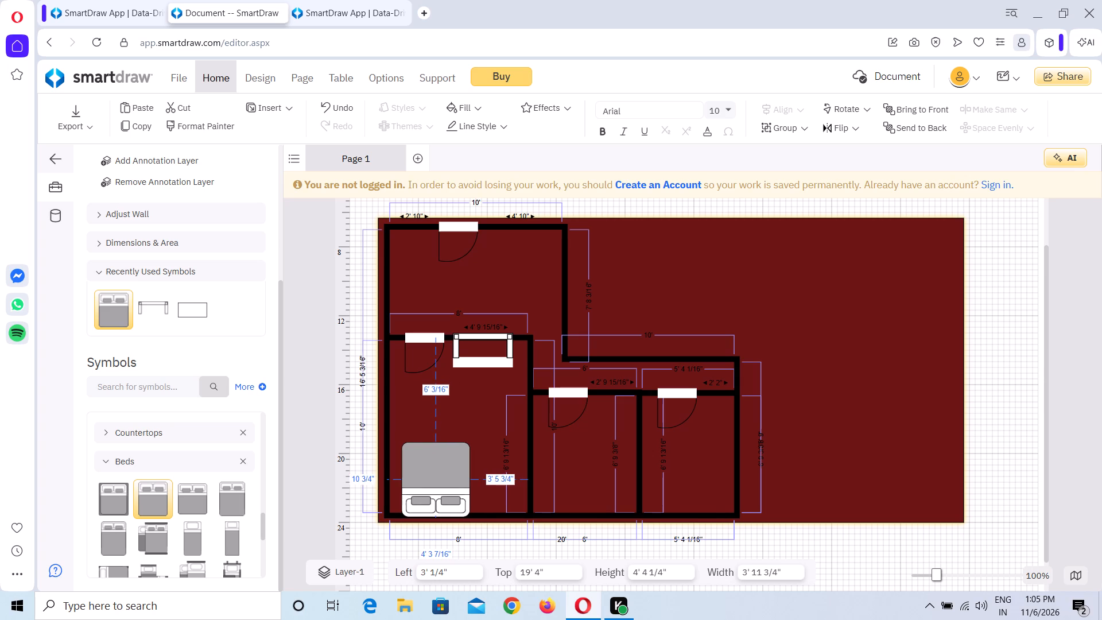
pyautogui.moveTo(471, 441); pyautogui.dragTo(471, 441)
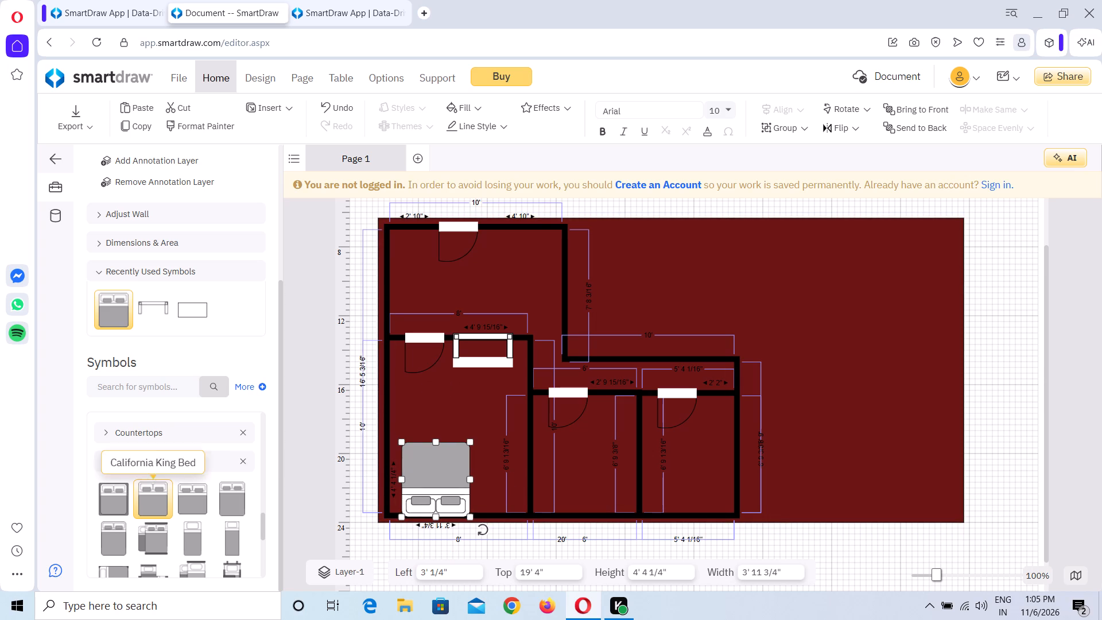
# Place a Sectional Sofa - Armless from Couches & Sofas in the 8 x 10 room, at 3' 7" left and 18' 3" top.
pyautogui.scroll(-5, 185, 532)
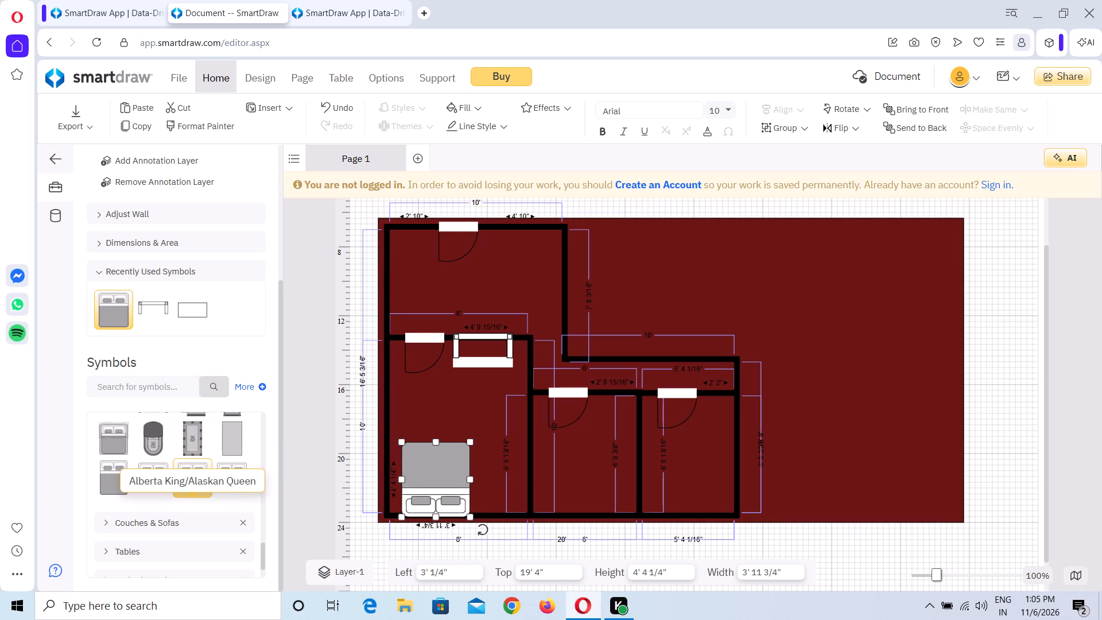
pyautogui.scroll(-1, 187, 534)
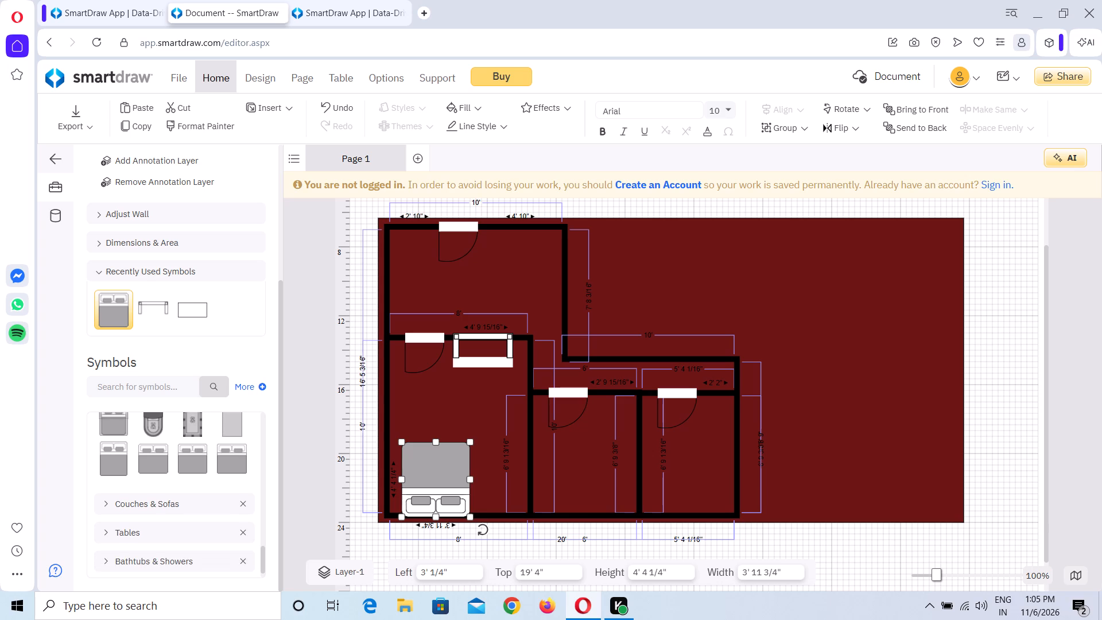
pyautogui.scroll(-1, 187, 534)
pyautogui.click(162, 475)
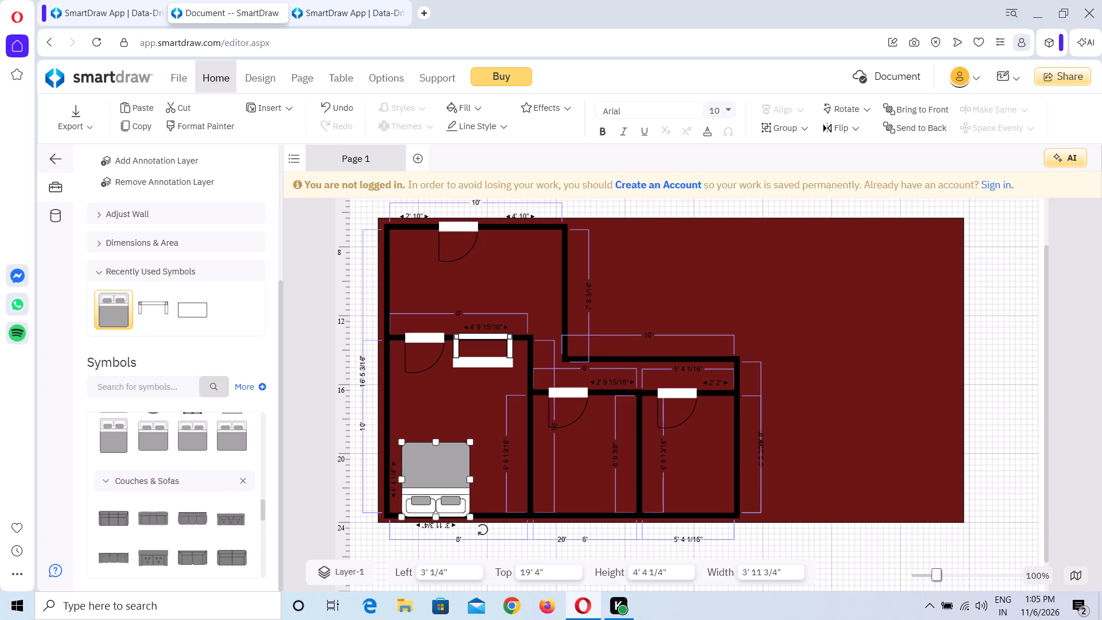
pyautogui.scroll(-1, 184, 514)
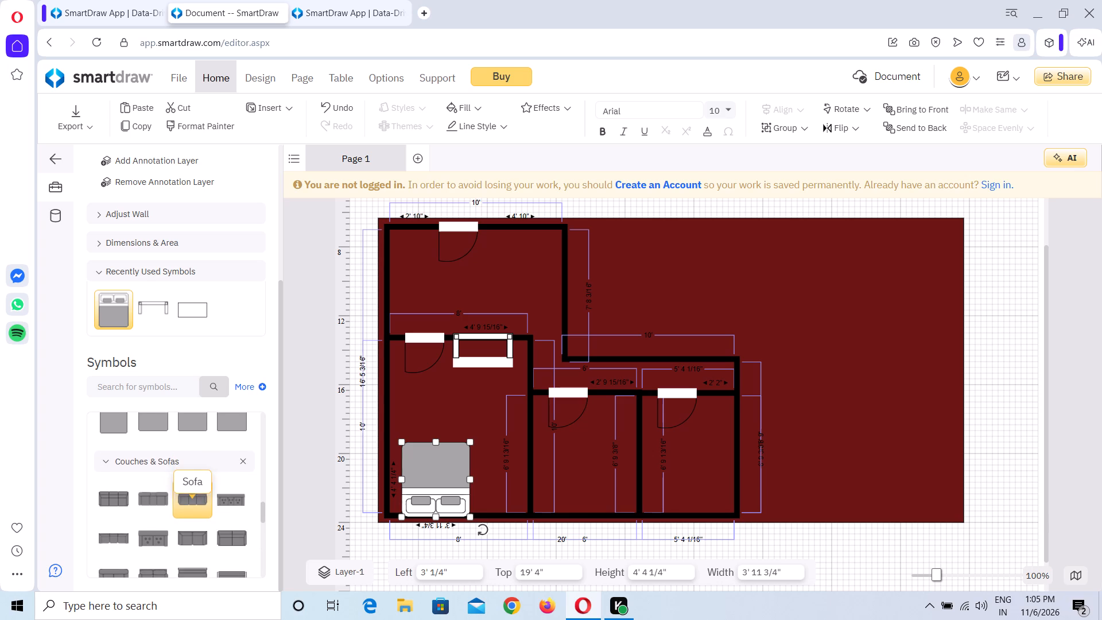
pyautogui.scroll(-4, 184, 514)
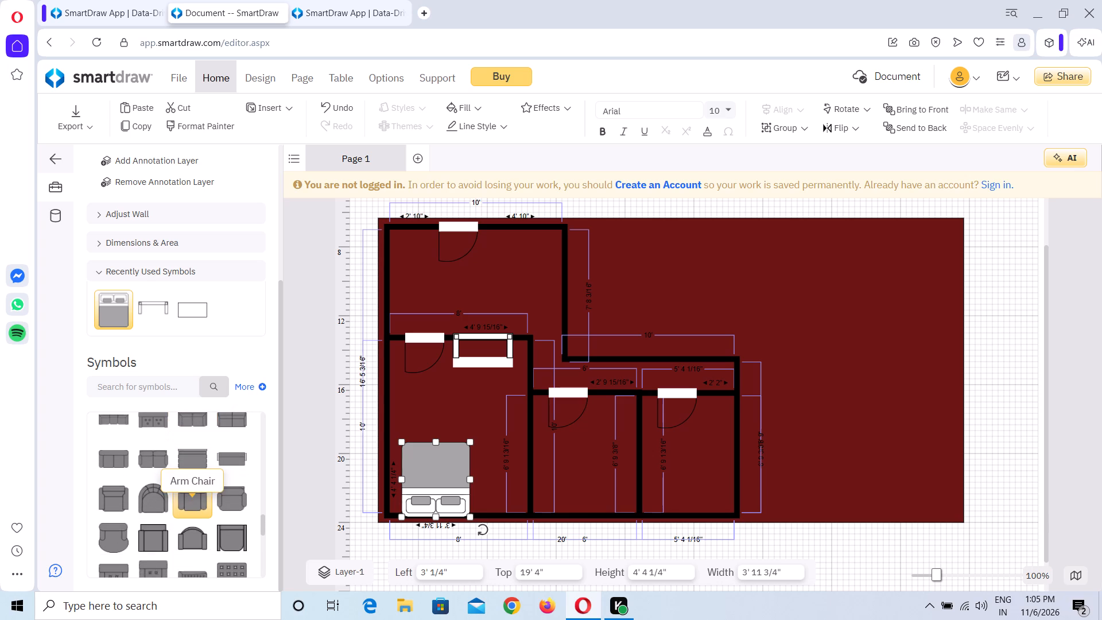
pyautogui.scroll(-5, 184, 514)
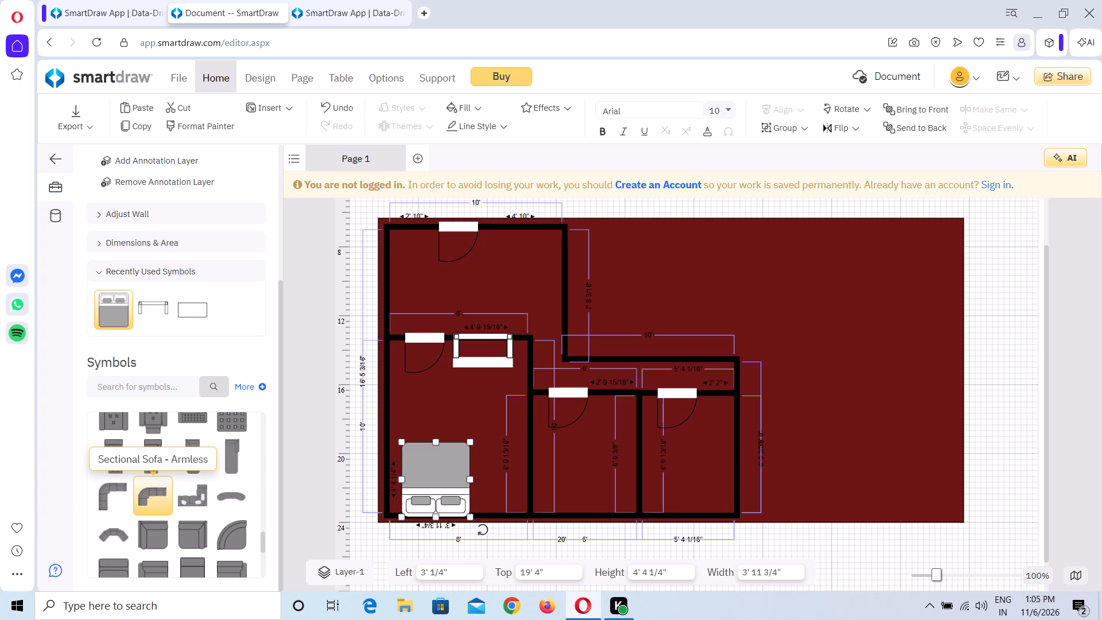
pyautogui.moveTo(148, 503); pyautogui.dragTo(486, 479)
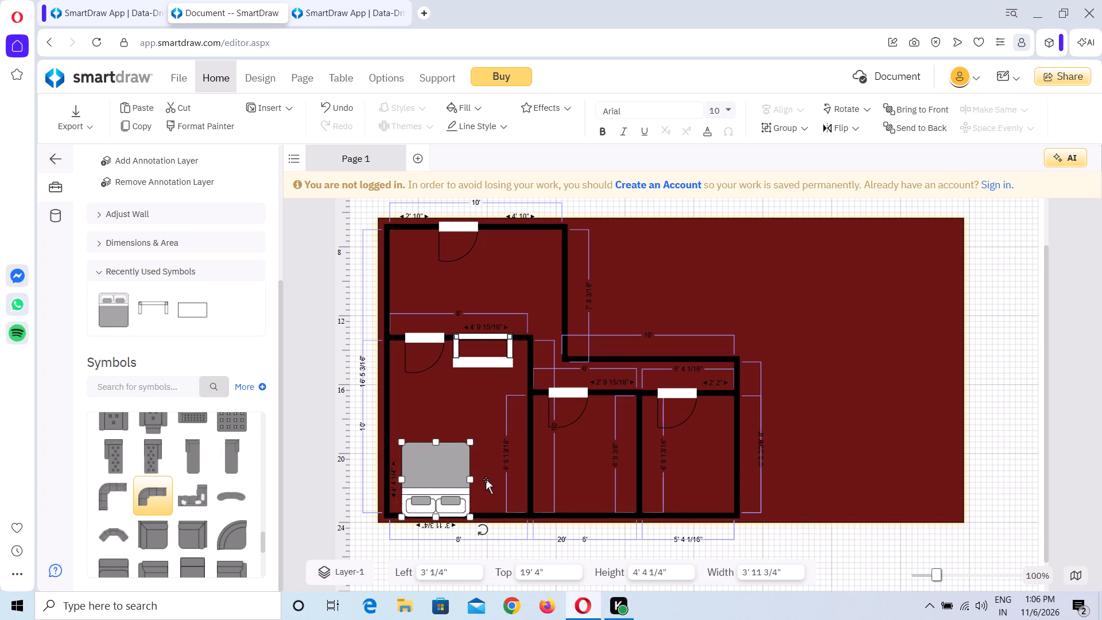
pyautogui.moveTo(486, 479); pyautogui.dragTo(493, 475)
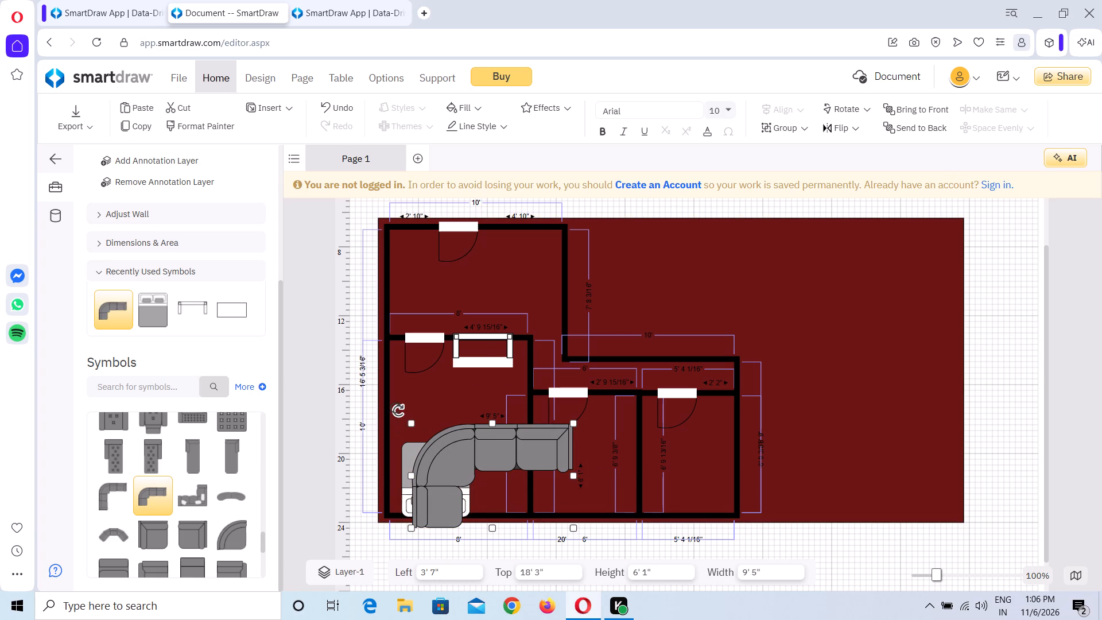
# Rotate the sectional sofa to about 255° so its long side runs down the 8 x 10 room's right wall.
pyautogui.moveTo(395, 408); pyautogui.dragTo(486, 486)
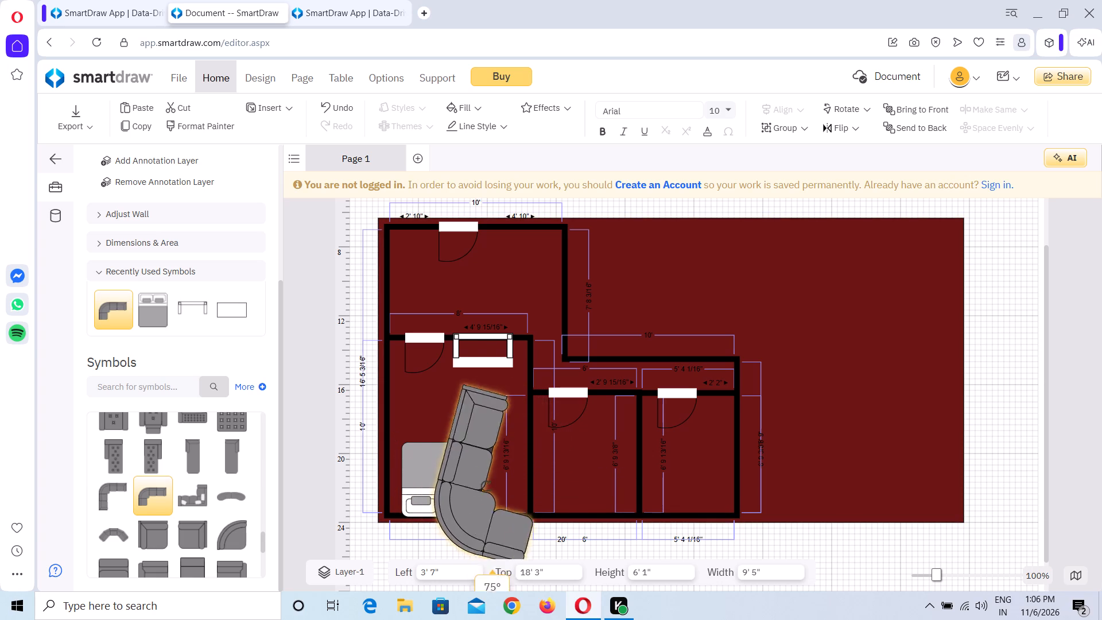
pyautogui.moveTo(486, 486); pyautogui.dragTo(522, 451)
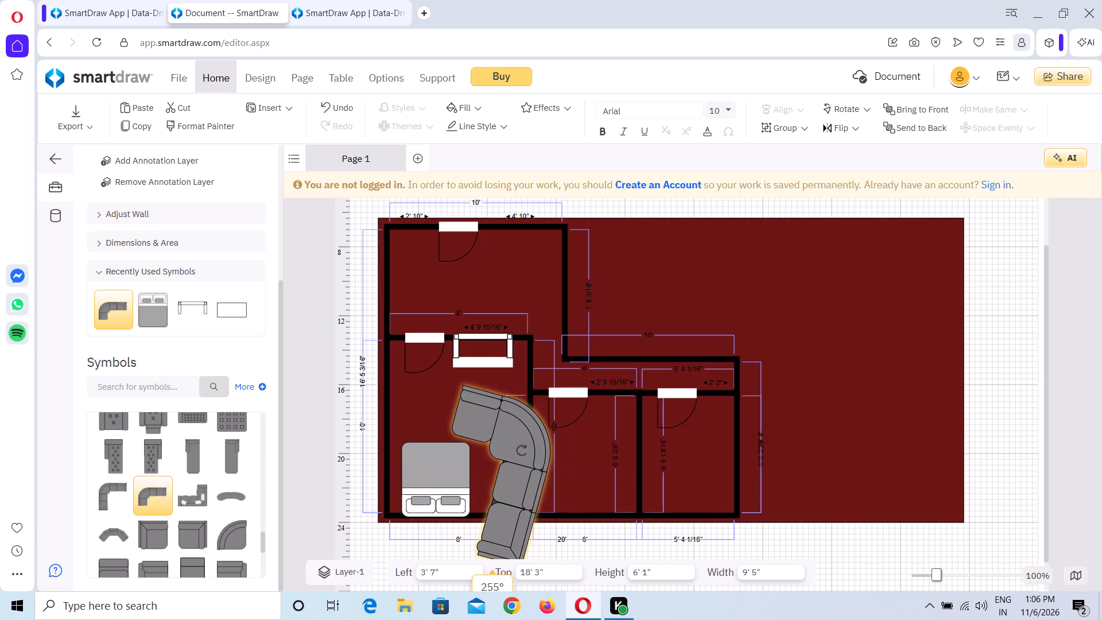
pyautogui.moveTo(522, 451); pyautogui.dragTo(521, 440)
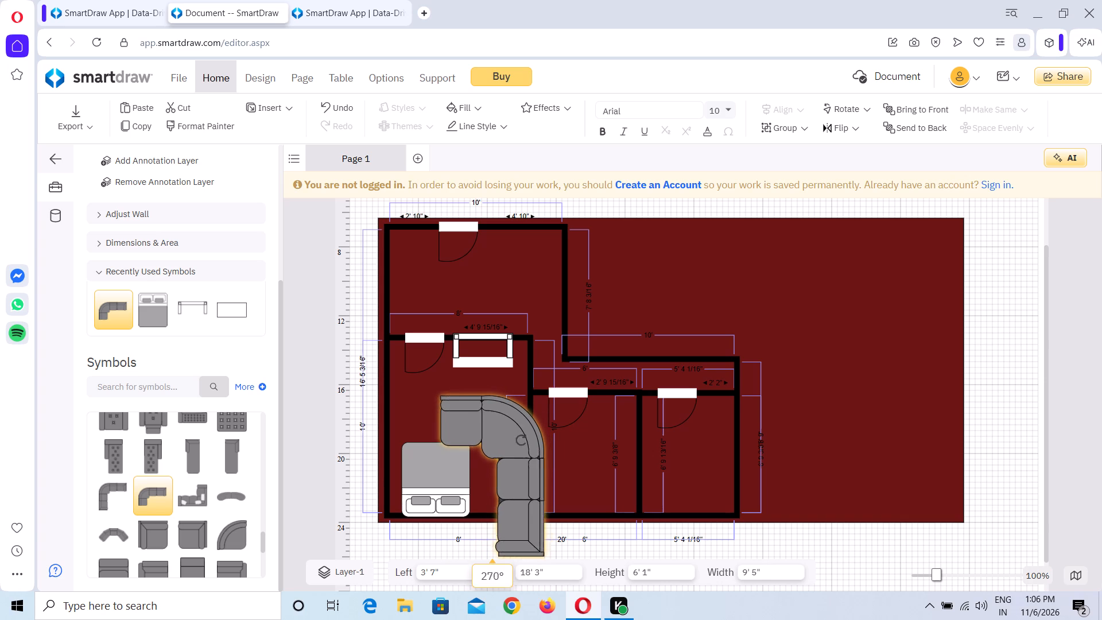
pyautogui.moveTo(521, 440); pyautogui.dragTo(527, 446)
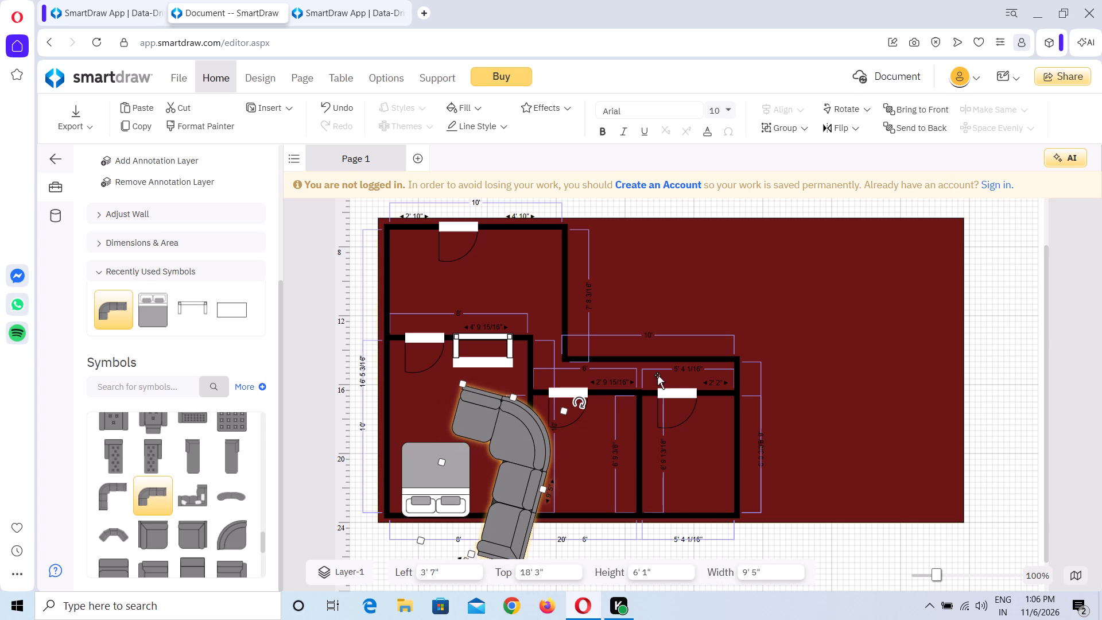
# Flip the sofa vertically, then move and straighten it so its curved corner sits at the room's lower-right corner.
pyautogui.click(840, 129)
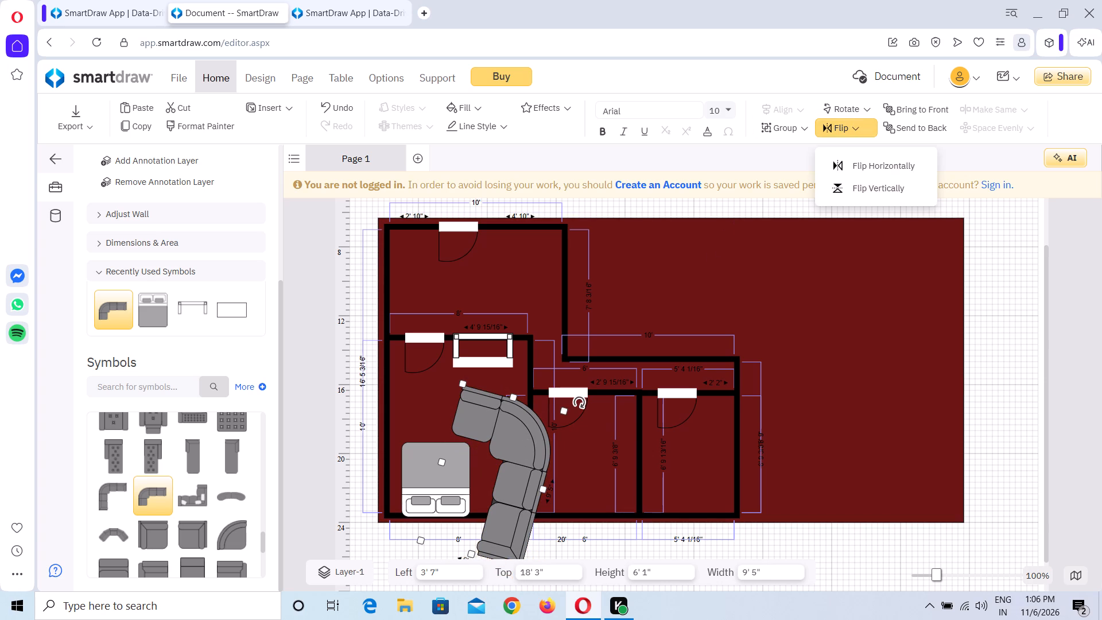
pyautogui.click(863, 182)
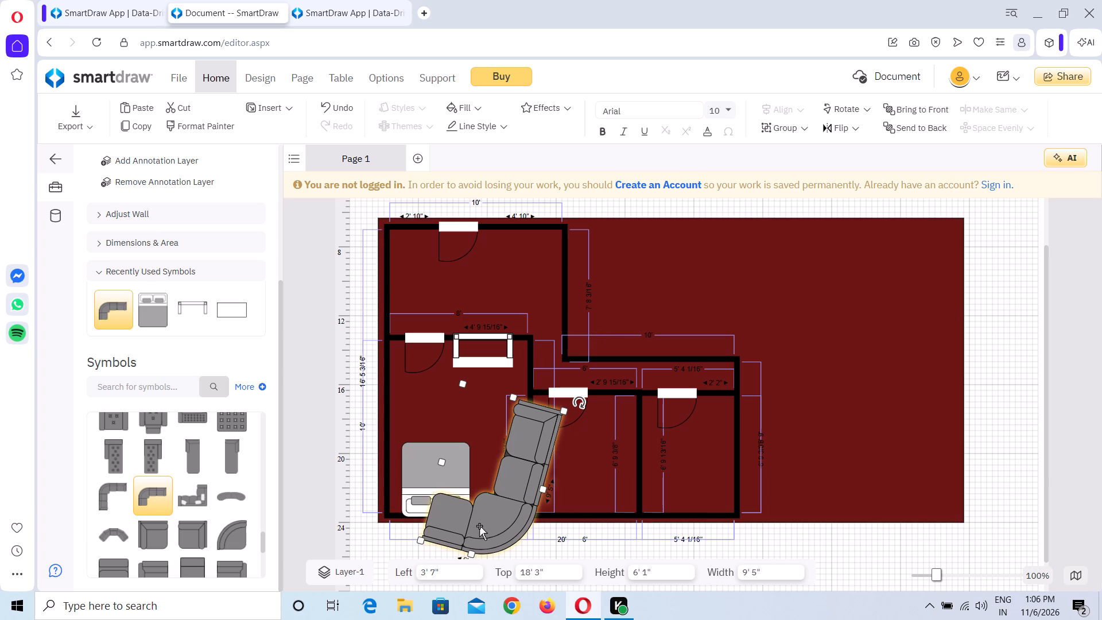
pyautogui.moveTo(499, 525); pyautogui.dragTo(517, 488)
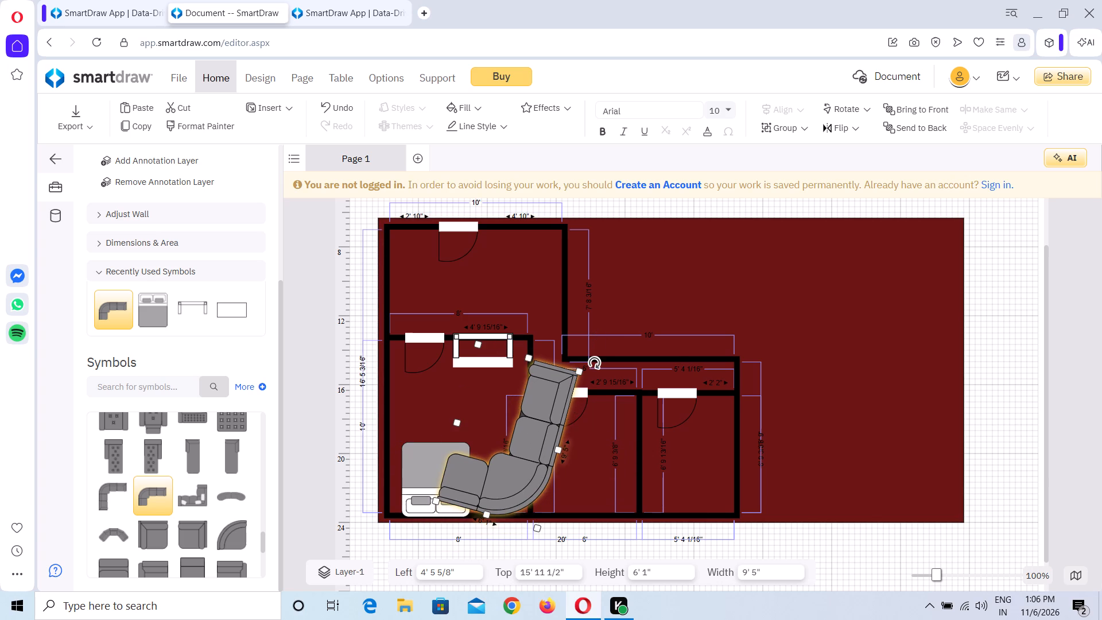
pyautogui.moveTo(593, 365); pyautogui.dragTo(567, 357)
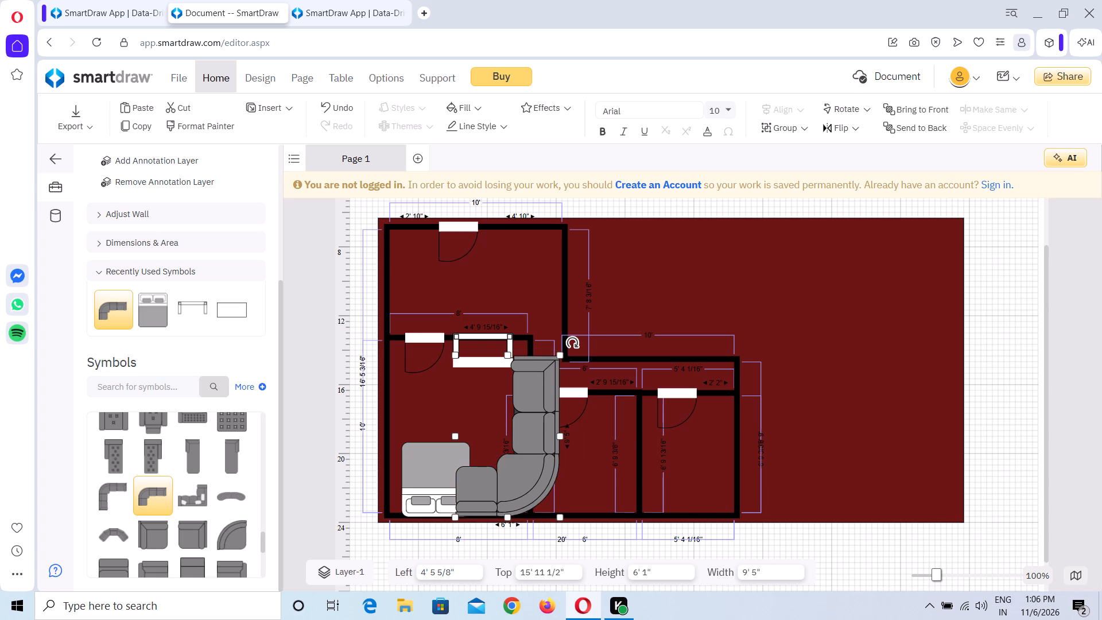
# Shrink the sofa to fit inside the 8 x 10 room's right wall, about 4' 4" high and 7' 4" wide.
pyautogui.moveTo(558, 356); pyautogui.dragTo(549, 383)
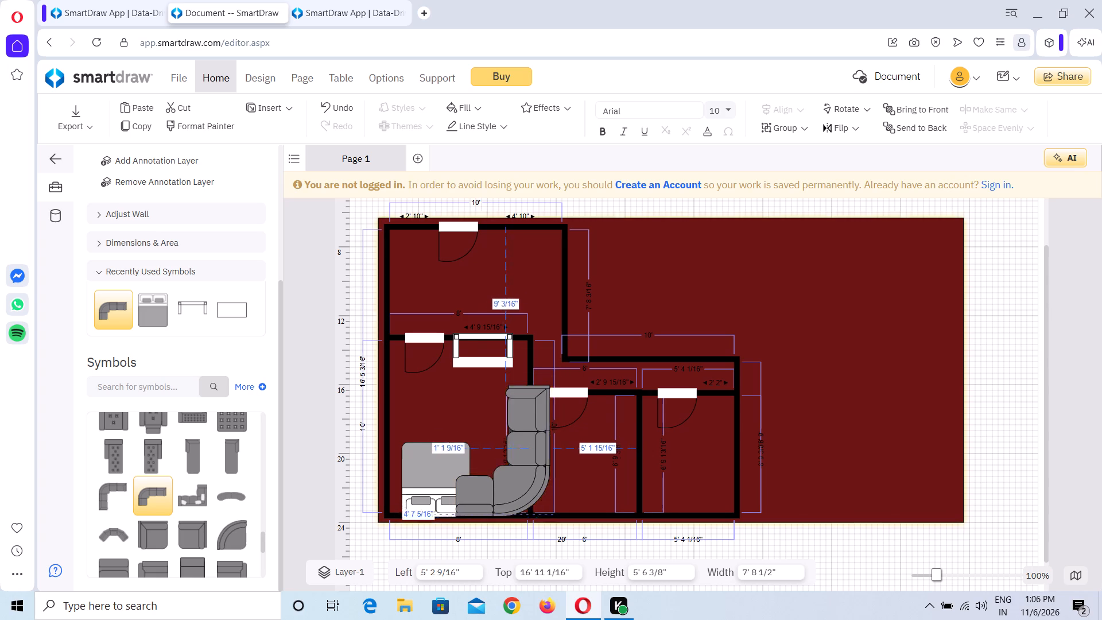
pyautogui.moveTo(549, 383); pyautogui.dragTo(529, 388)
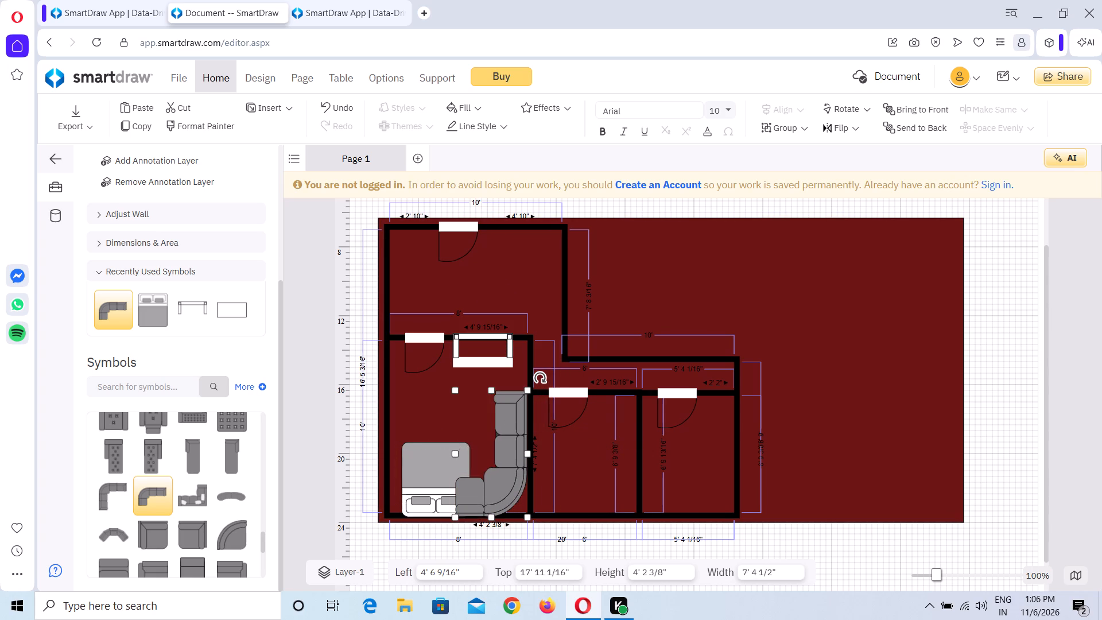
pyautogui.click(455, 454)
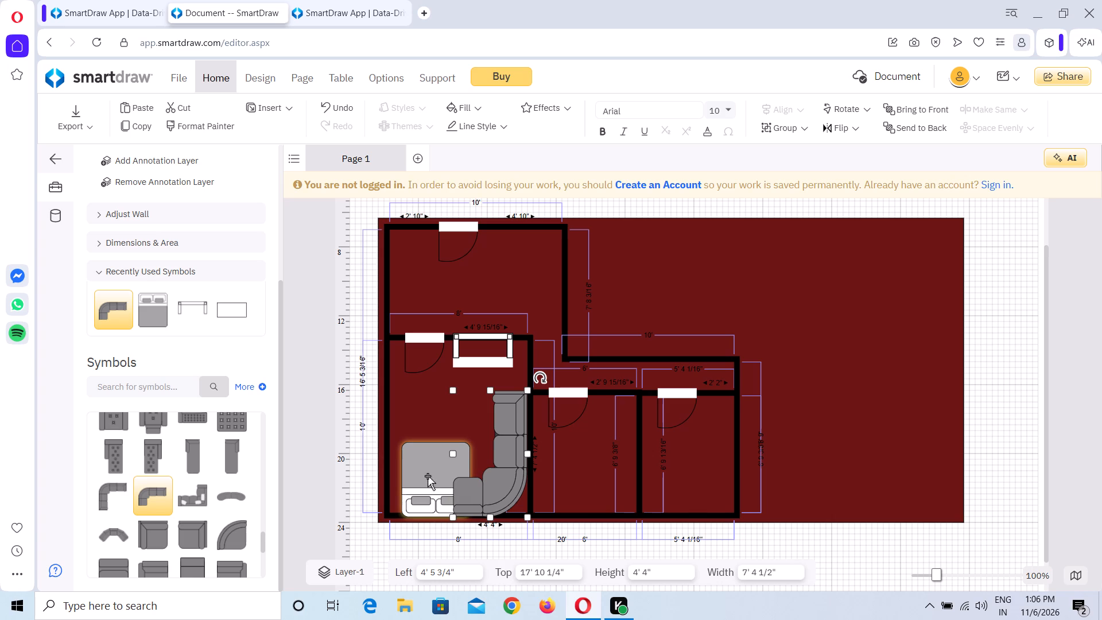
# Move the bed into the 8 x 10 room's lower-left corner, at about 2' 4" left and 19' 3" top.
pyautogui.moveTo(434, 474); pyautogui.dragTo(424, 473)
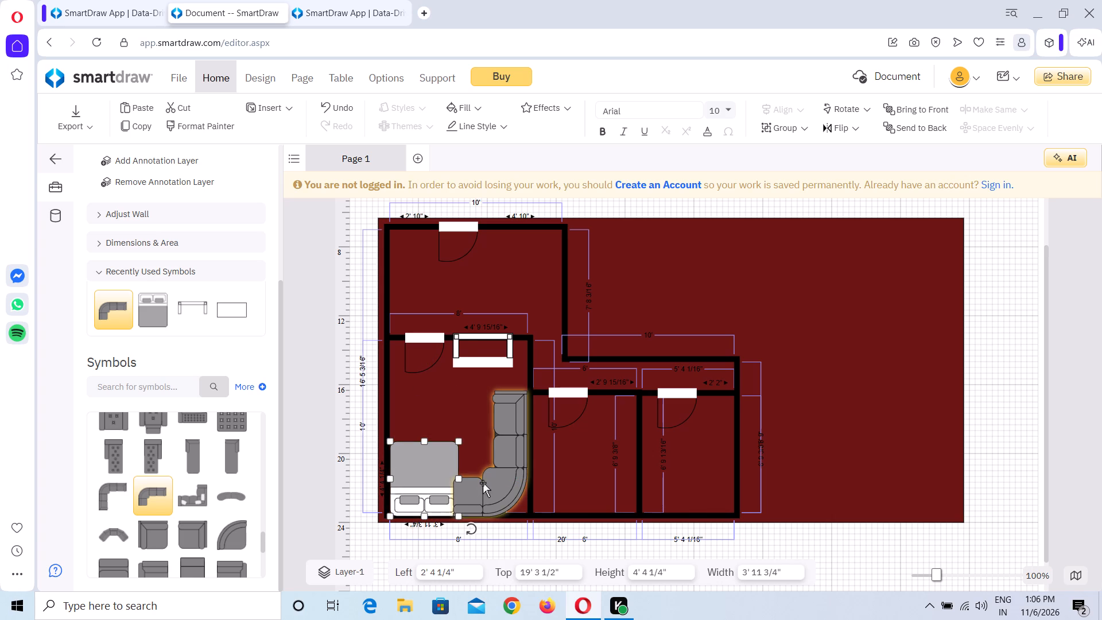
# Shrink the curved sectional sofa in the 8 x 10 room's lower-right corner to about 3' 8" high and 4' 8" wide, clear of the bed.
pyautogui.click(483, 483)
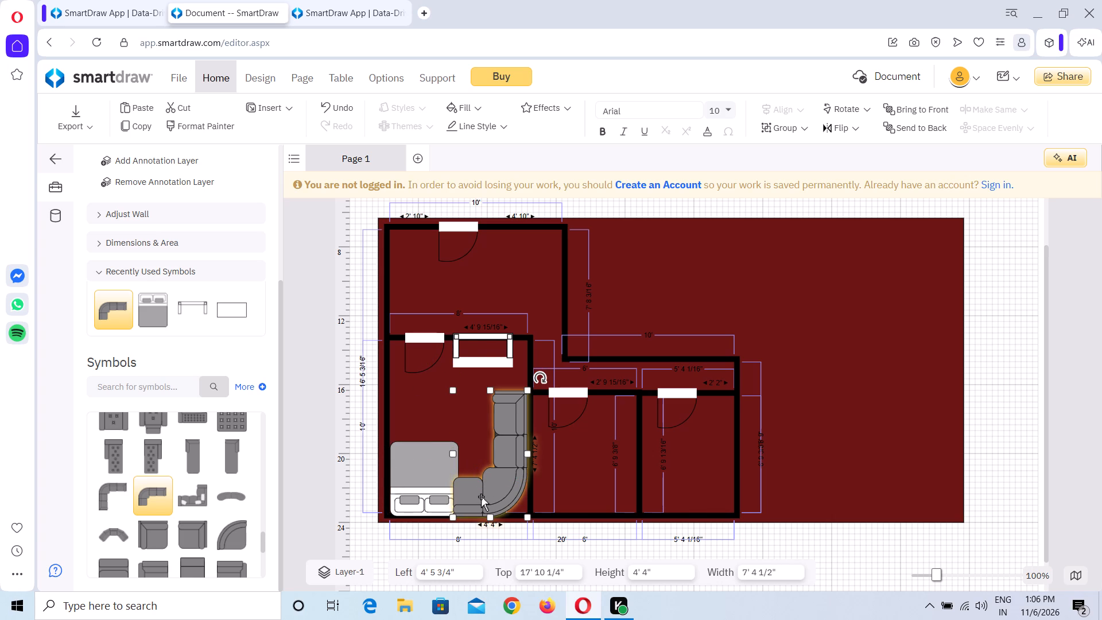
pyautogui.moveTo(489, 390); pyautogui.dragTo(489, 402)
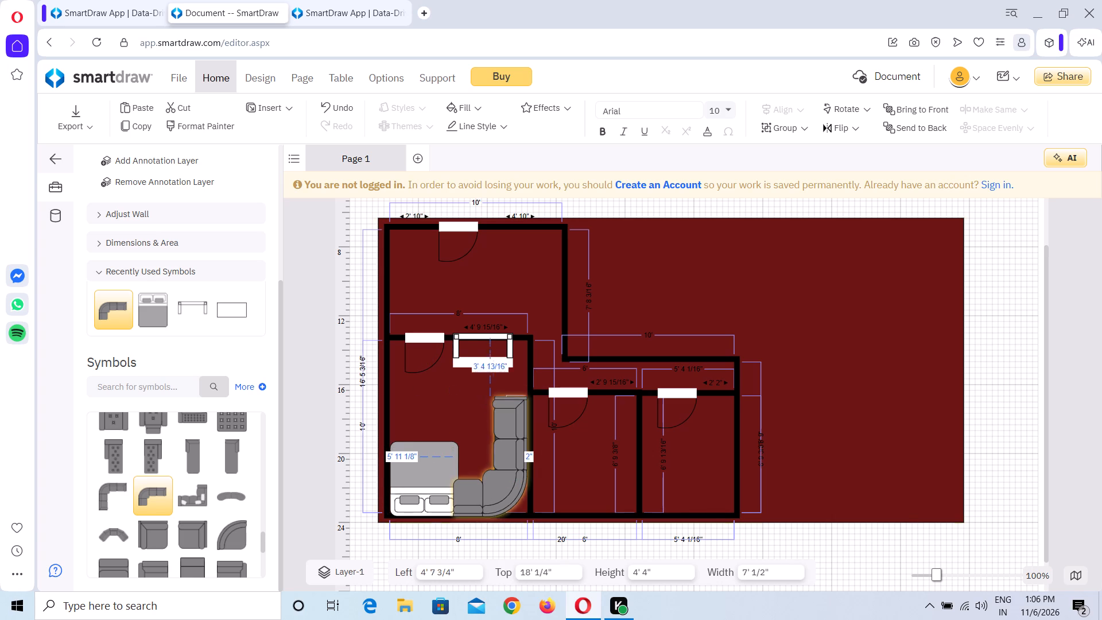
pyautogui.moveTo(489, 402); pyautogui.dragTo(492, 423)
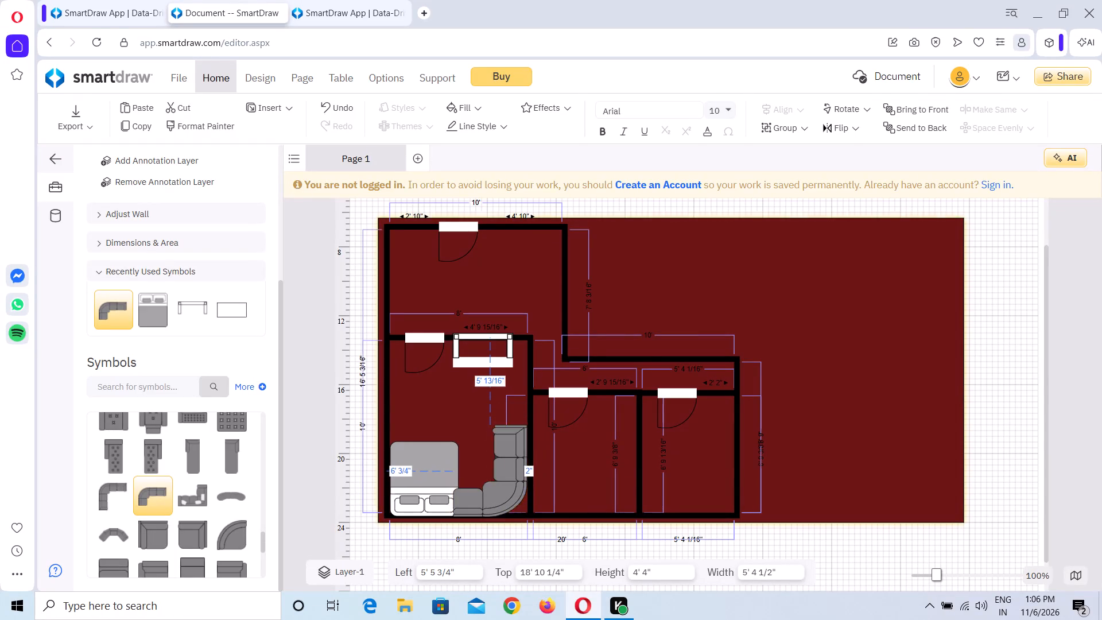
pyautogui.moveTo(492, 423); pyautogui.dragTo(495, 433)
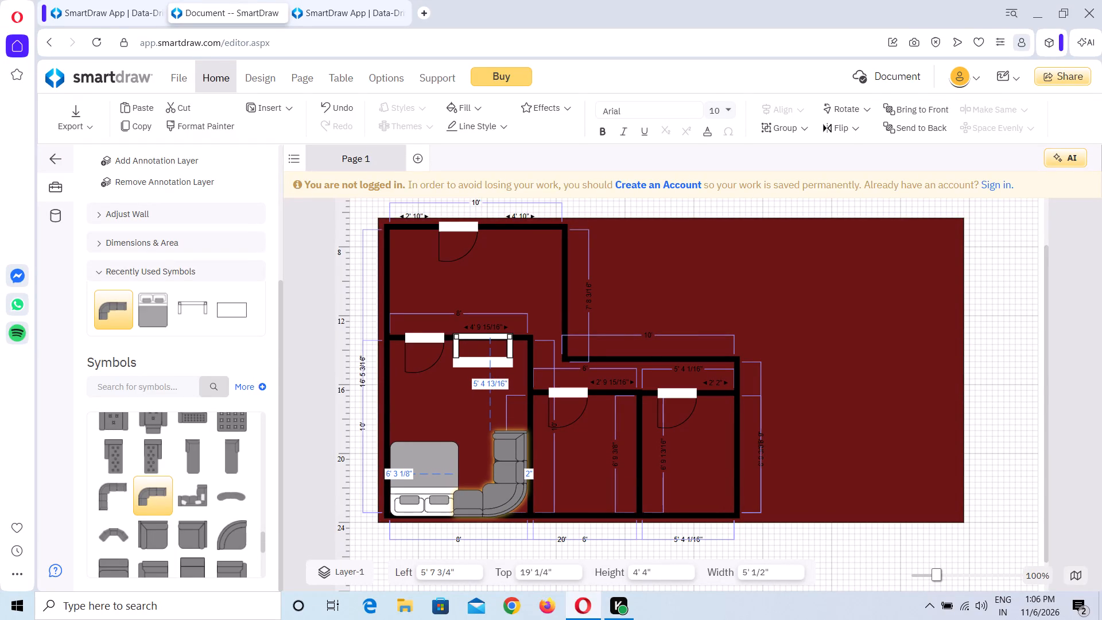
pyautogui.moveTo(495, 433); pyautogui.dragTo(495, 435)
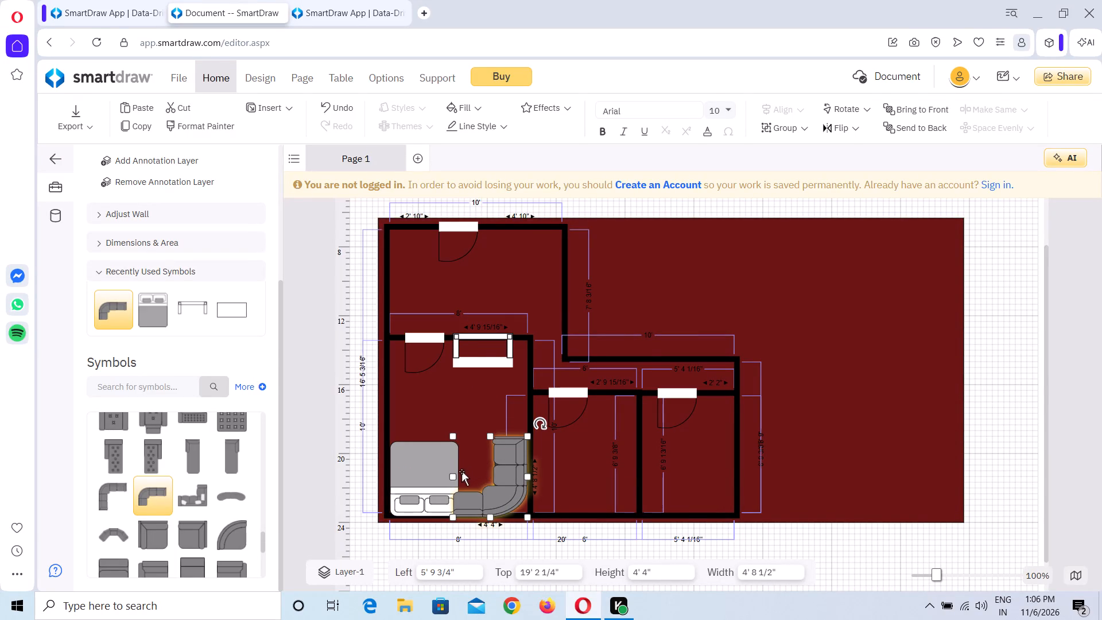
pyautogui.moveTo(452, 480); pyautogui.dragTo(466, 482)
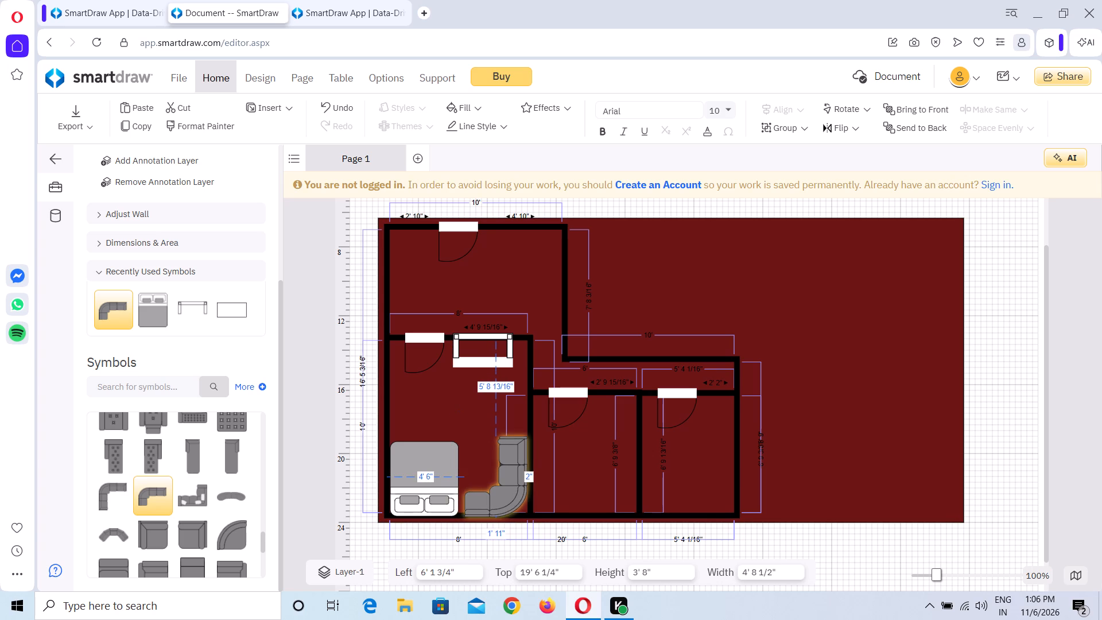
pyautogui.moveTo(466, 482); pyautogui.dragTo(463, 481)
pyautogui.click(576, 459)
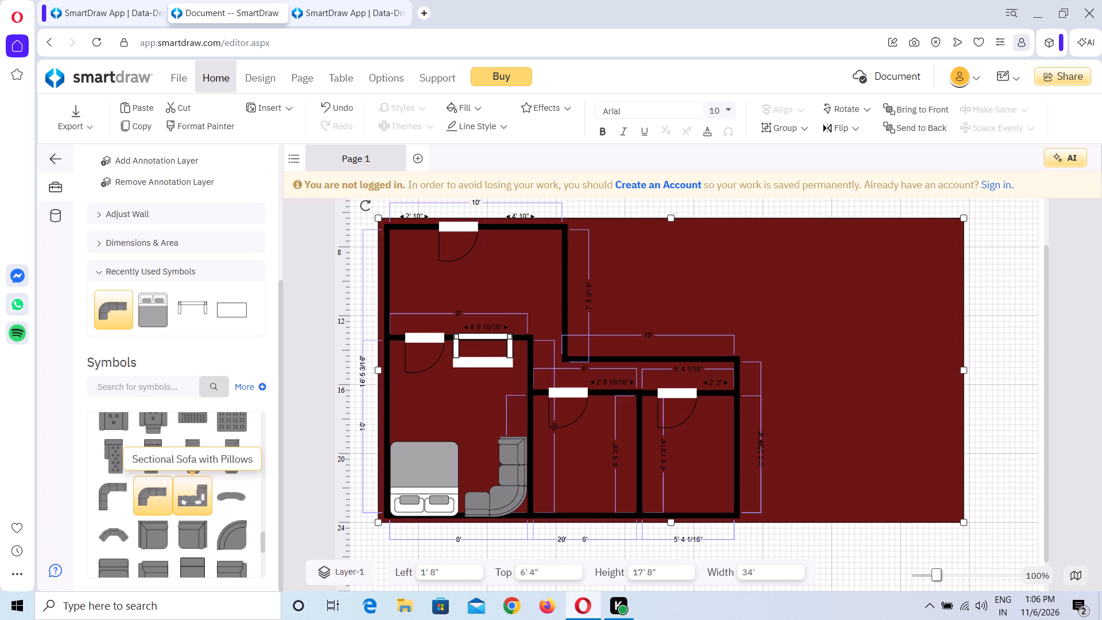
# Place a Sectional Sofa - Right Arm in the 8 x 10 room's upper-right corner, at about 6' 9" left and 13' 4" top.
pyautogui.scroll(-1, 184, 511)
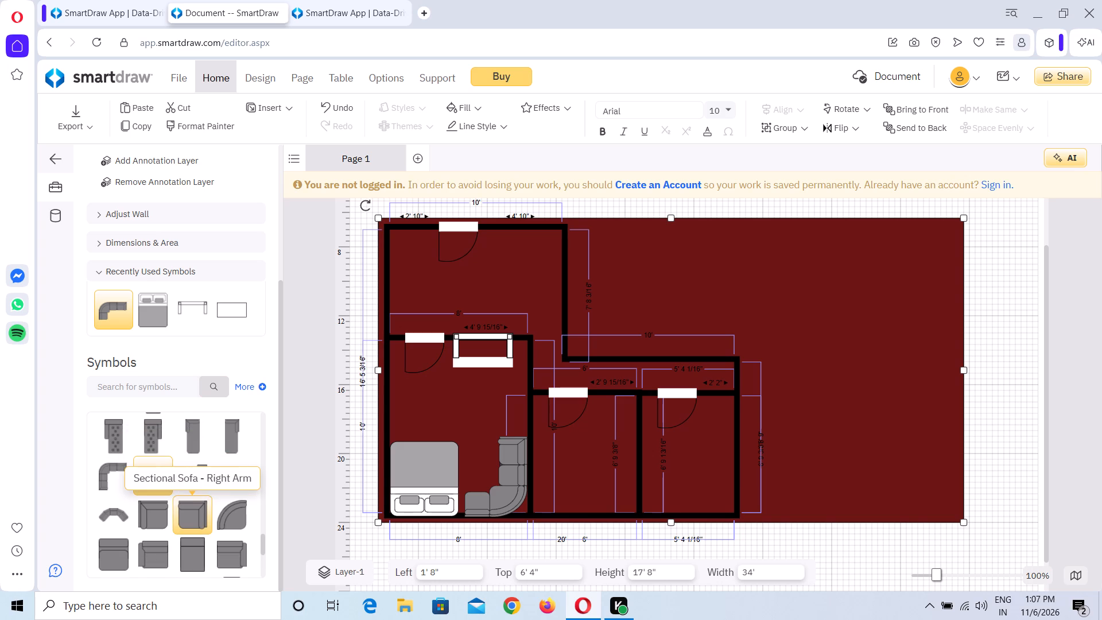
pyautogui.scroll(-1, 184, 511)
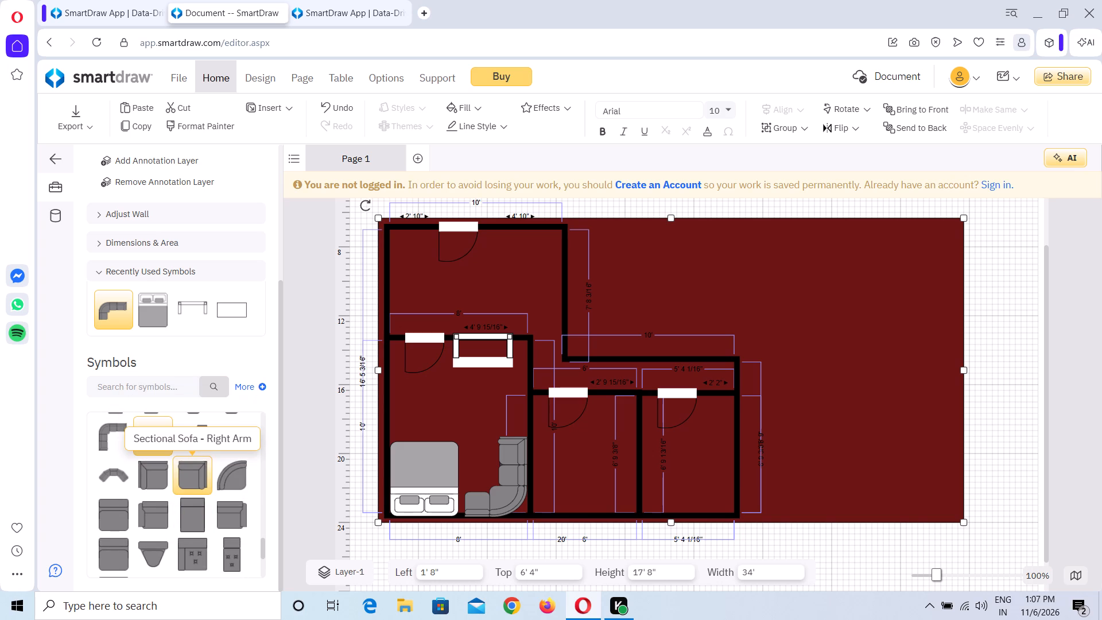
pyautogui.moveTo(187, 478); pyautogui.dragTo(466, 428)
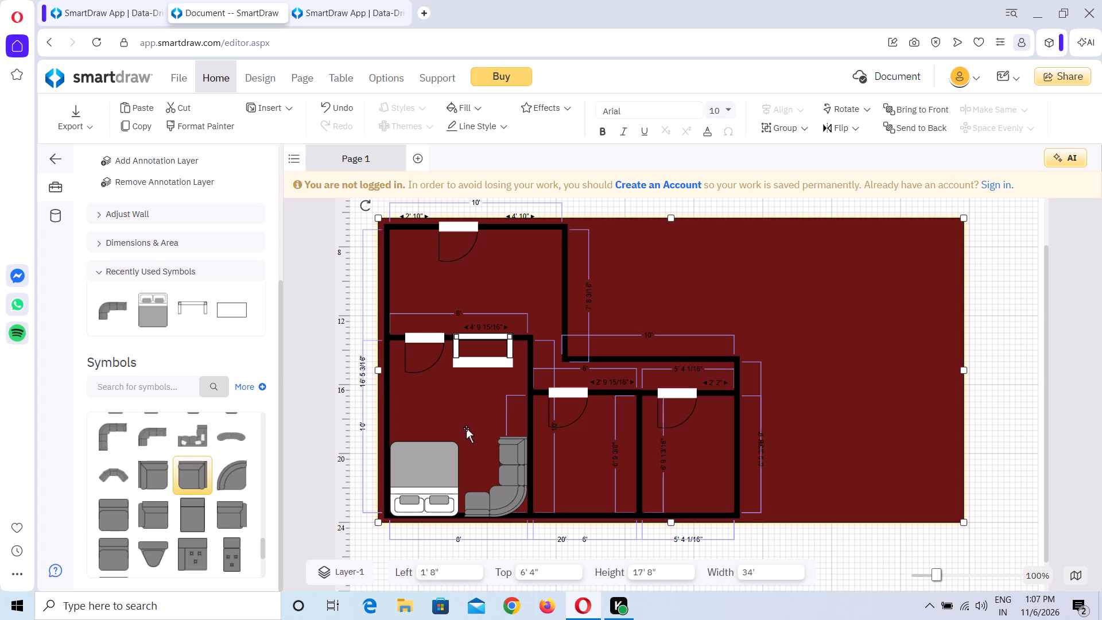
pyautogui.moveTo(466, 428); pyautogui.dragTo(469, 412)
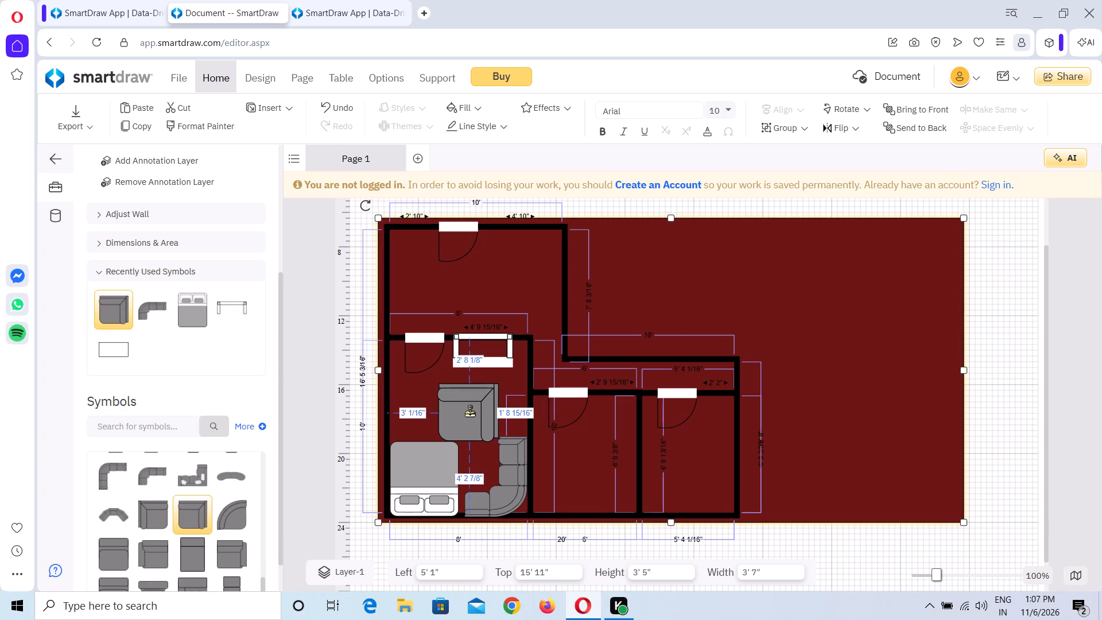
pyautogui.moveTo(469, 412); pyautogui.dragTo(469, 411)
pyautogui.moveTo(469, 411); pyautogui.dragTo(502, 368)
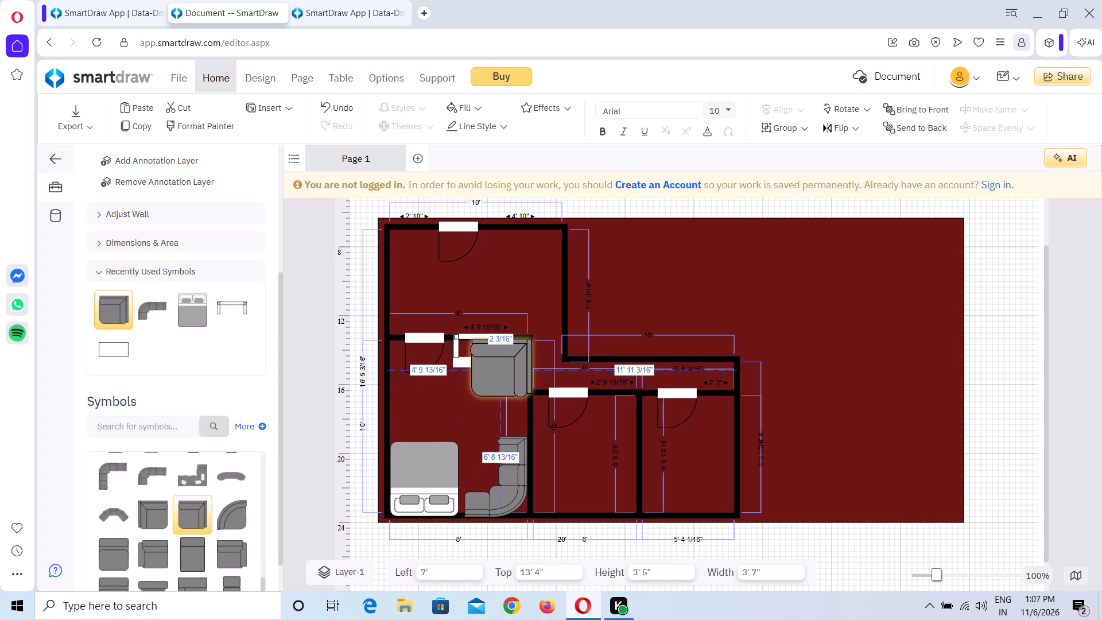
pyautogui.moveTo(502, 368); pyautogui.dragTo(498, 367)
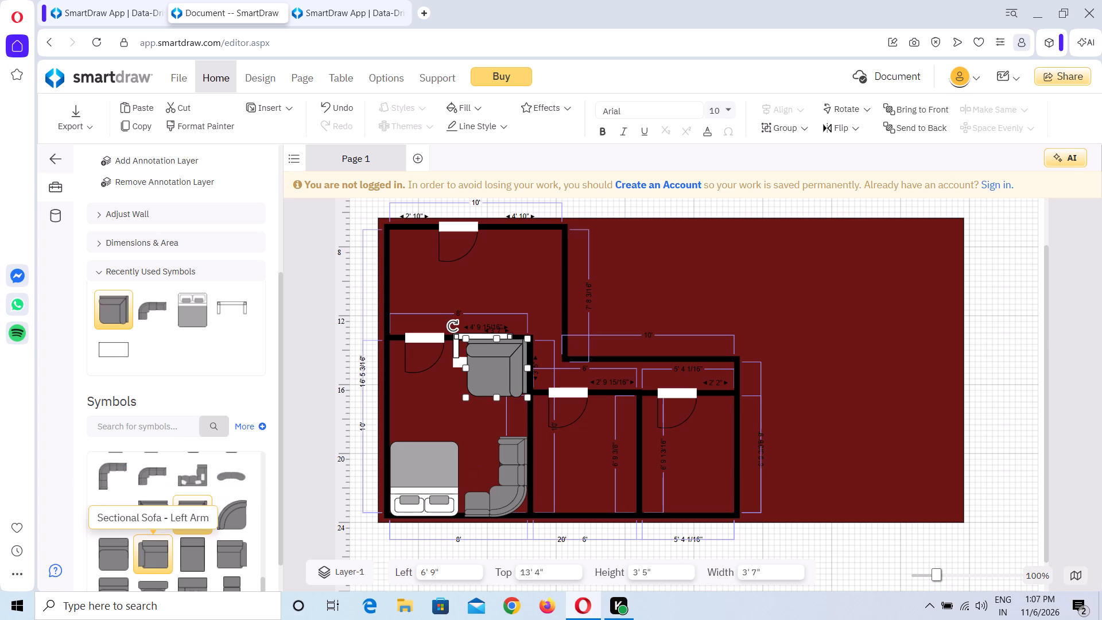
# Add a Recliner to the middle of the 8 x 10 room, at about 4' 4" left and 15' 10" top.
pyautogui.scroll(-2, 158, 567)
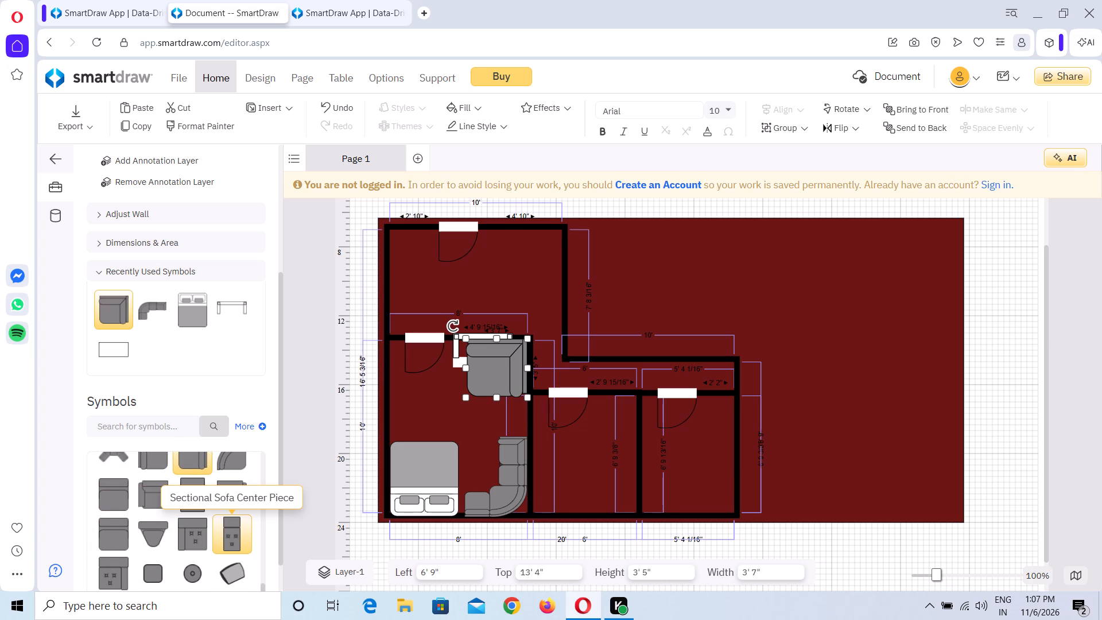
pyautogui.scroll(-3, 216, 529)
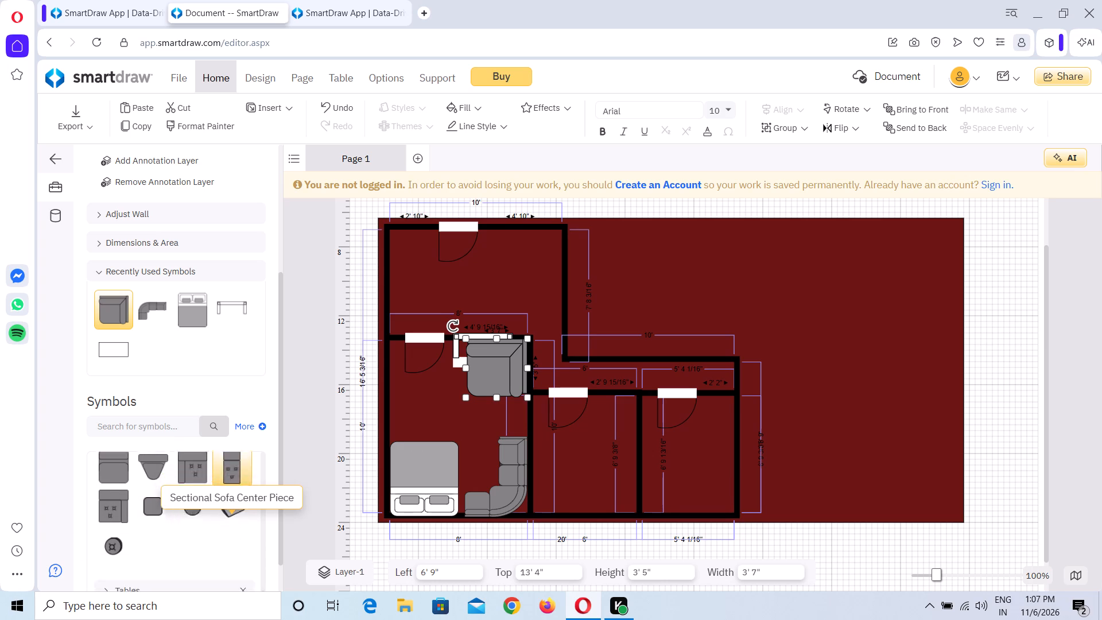
pyautogui.scroll(1, 216, 529)
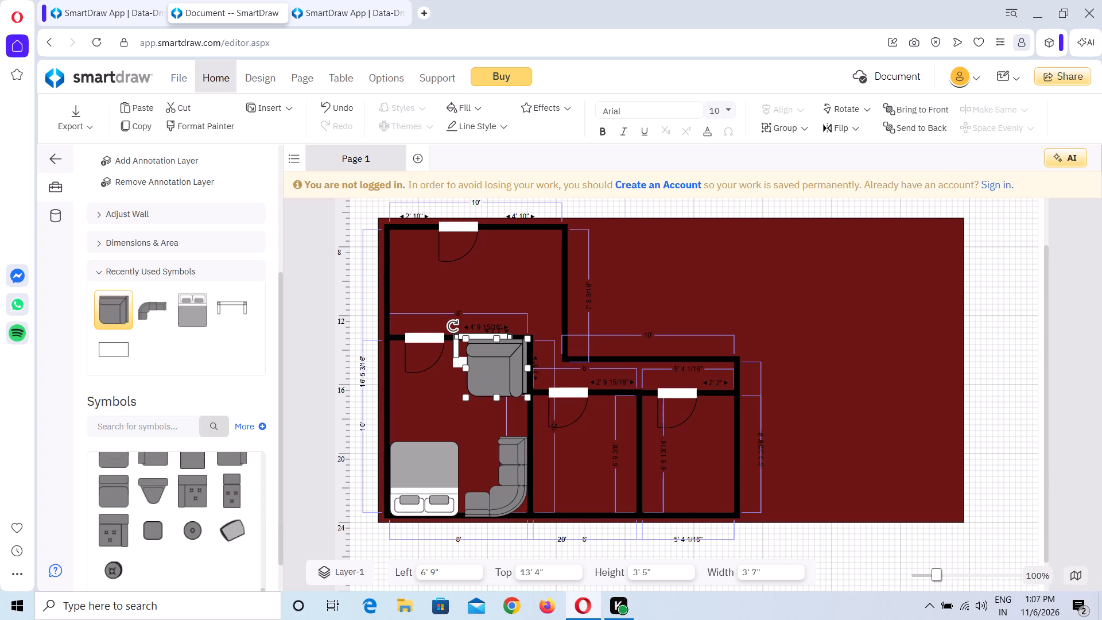
pyautogui.scroll(1, 216, 529)
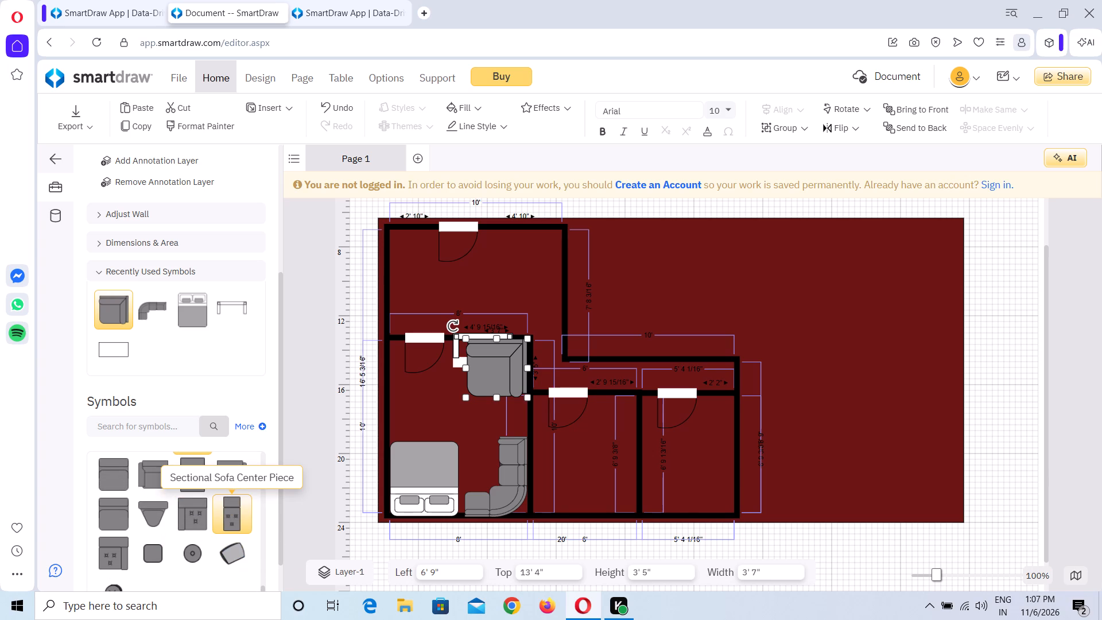
pyautogui.scroll(2, 216, 529)
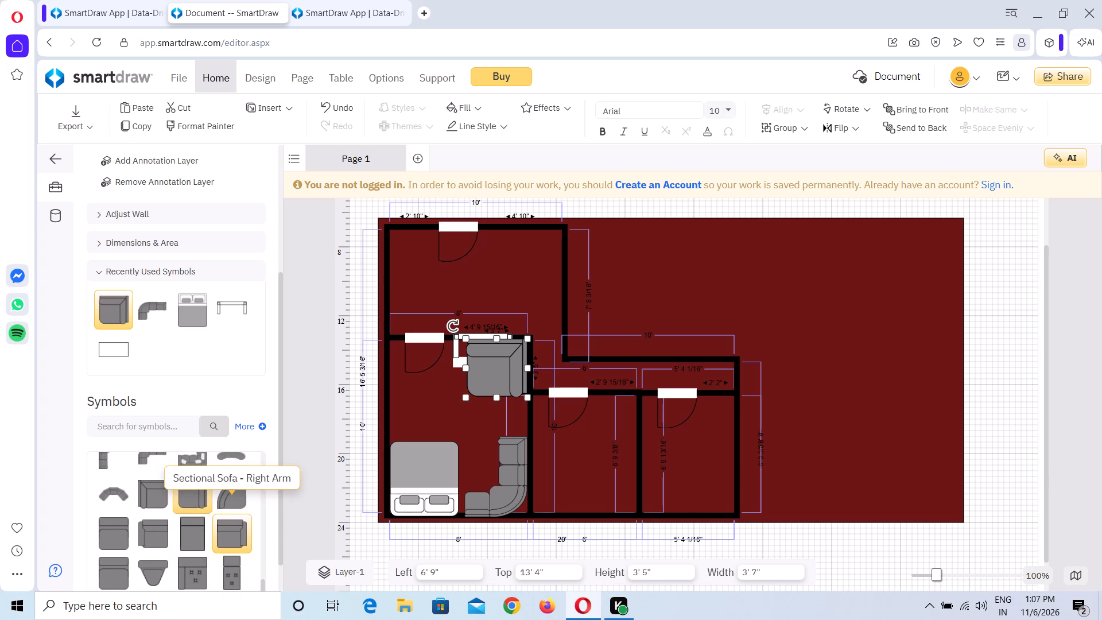
pyautogui.scroll(2, 216, 529)
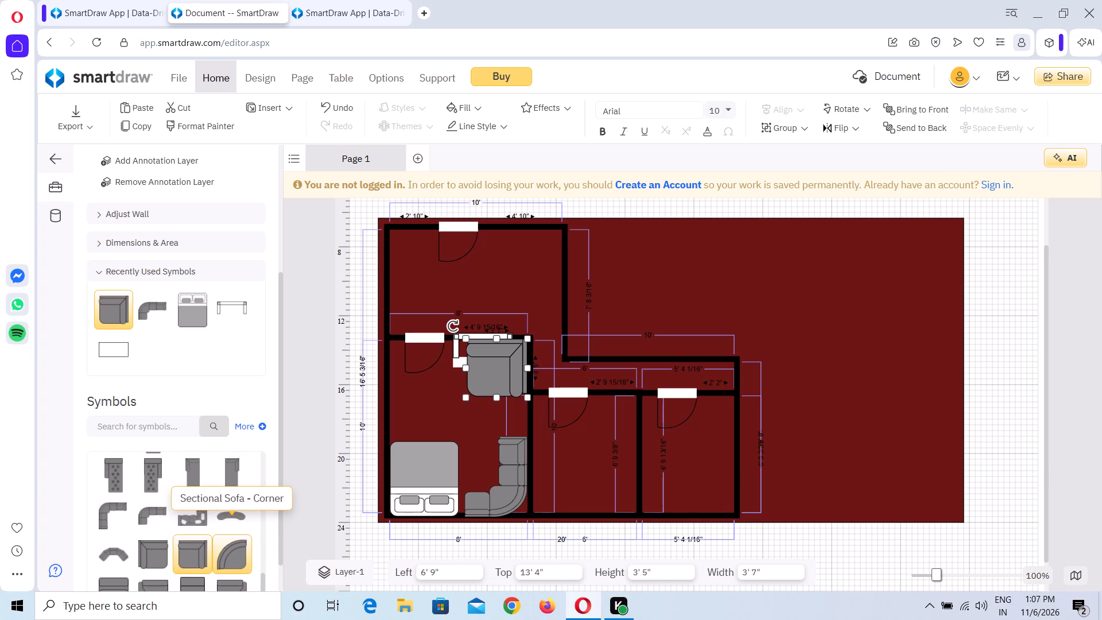
pyautogui.scroll(2, 216, 529)
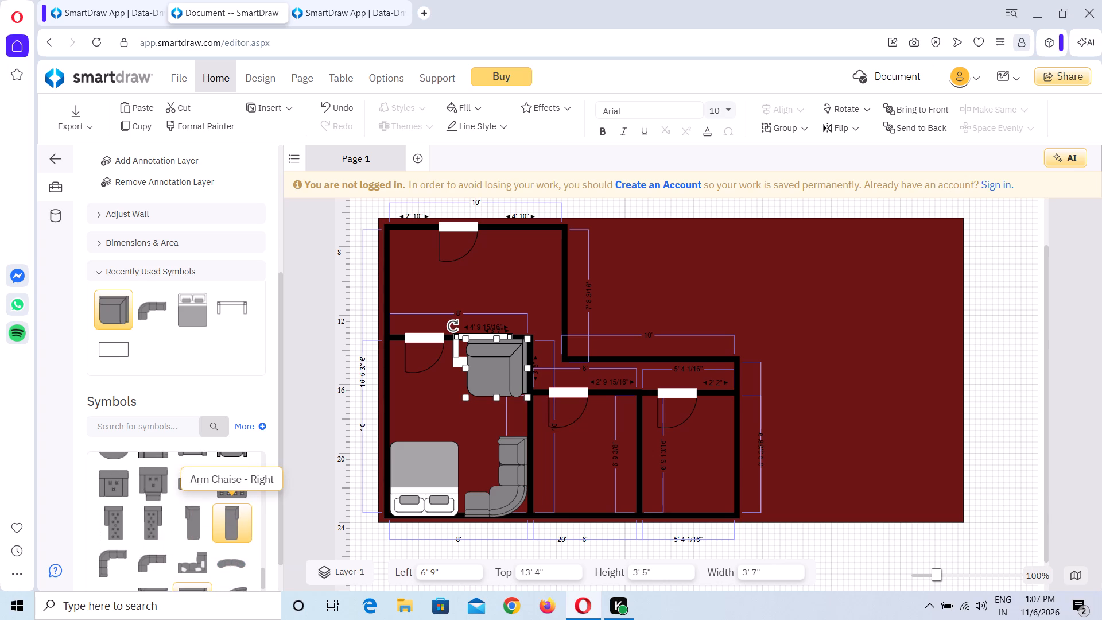
pyautogui.scroll(1, 216, 529)
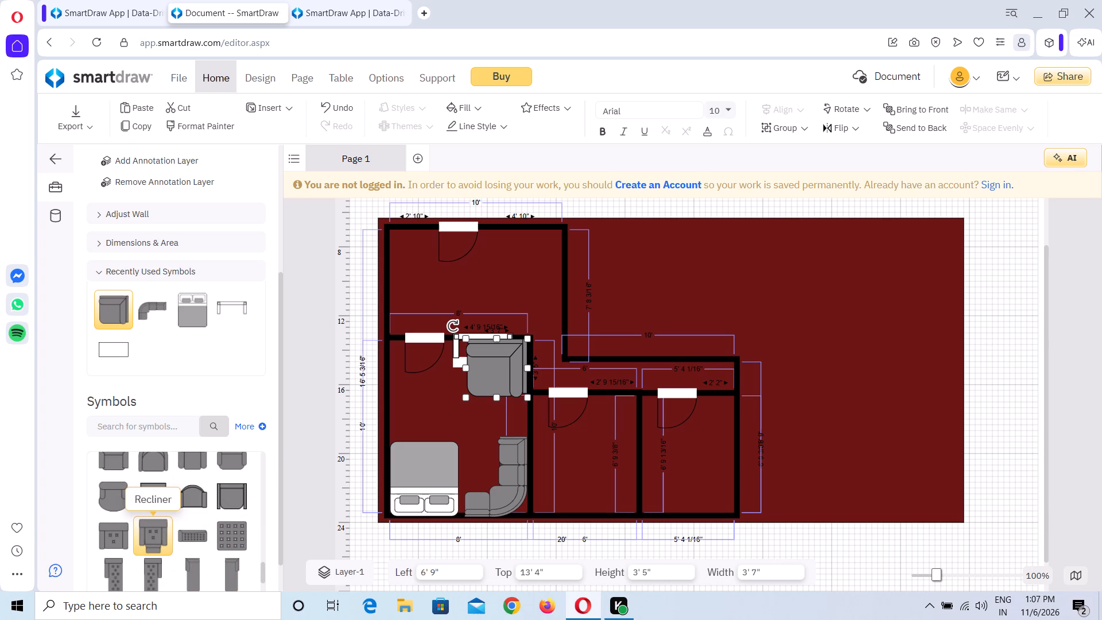
pyautogui.moveTo(152, 538); pyautogui.dragTo(389, 478)
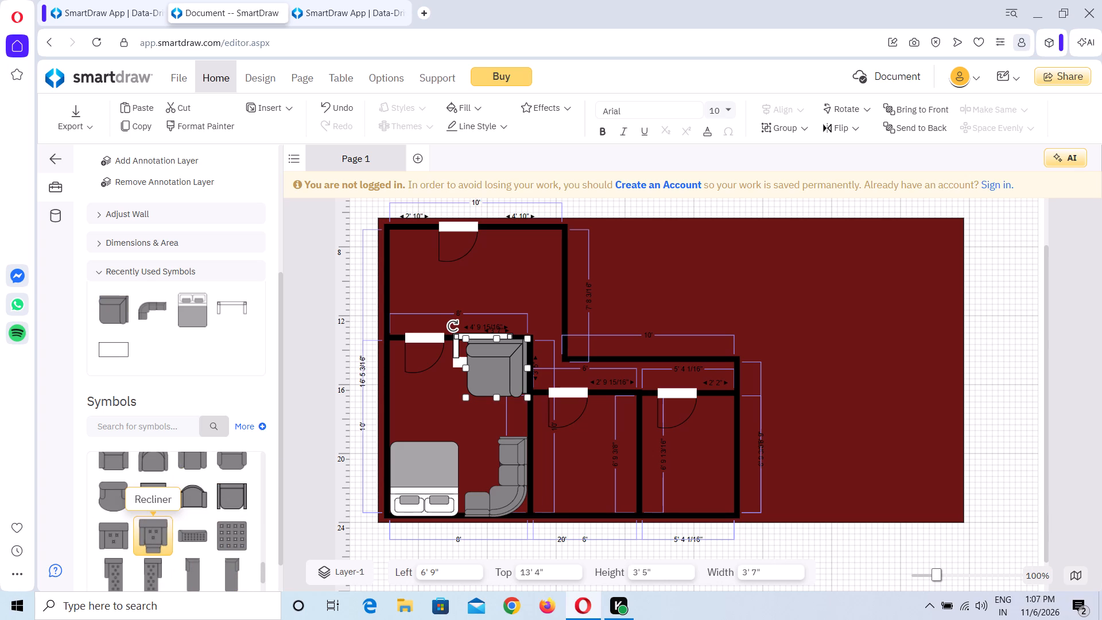
pyautogui.moveTo(389, 478); pyautogui.dragTo(451, 421)
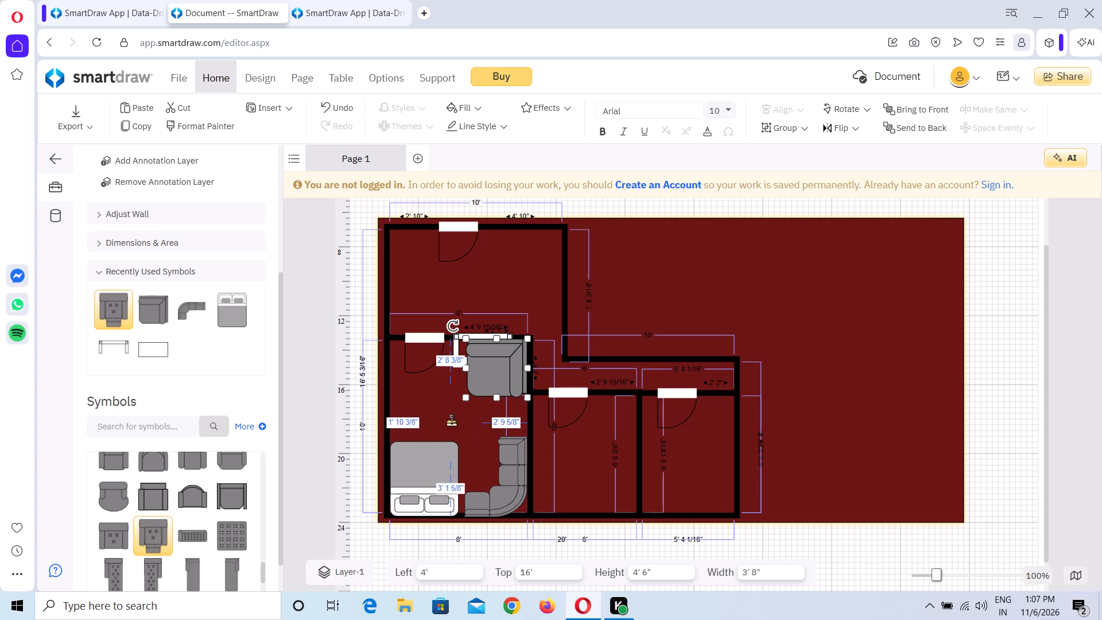
pyautogui.moveTo(451, 421); pyautogui.dragTo(453, 421)
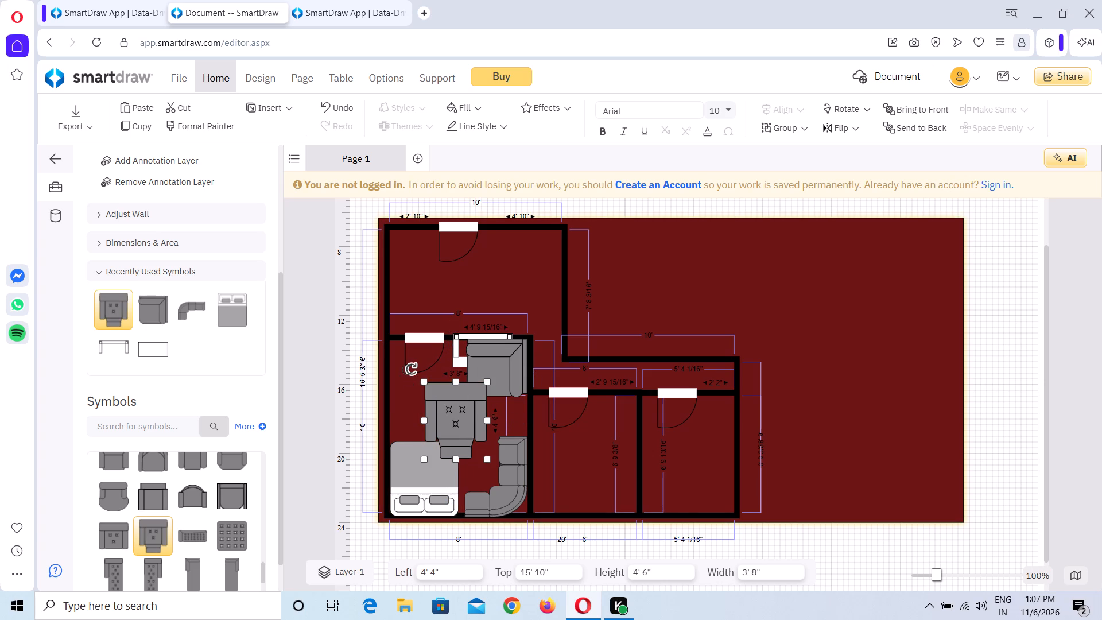
# Rotate the recliner a quarter turn so its back faces the 8 x 10 room's right wall and its footrest points left.
pyautogui.moveTo(410, 368); pyautogui.dragTo(509, 379)
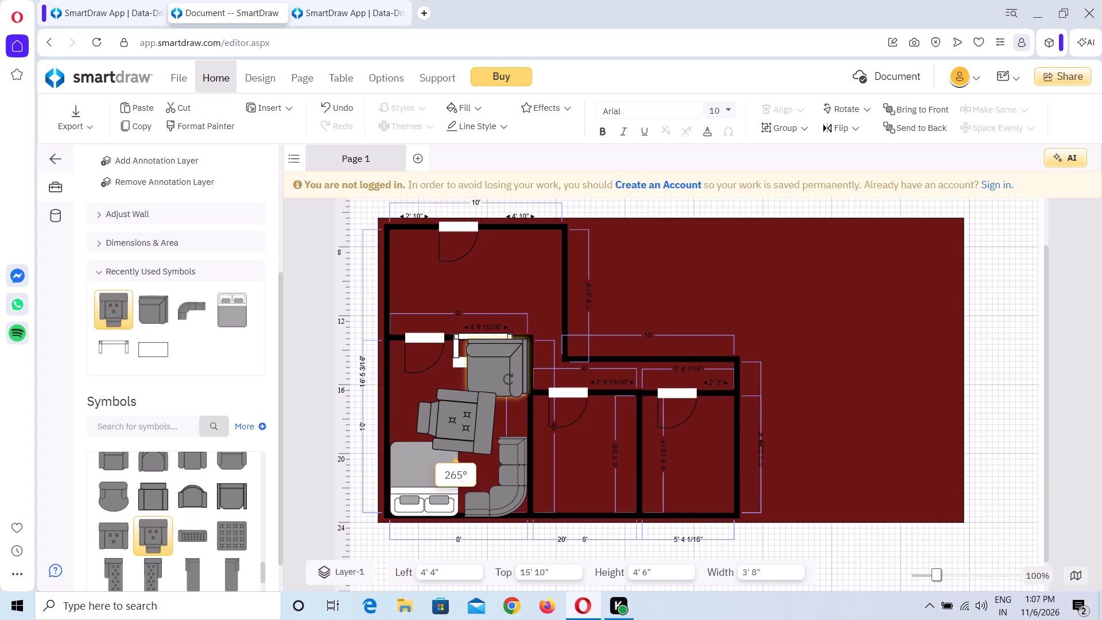
pyautogui.moveTo(509, 379); pyautogui.dragTo(500, 379)
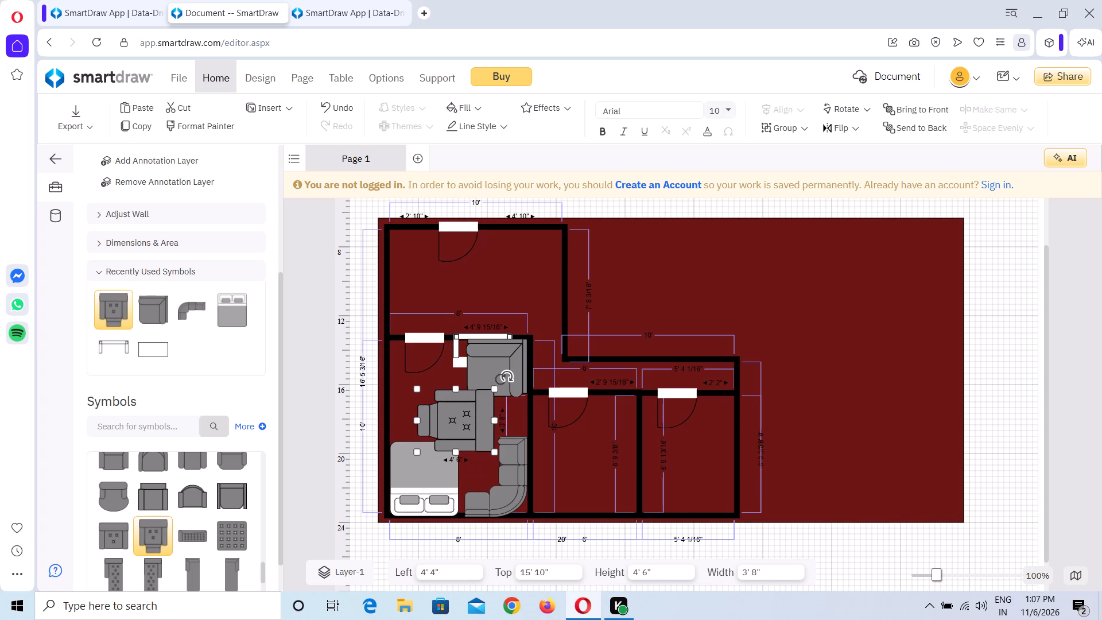
# Shrink the recliner to about 4' 1" high and 2' 9" wide and move it against the right wall between the two sofas.
pyautogui.moveTo(414, 452); pyautogui.dragTo(420, 442)
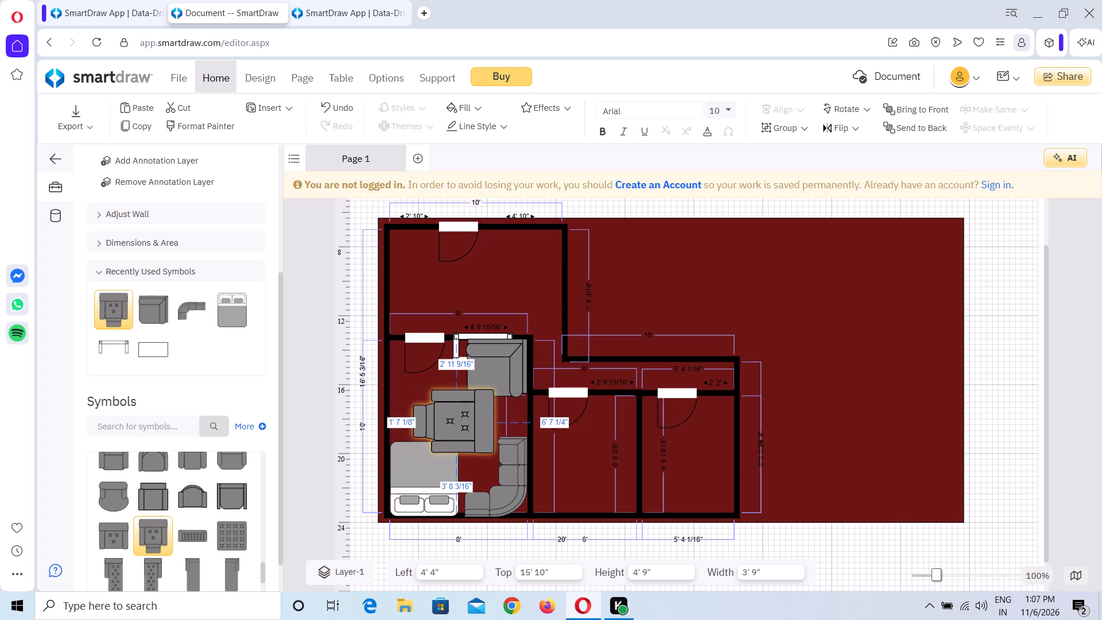
pyautogui.moveTo(420, 442); pyautogui.dragTo(424, 436)
pyautogui.moveTo(461, 414); pyautogui.dragTo(483, 417)
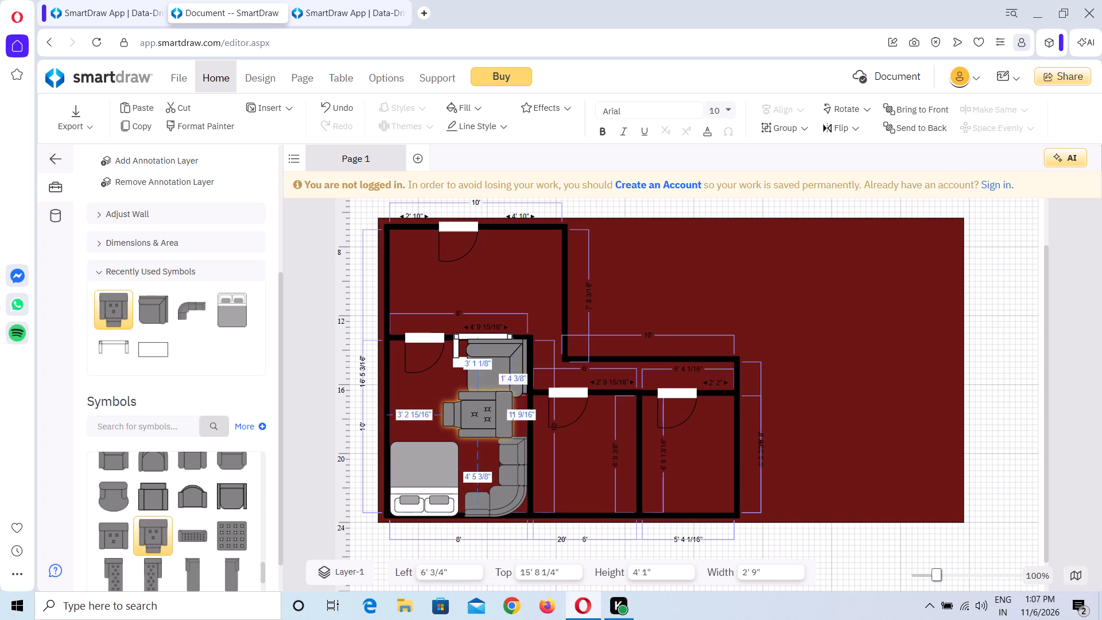
pyautogui.moveTo(483, 417); pyautogui.dragTo(496, 420)
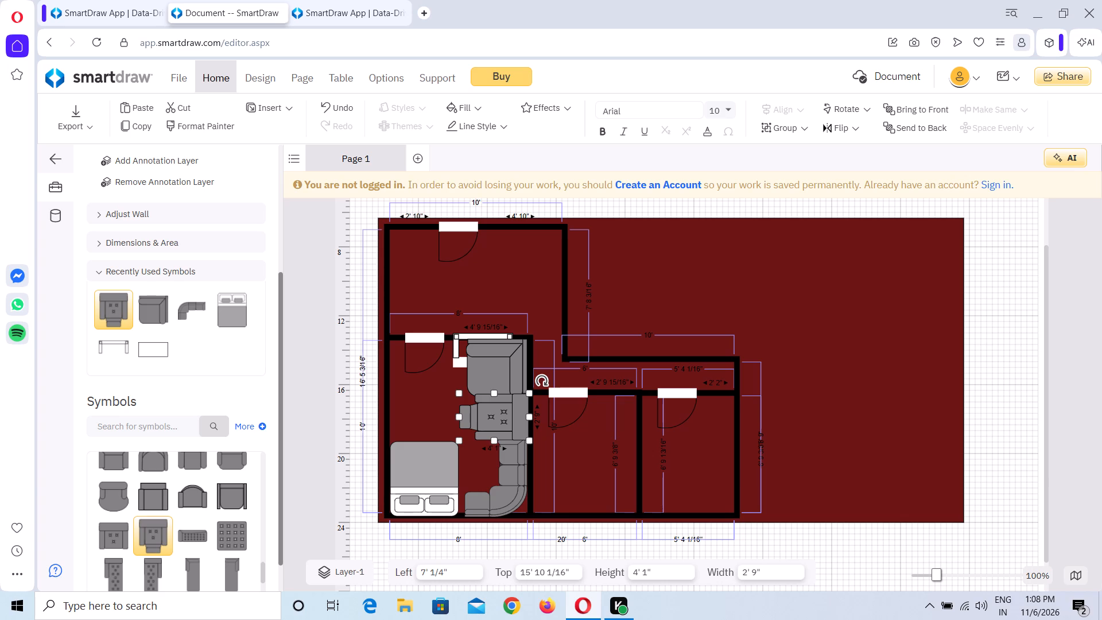
# Expand the Adjust Wall and Dimensions & Area tool groups.
pyautogui.moveTo(282, 339); pyautogui.dragTo(279, 270)
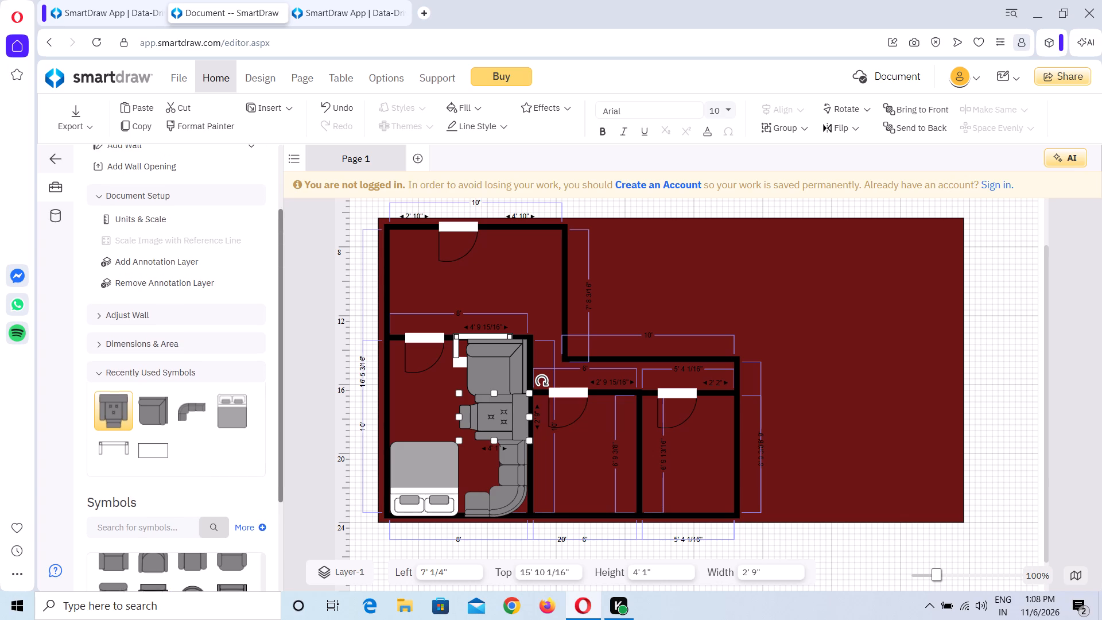
pyautogui.moveTo(279, 270); pyautogui.dragTo(284, 234)
pyautogui.click(185, 379)
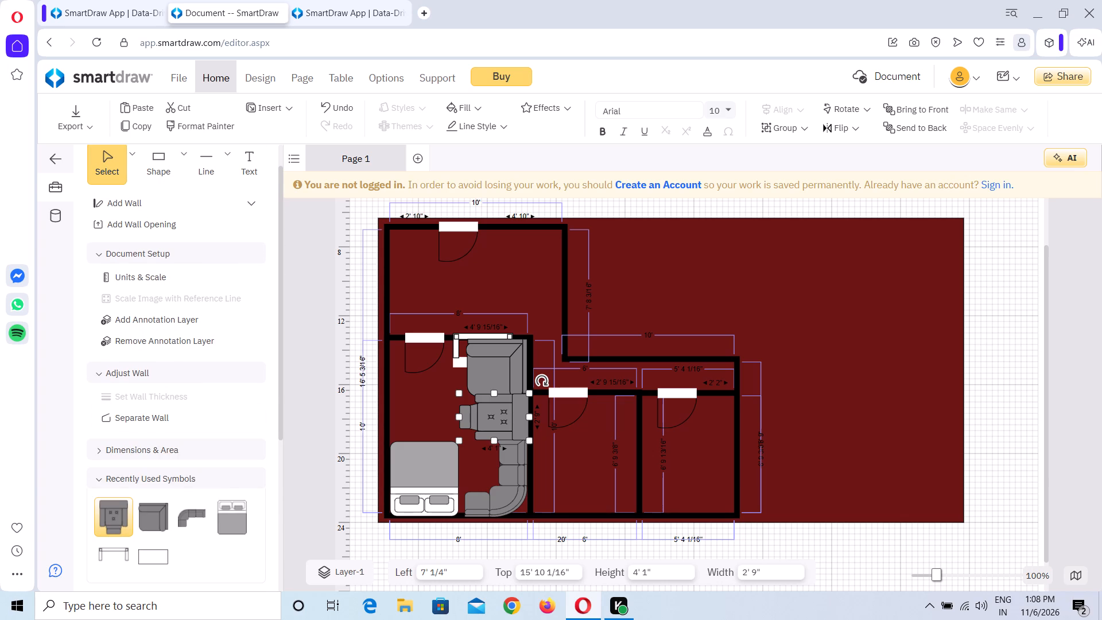
pyautogui.click(158, 453)
# Browse the symbol library's sofas, chairs, beds, doors and windows, and room outlines for further floor plan symbols.
pyautogui.scroll(-1, 203, 521)
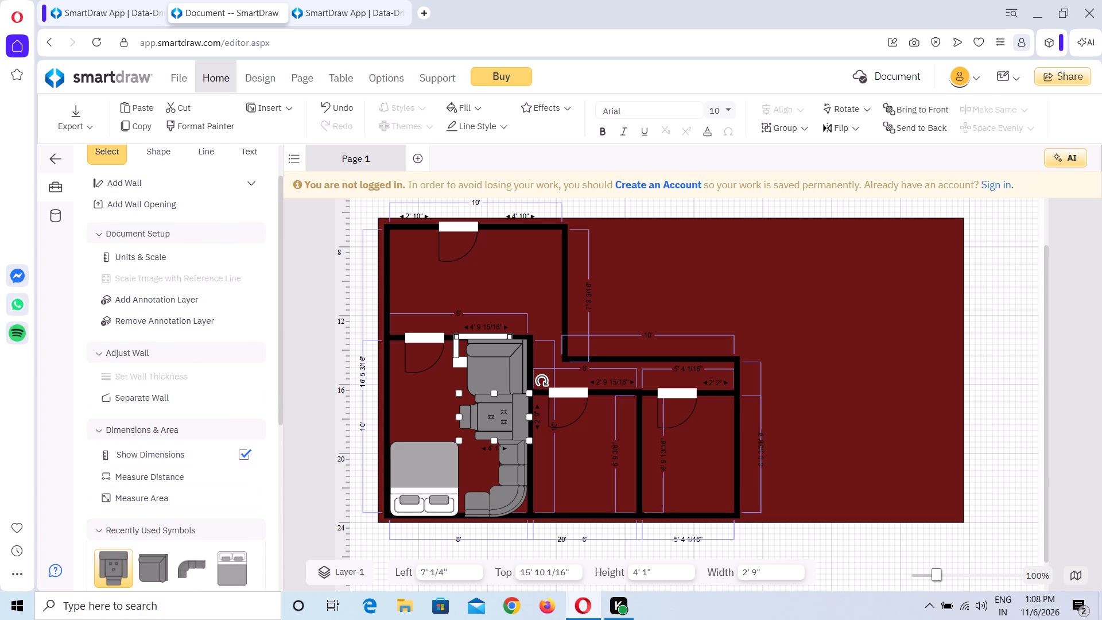
pyautogui.scroll(-3, 203, 521)
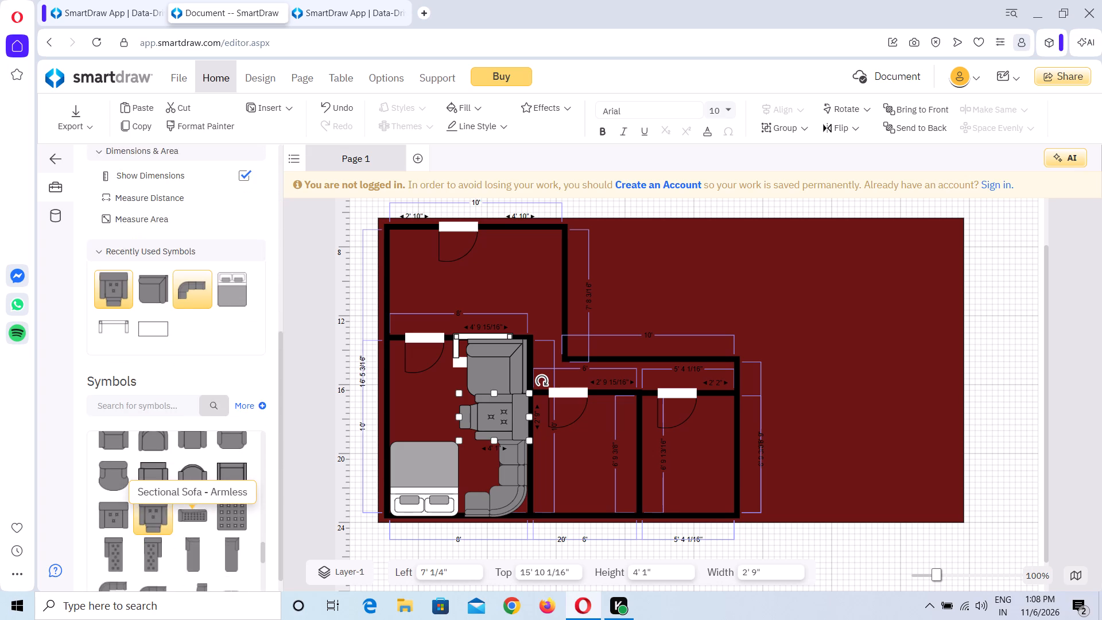
pyautogui.scroll(-2, 203, 521)
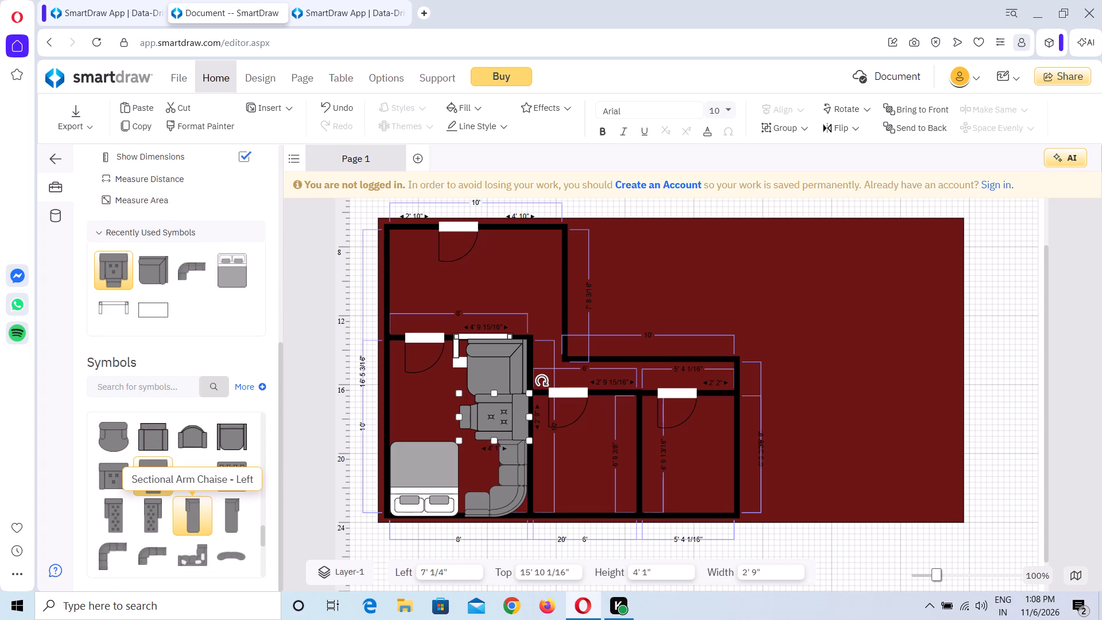
pyautogui.scroll(2, 184, 505)
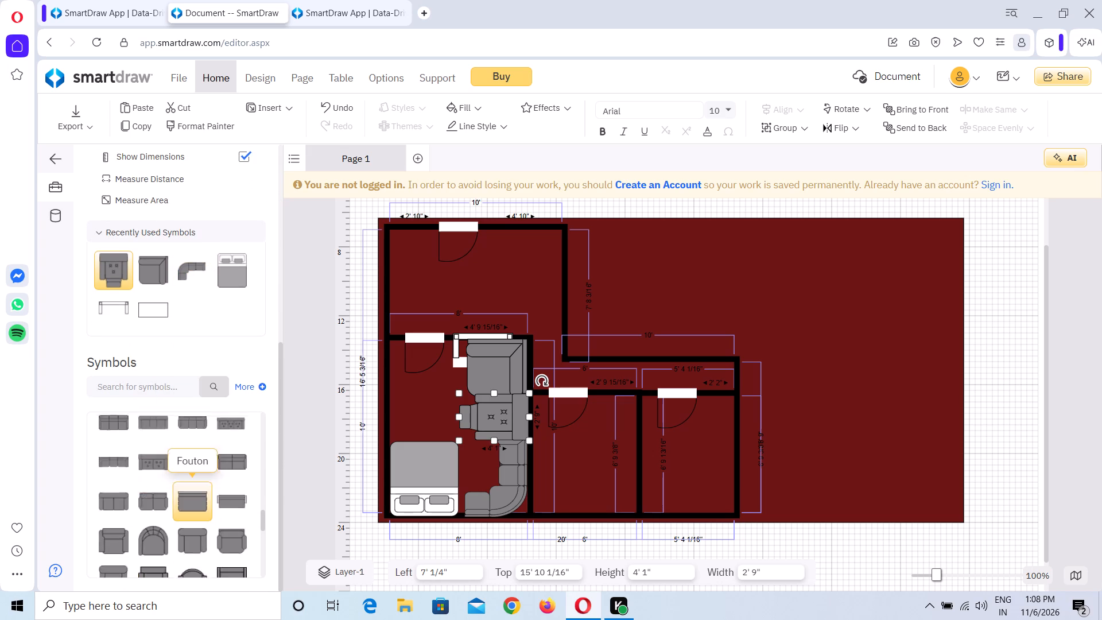
pyautogui.scroll(4, 184, 505)
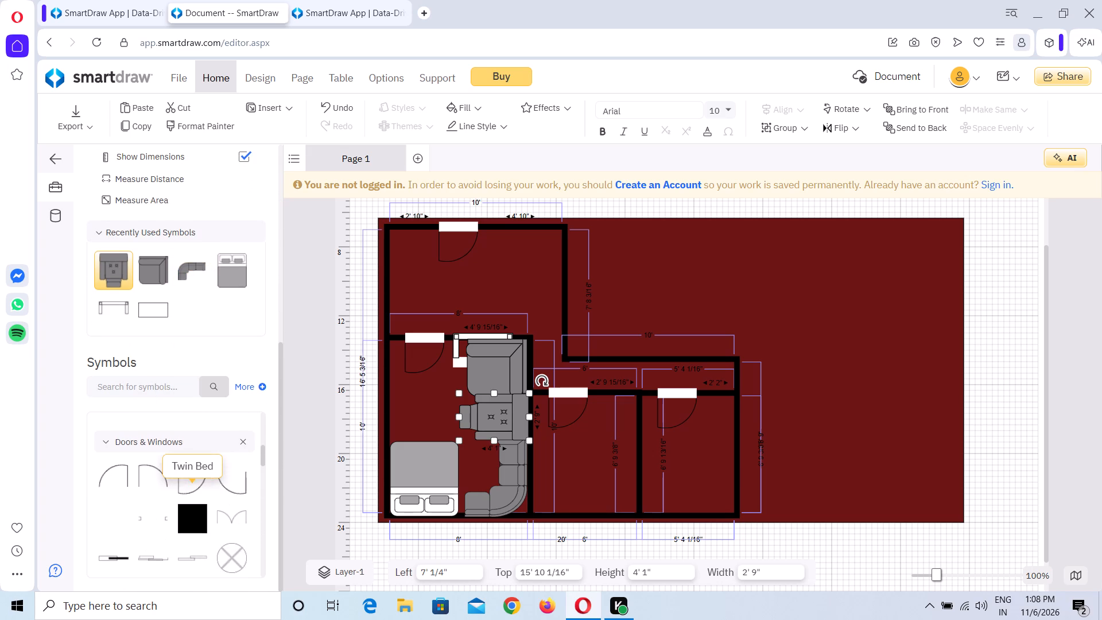
pyautogui.scroll(2, 184, 505)
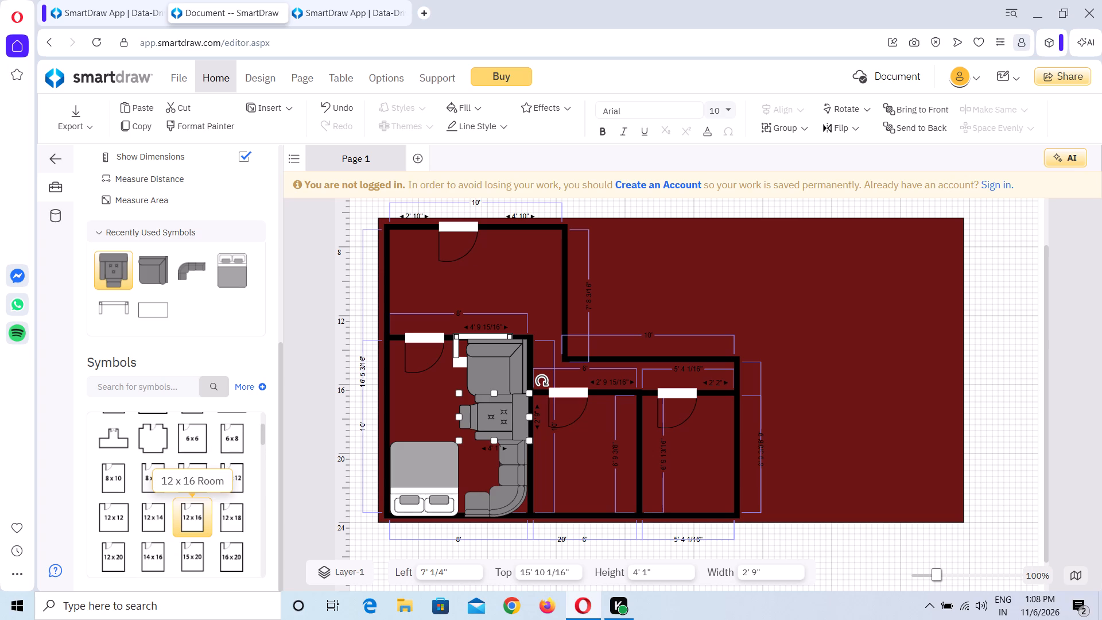
pyautogui.scroll(-1, 184, 505)
pyautogui.scroll(1, 189, 449)
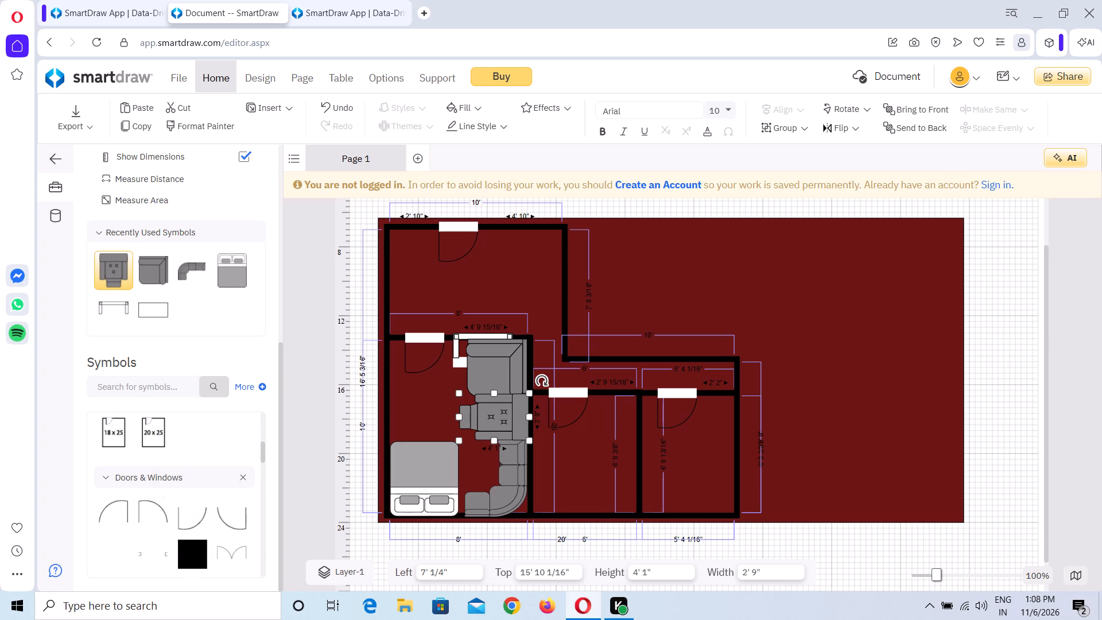
pyautogui.scroll(1, 189, 449)
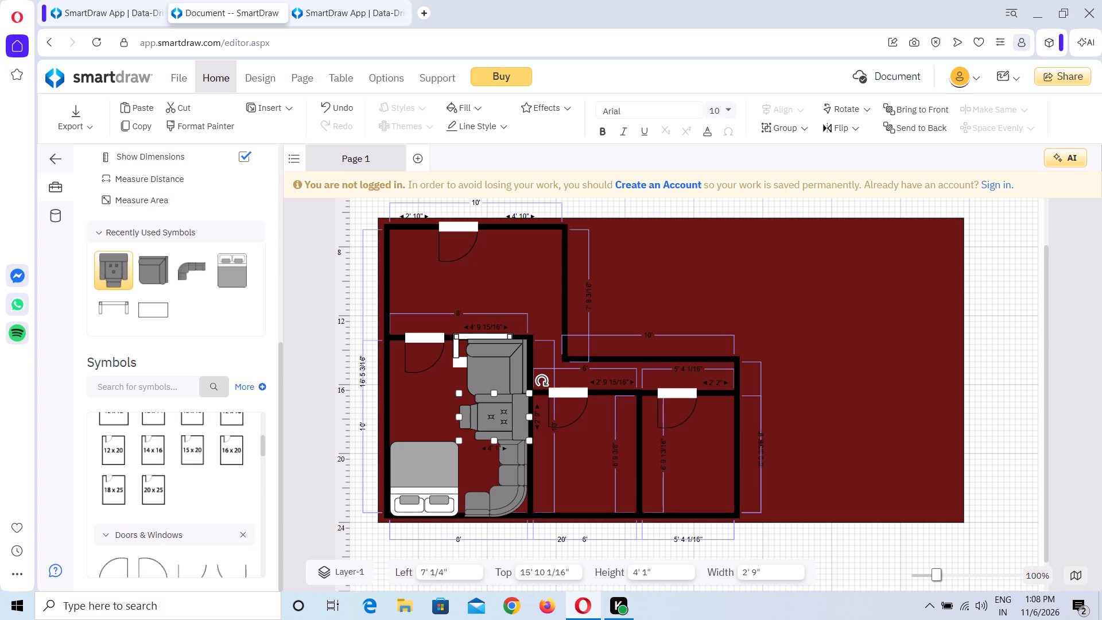
pyautogui.scroll(-2, 189, 449)
pyautogui.scroll(2, 189, 449)
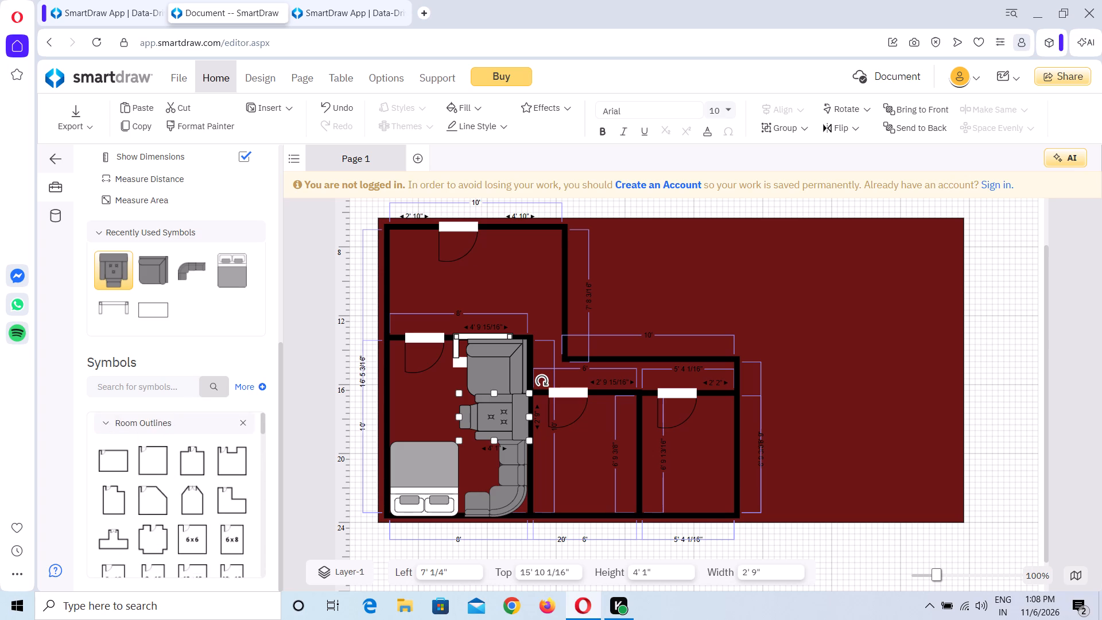
pyautogui.scroll(1, 189, 449)
pyautogui.scroll(-2, 189, 449)
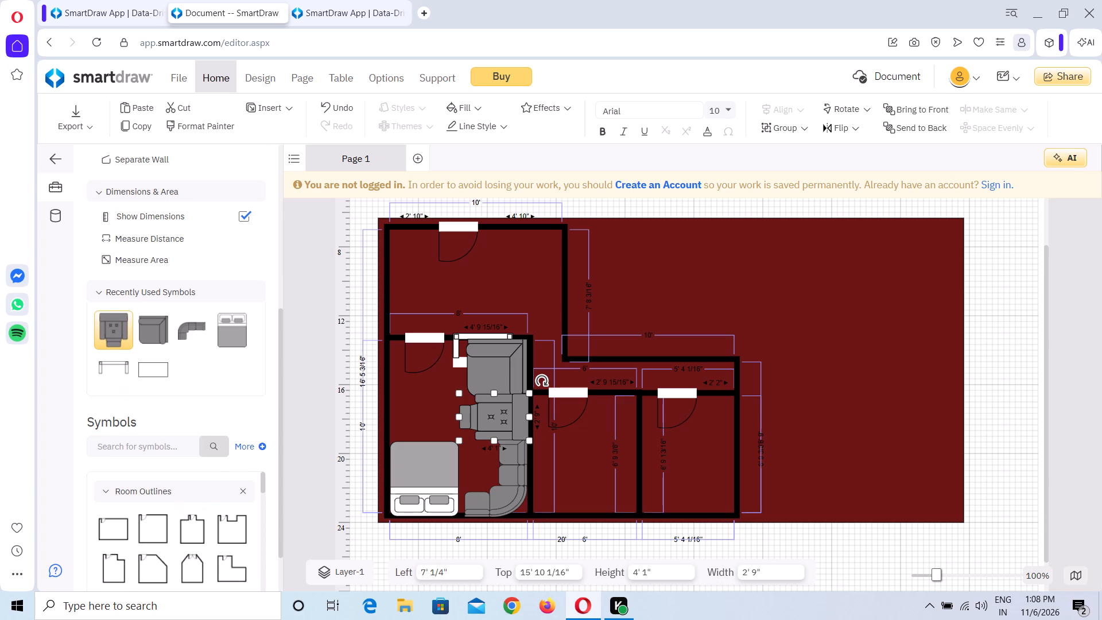
pyautogui.scroll(-2, 189, 449)
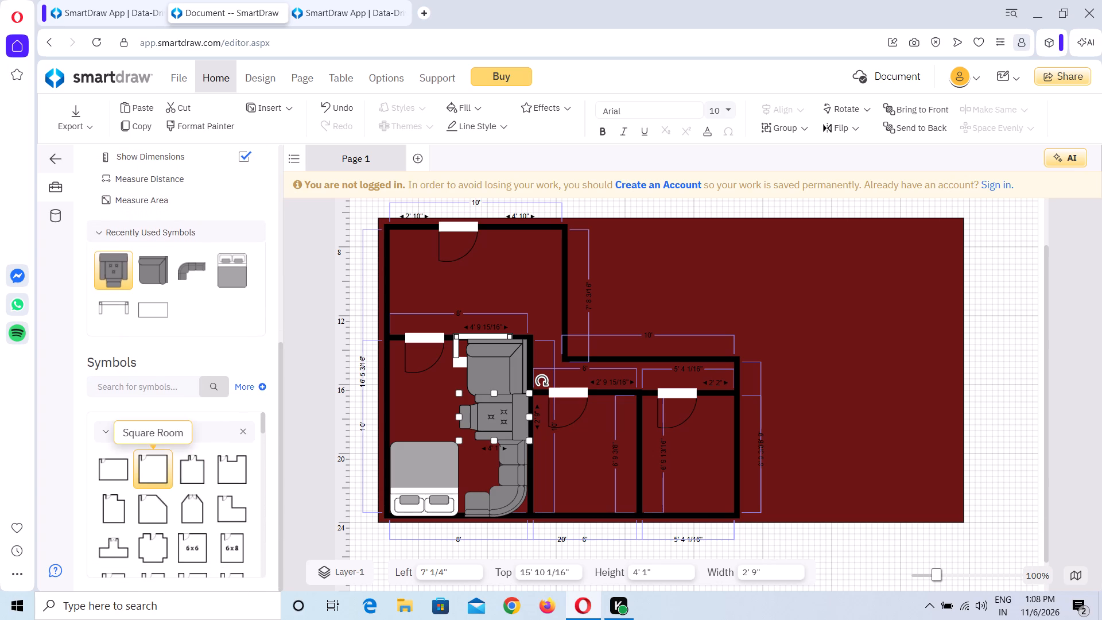
# Collapse the Room Outlines, Doors & Windows, Countertops, Beds, and Couches & Sofas symbol categories.
pyautogui.click(104, 430)
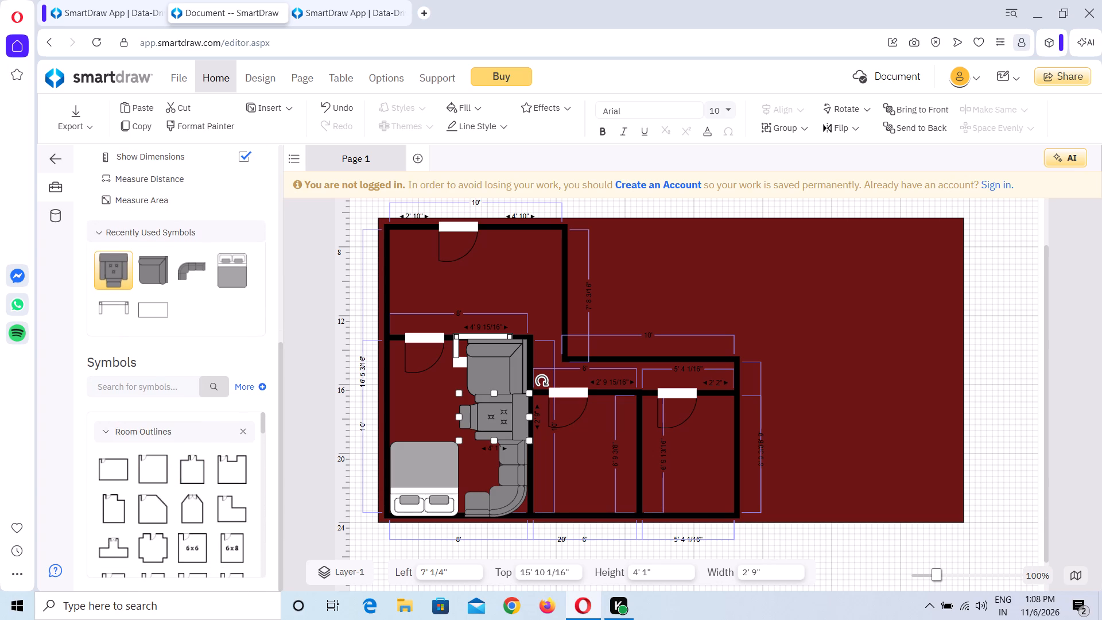
pyautogui.click(106, 458)
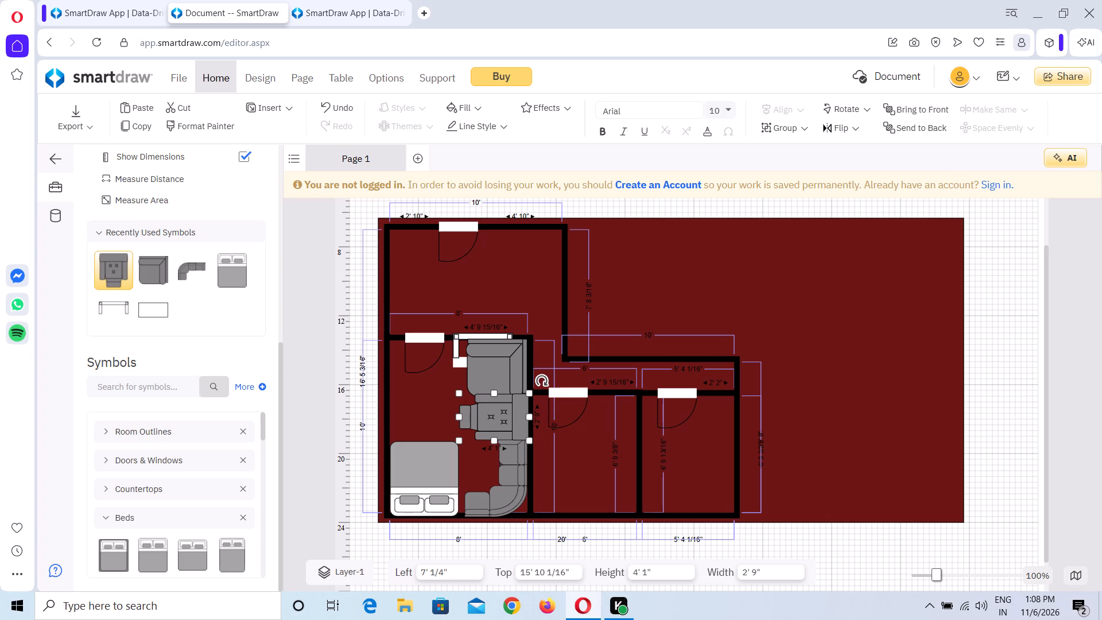
pyautogui.click(108, 517)
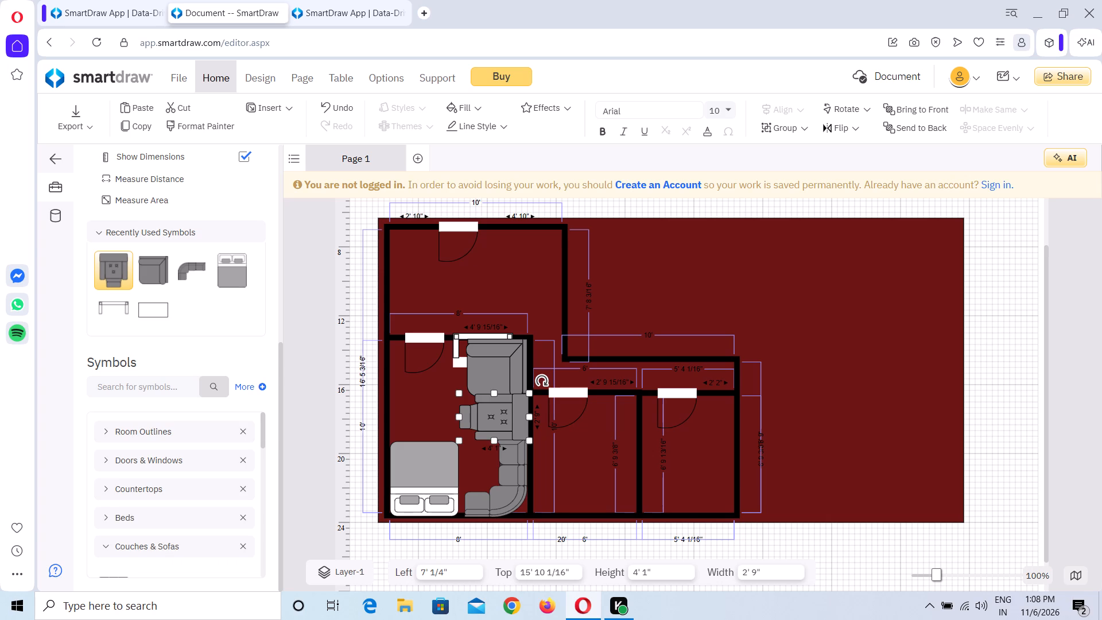
pyautogui.scroll(-2, 176, 493)
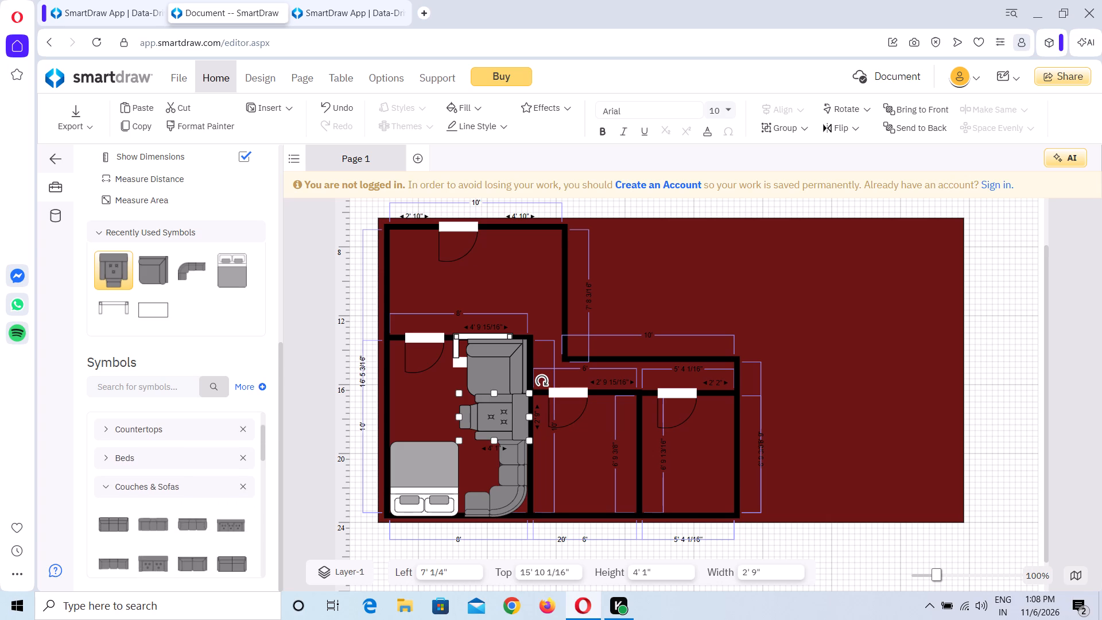
pyautogui.scroll(-1, 176, 493)
pyautogui.click(104, 426)
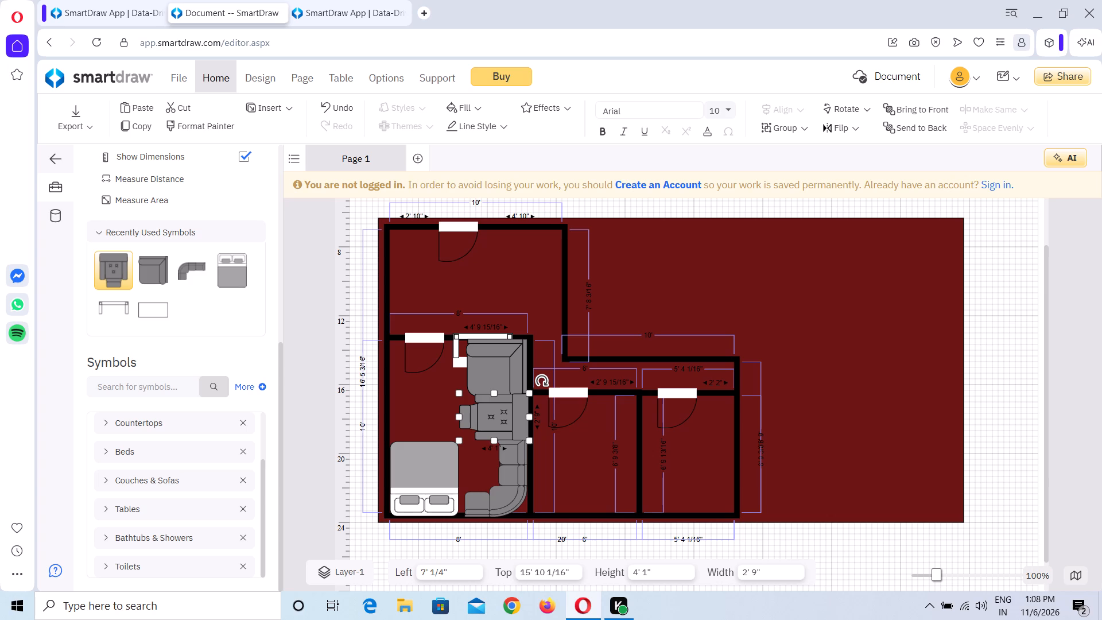
# Add a Square Table for 4 above the bed in the 8 x 10 room, at about 4" left and 13' 8" top.
pyautogui.click(131, 505)
pyautogui.scroll(-1, 165, 513)
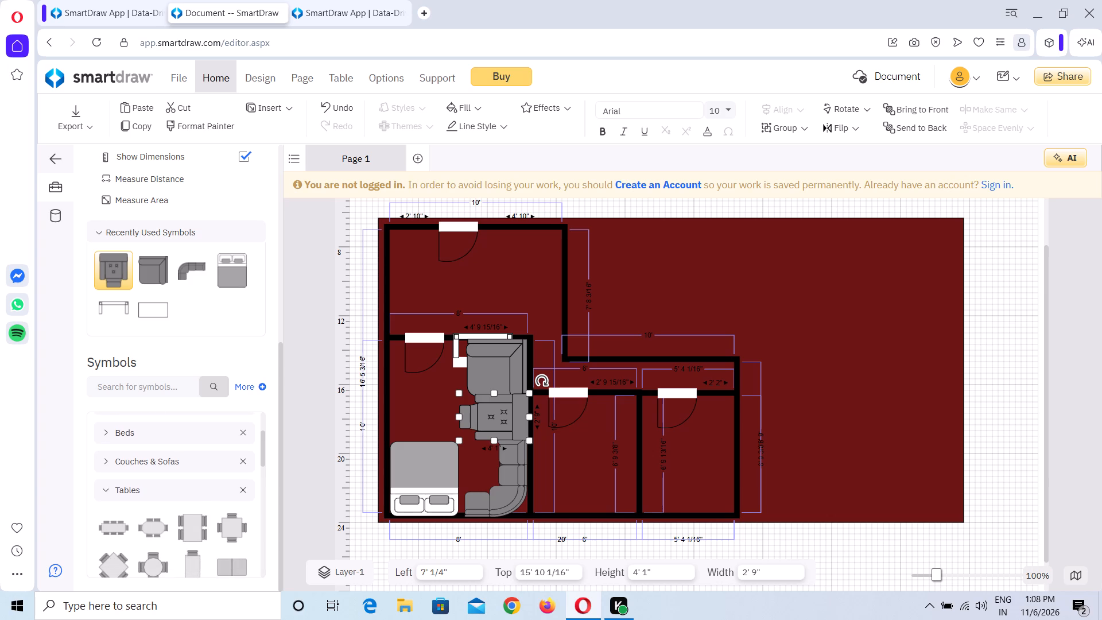
pyautogui.scroll(-3, 165, 513)
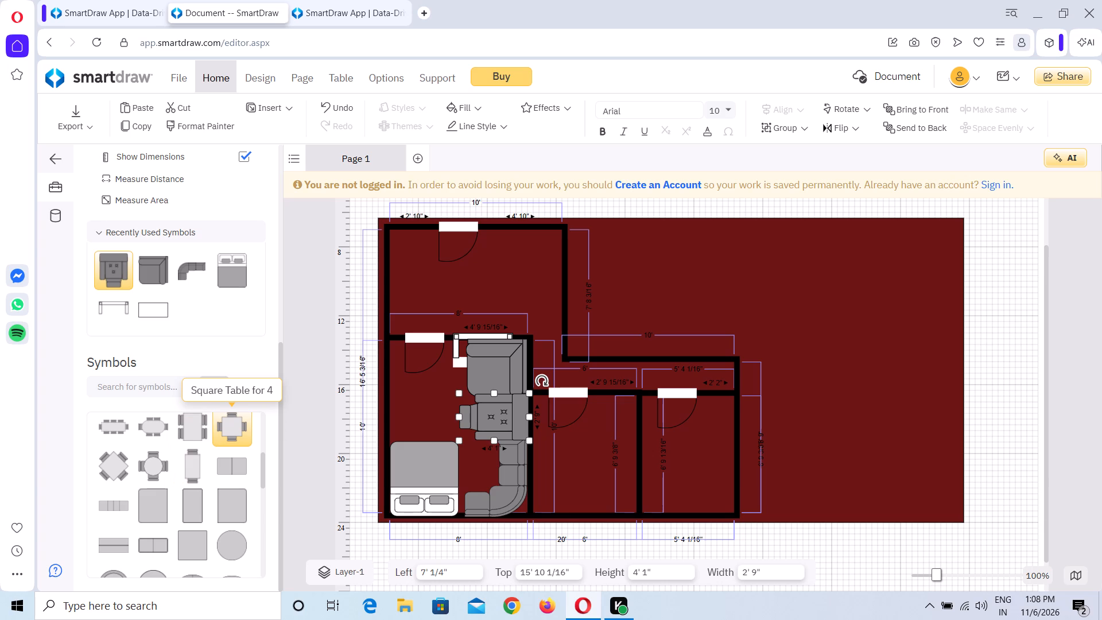
pyautogui.moveTo(222, 431); pyautogui.dragTo(372, 408)
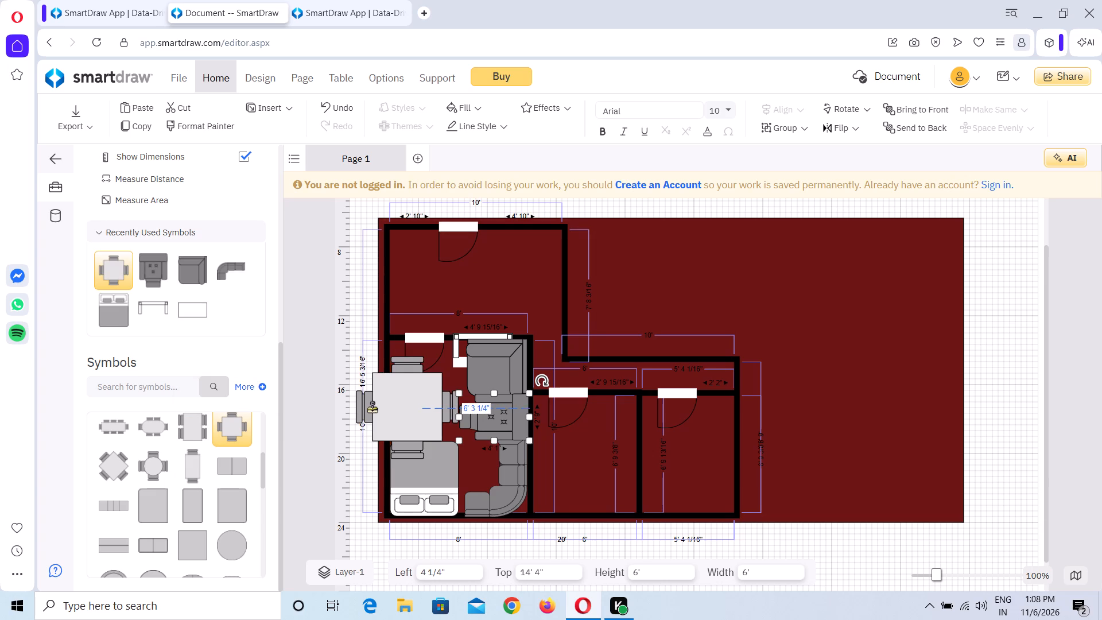
pyautogui.moveTo(372, 408); pyautogui.dragTo(387, 398)
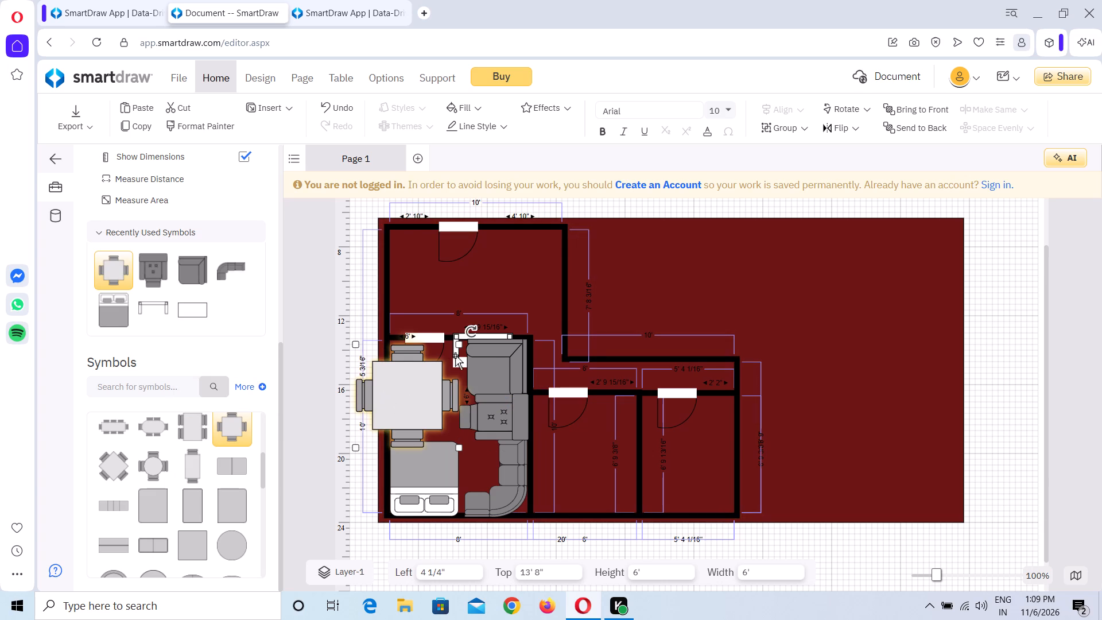
# Shrink the square table to about 3' 6" square and move it between bed and door, at about 2' 7" left and 15' 2" top.
pyautogui.moveTo(460, 347); pyautogui.dragTo(434, 369)
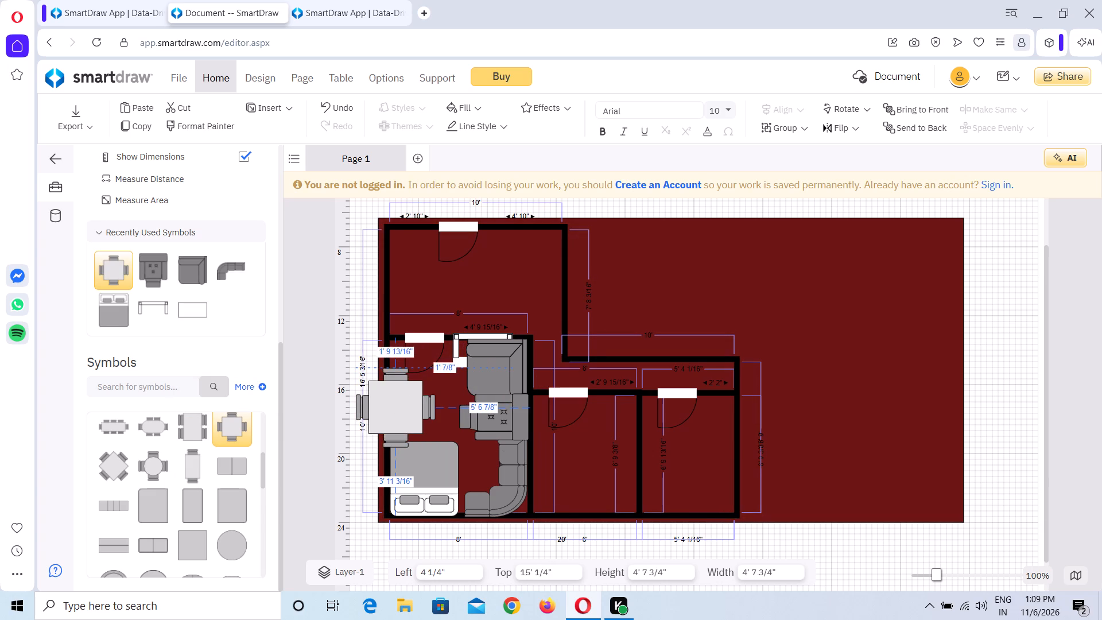
pyautogui.moveTo(434, 369); pyautogui.dragTo(428, 375)
pyautogui.moveTo(397, 405); pyautogui.dragTo(418, 401)
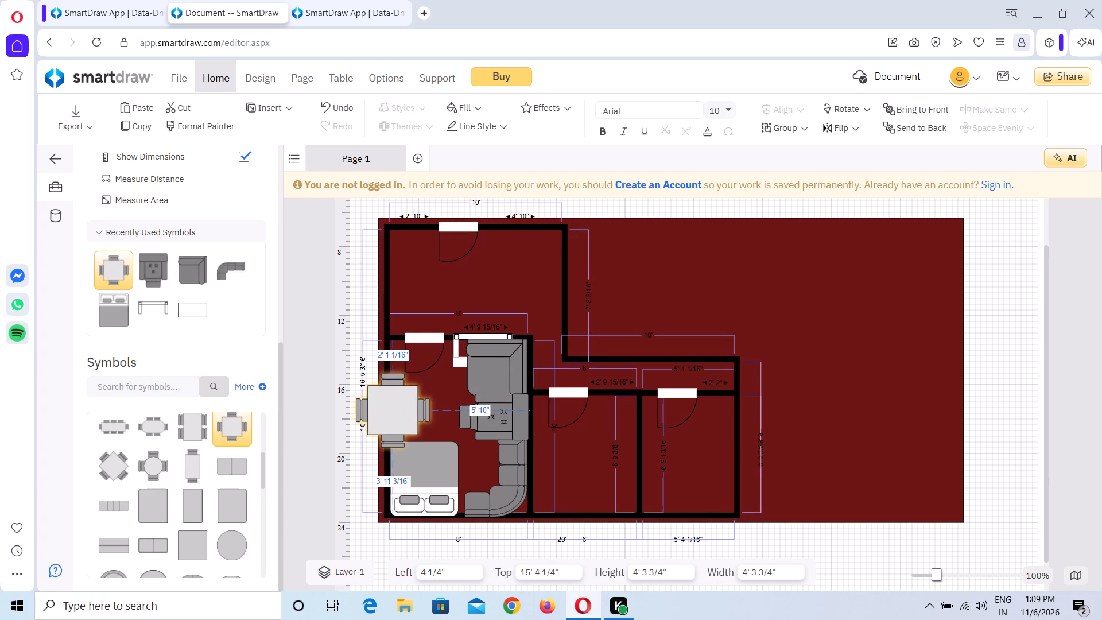
pyautogui.moveTo(418, 401); pyautogui.dragTo(428, 395)
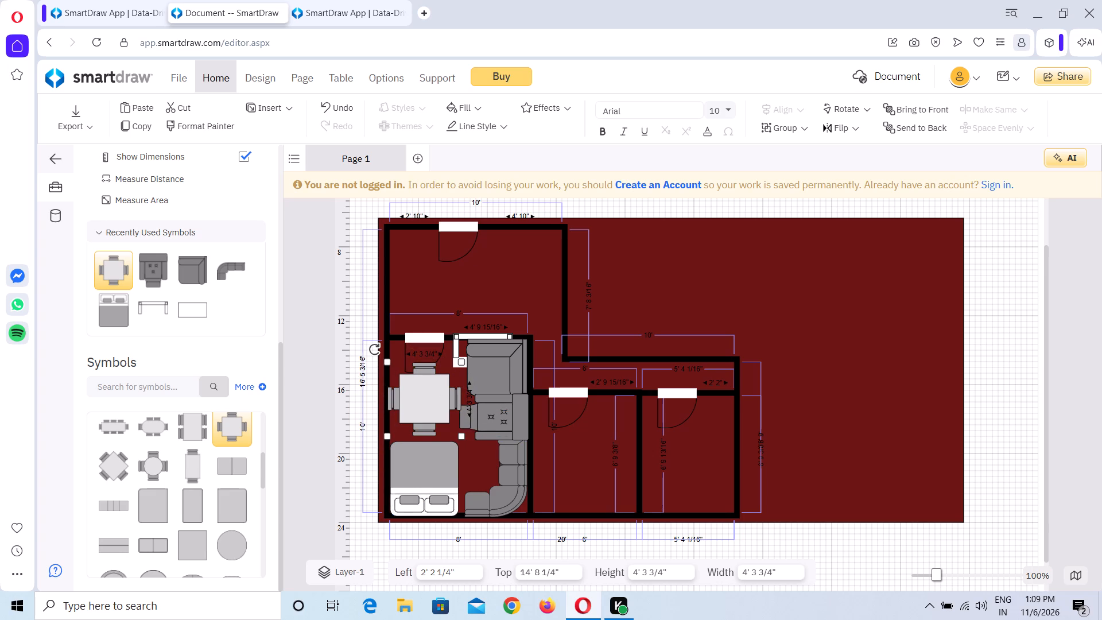
pyautogui.moveTo(464, 363); pyautogui.dragTo(446, 381)
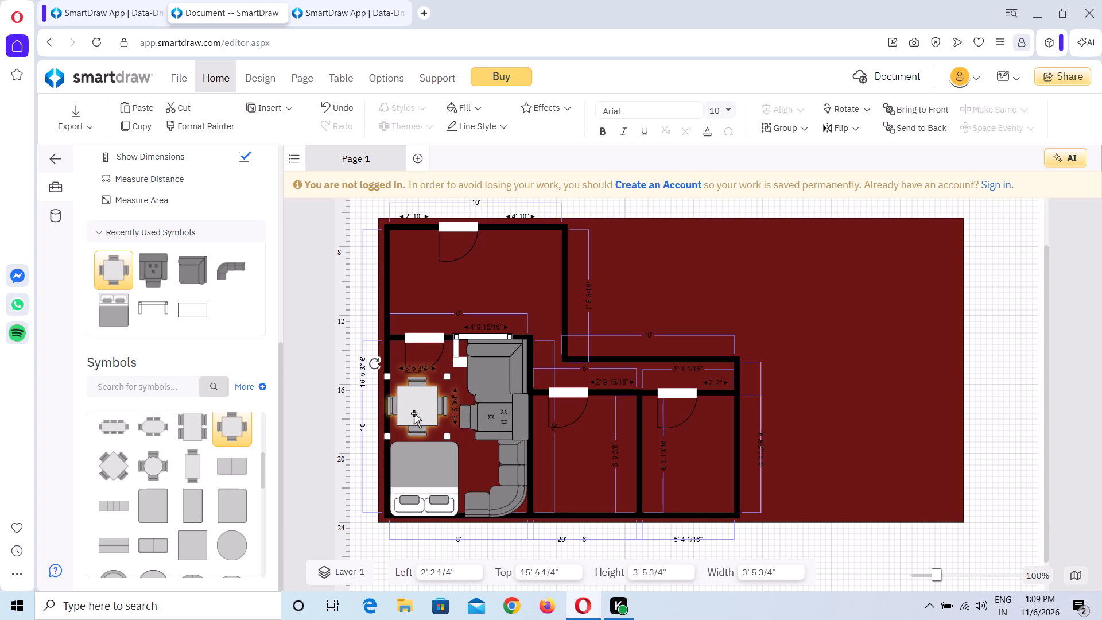
pyautogui.moveTo(414, 413); pyautogui.dragTo(421, 408)
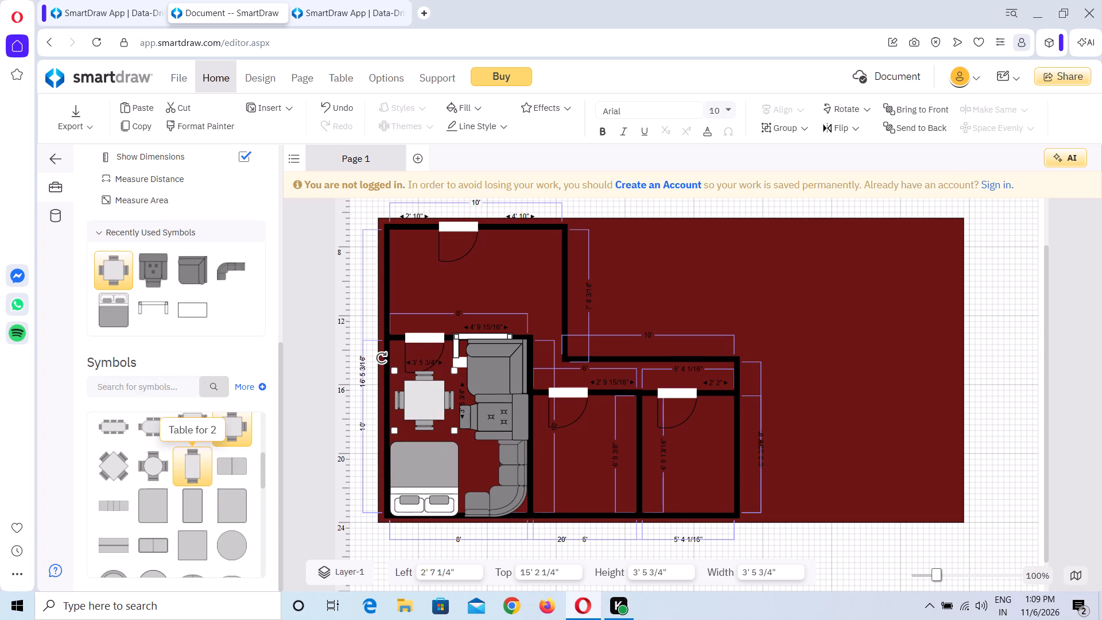
# Place a bed 6' 3" high and 4' 6" wide in the room right of the 8 x 10 room, at 11' left and about 18' 3" top.
pyautogui.scroll(3, 209, 469)
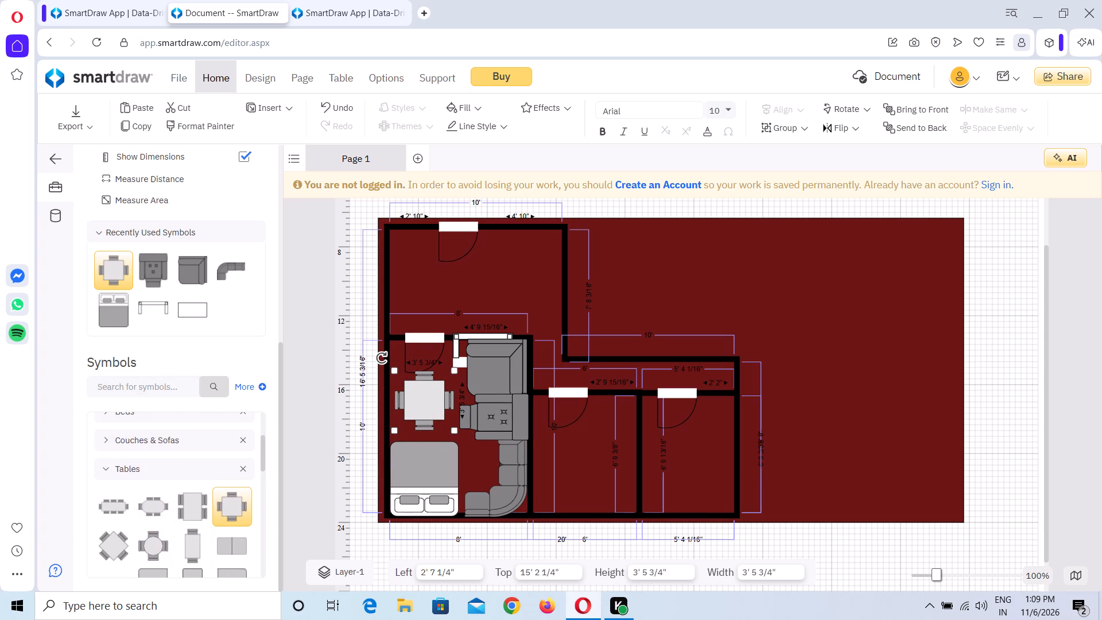
pyautogui.scroll(4, 209, 469)
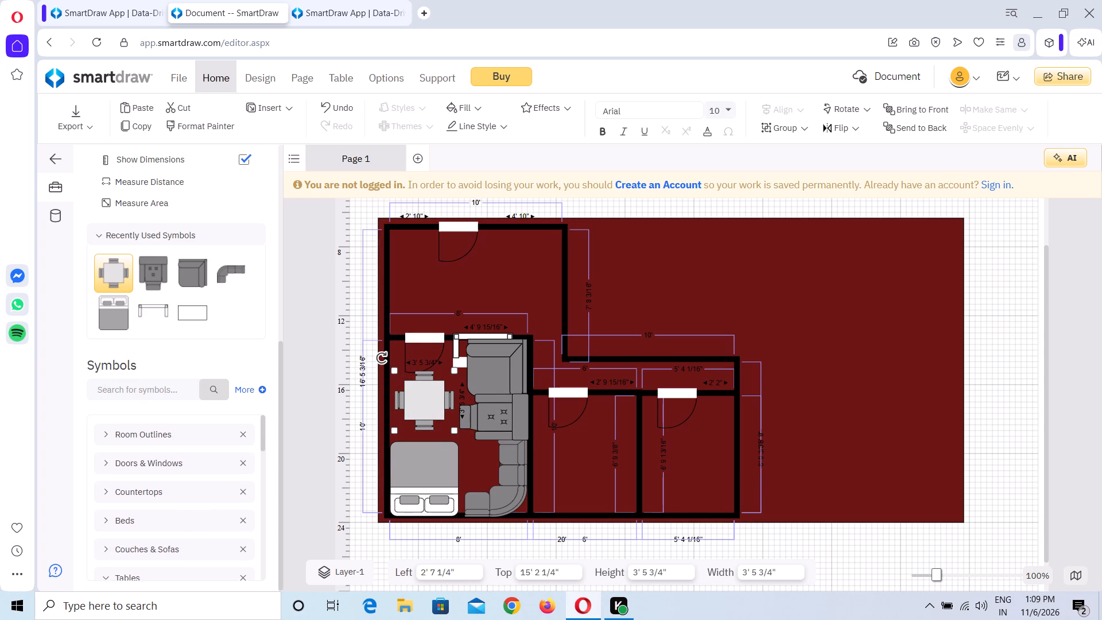
pyautogui.scroll(1, 209, 469)
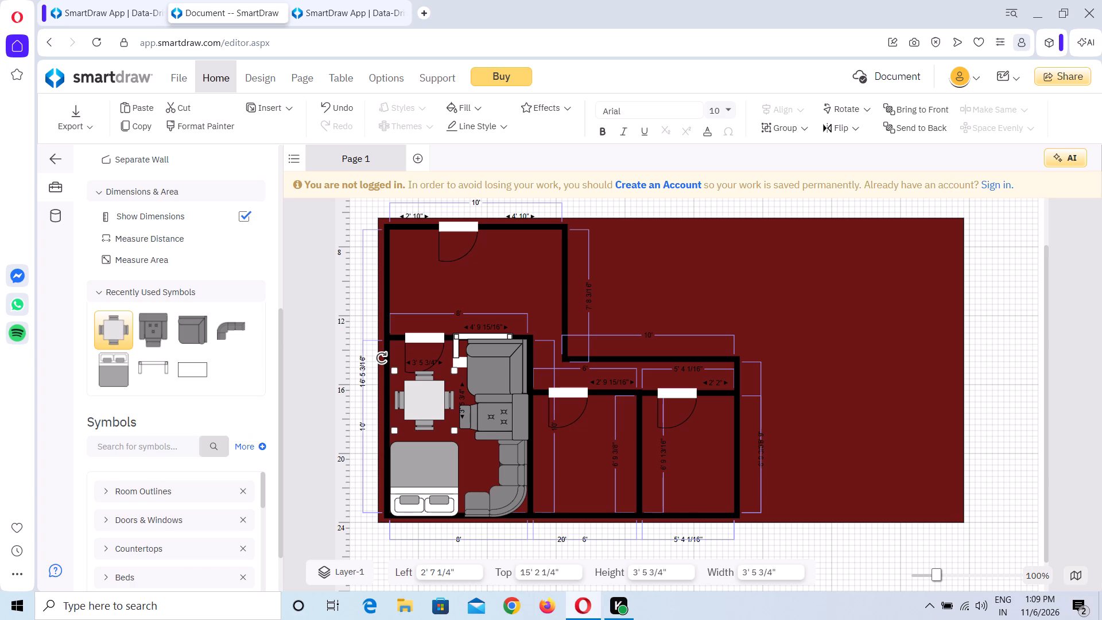
pyautogui.scroll(-2, 187, 513)
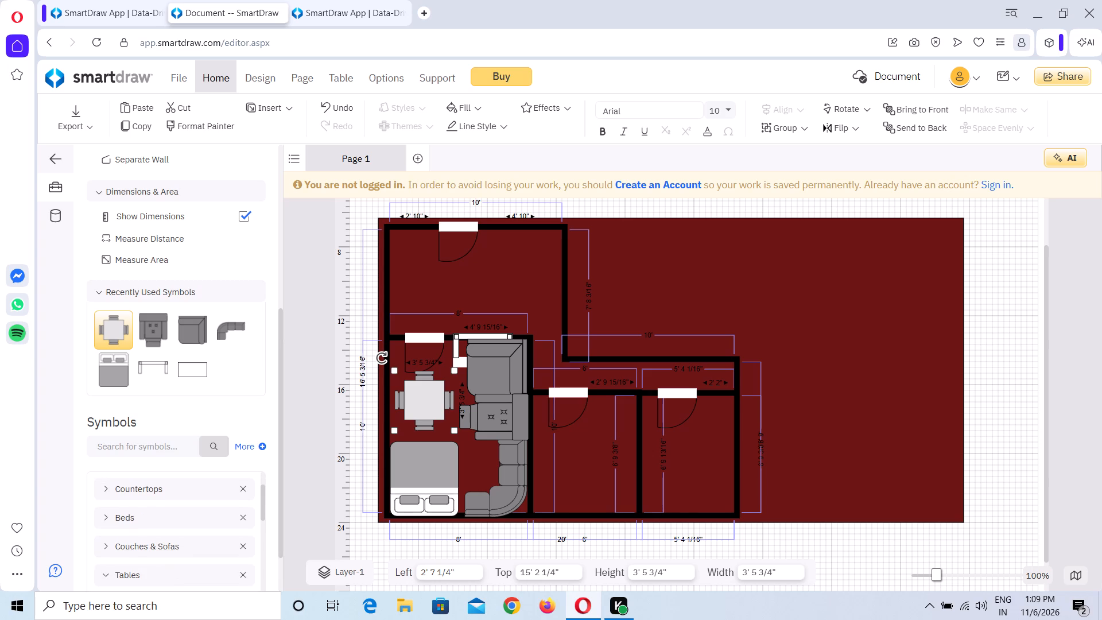
pyautogui.click(127, 516)
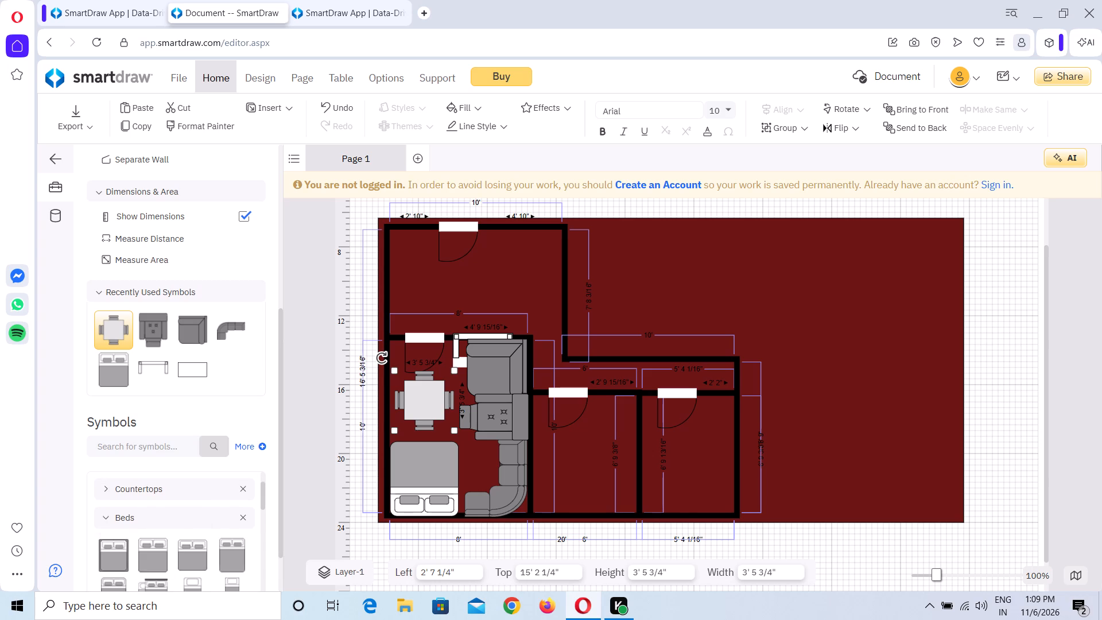
pyautogui.scroll(-1, 227, 554)
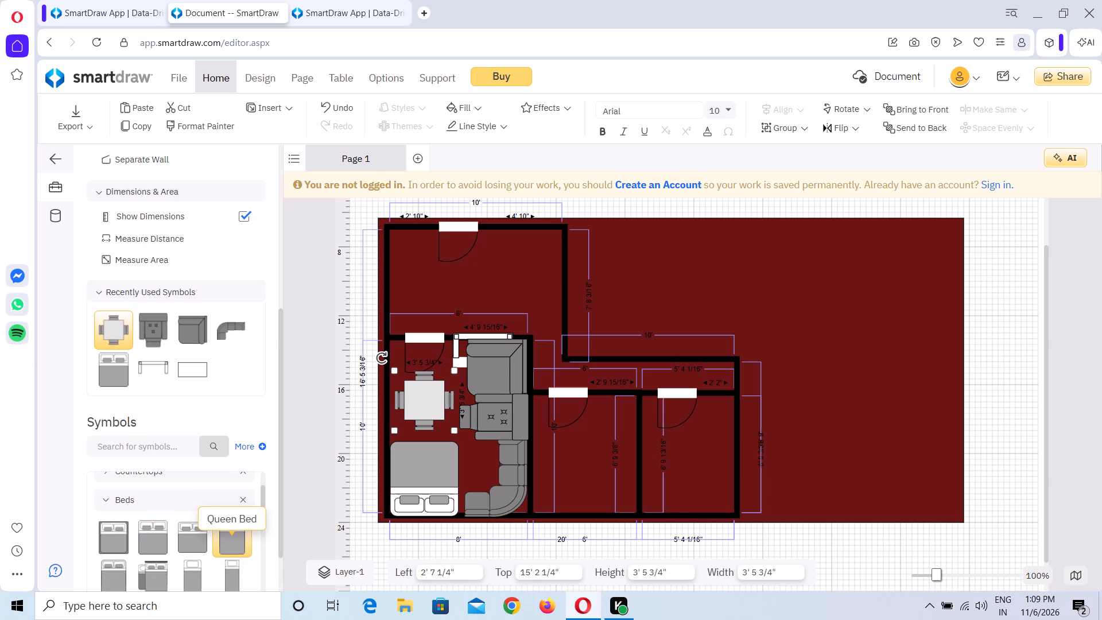
pyautogui.scroll(-1, 227, 554)
pyautogui.moveTo(124, 534); pyautogui.dragTo(576, 480)
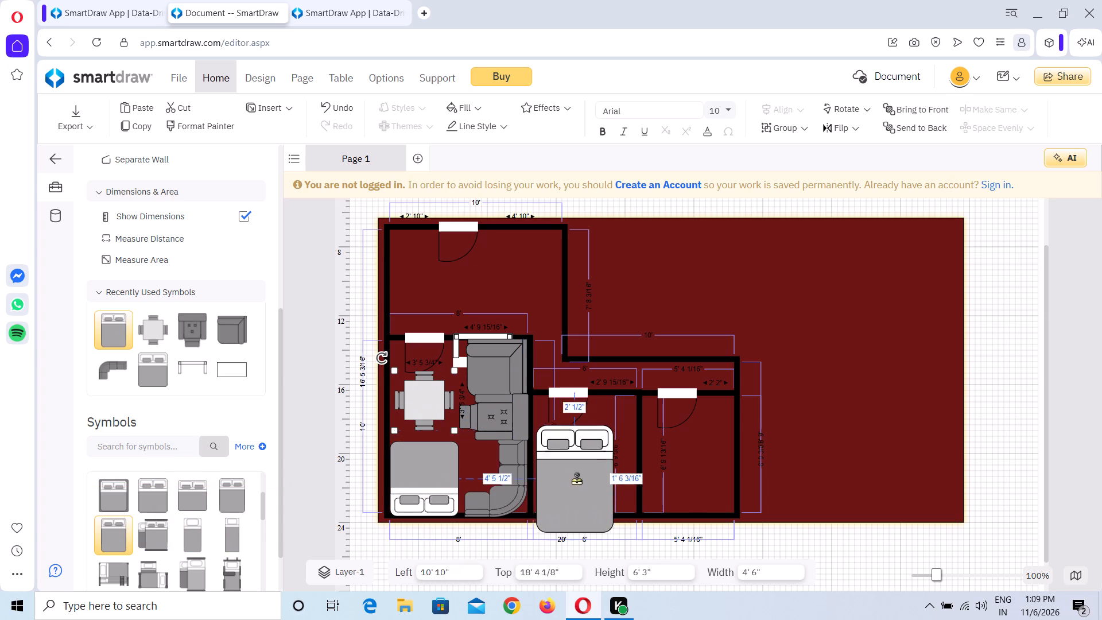
pyautogui.moveTo(576, 480); pyautogui.dragTo(579, 476)
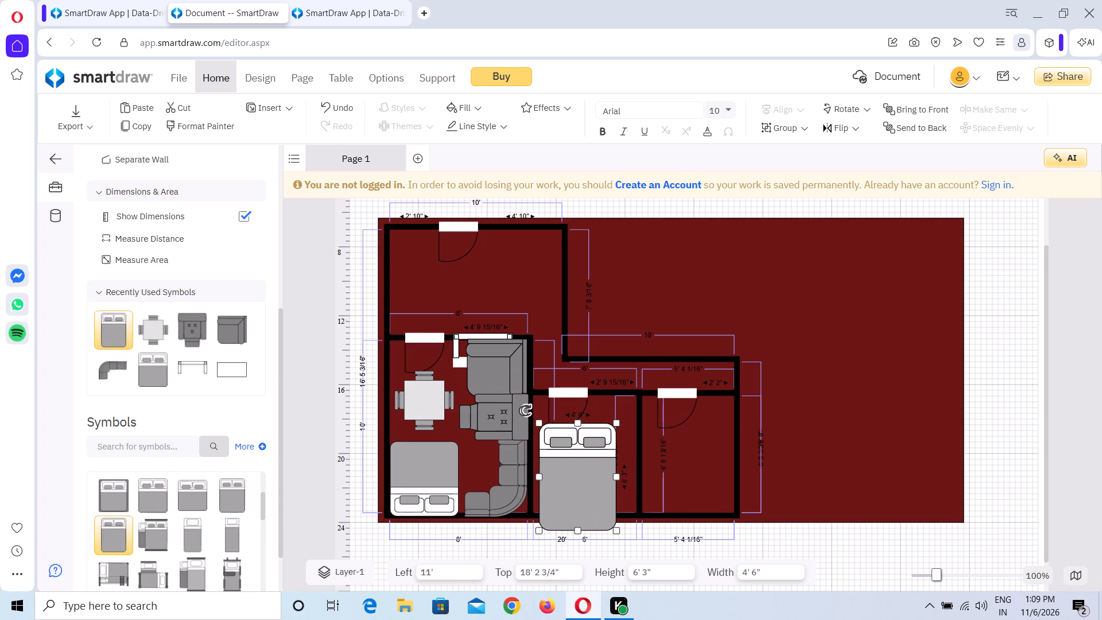
# Rotate the new bed in the middle bottom room 180° so its pillows face the bottom wall.
pyautogui.moveTo(524, 411); pyautogui.dragTo(612, 508)
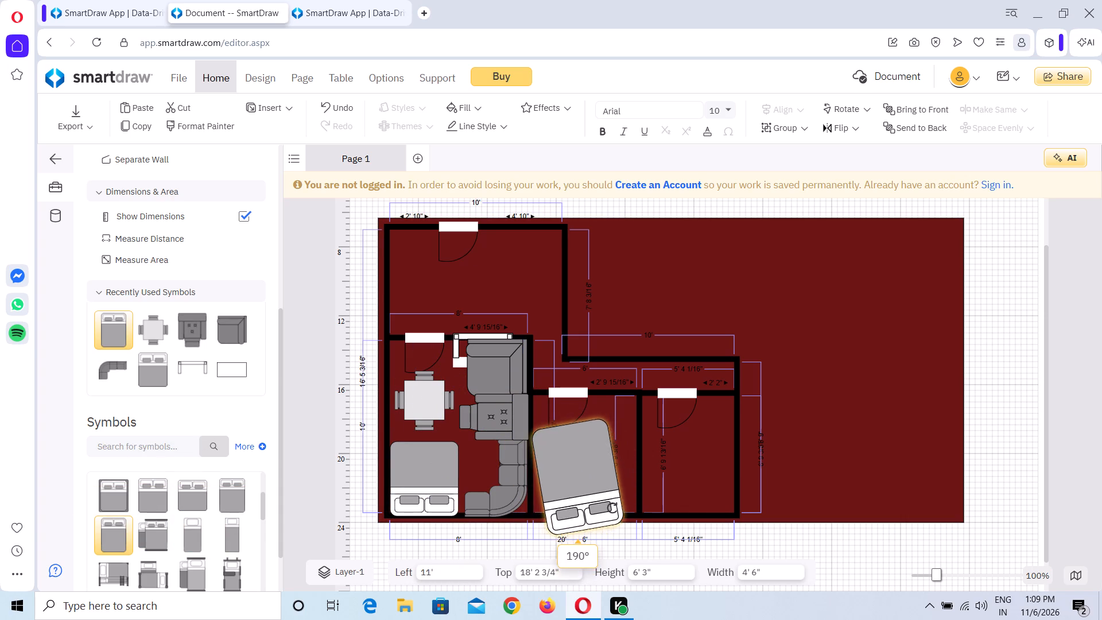
pyautogui.moveTo(612, 508); pyautogui.dragTo(605, 510)
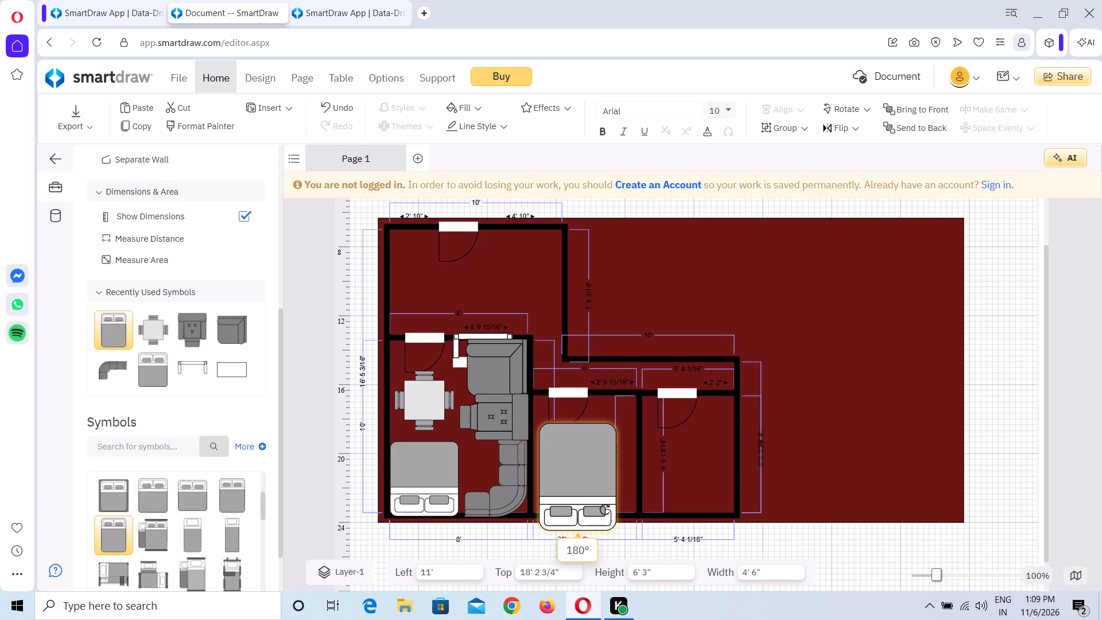
pyautogui.moveTo(605, 510); pyautogui.dragTo(605, 509)
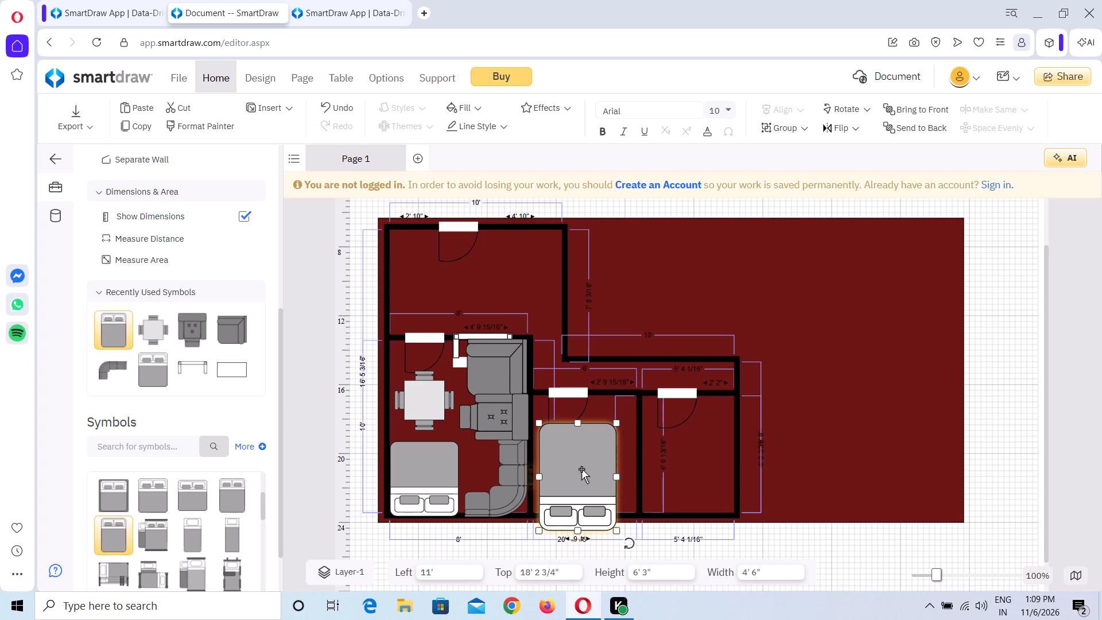
# Shrink the middle room's bed to 3' 6" high and about 3' 2" wide, against the bottom wall at about 11' 10" left and 20' top.
pyautogui.moveTo(538, 423); pyautogui.dragTo(581, 451)
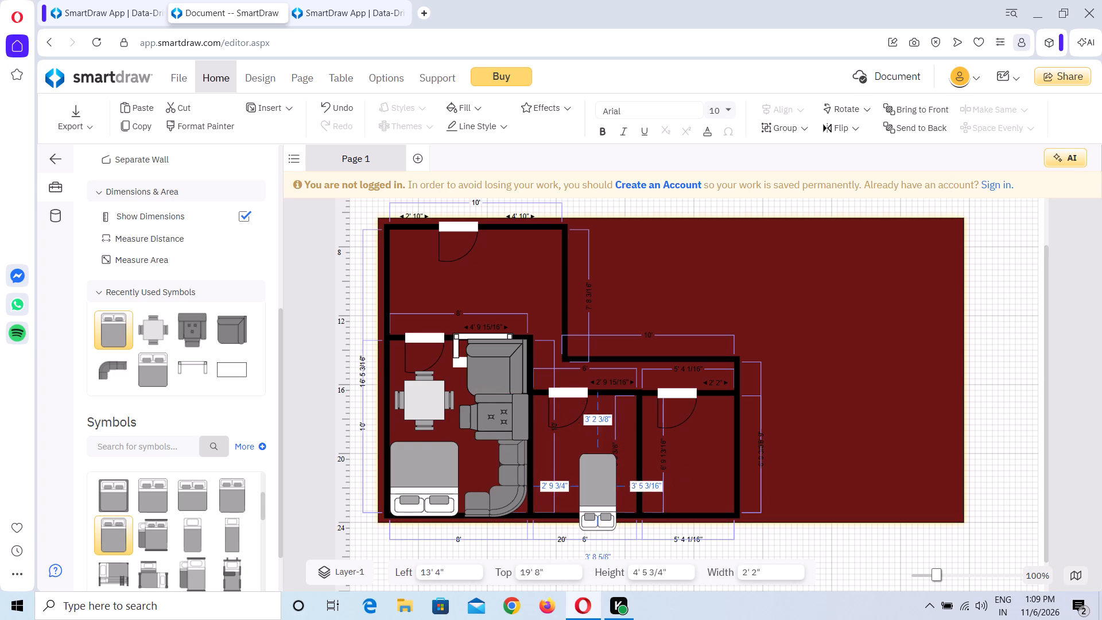
pyautogui.moveTo(581, 451); pyautogui.dragTo(559, 450)
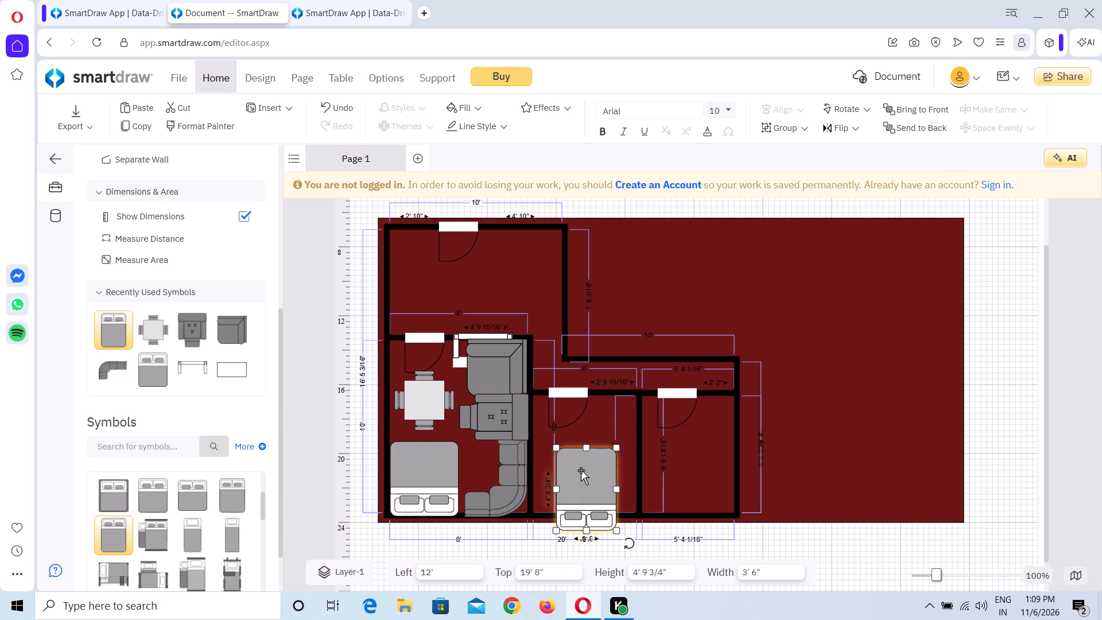
pyautogui.moveTo(587, 480); pyautogui.dragTo(584, 464)
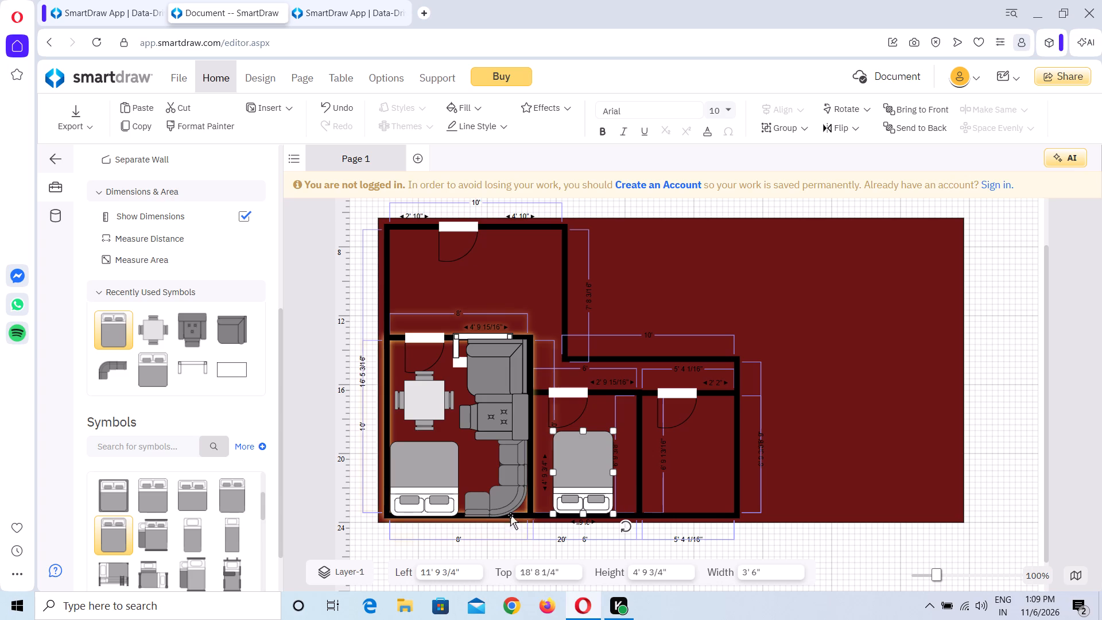
pyautogui.moveTo(614, 432); pyautogui.dragTo(607, 445)
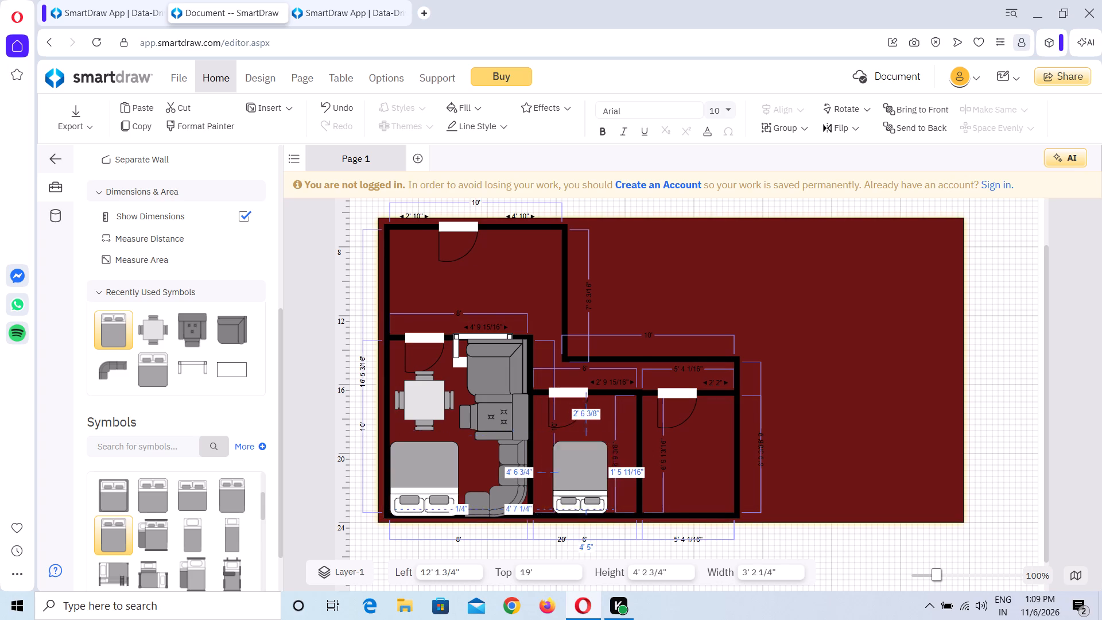
pyautogui.moveTo(607, 445); pyautogui.dragTo(606, 454)
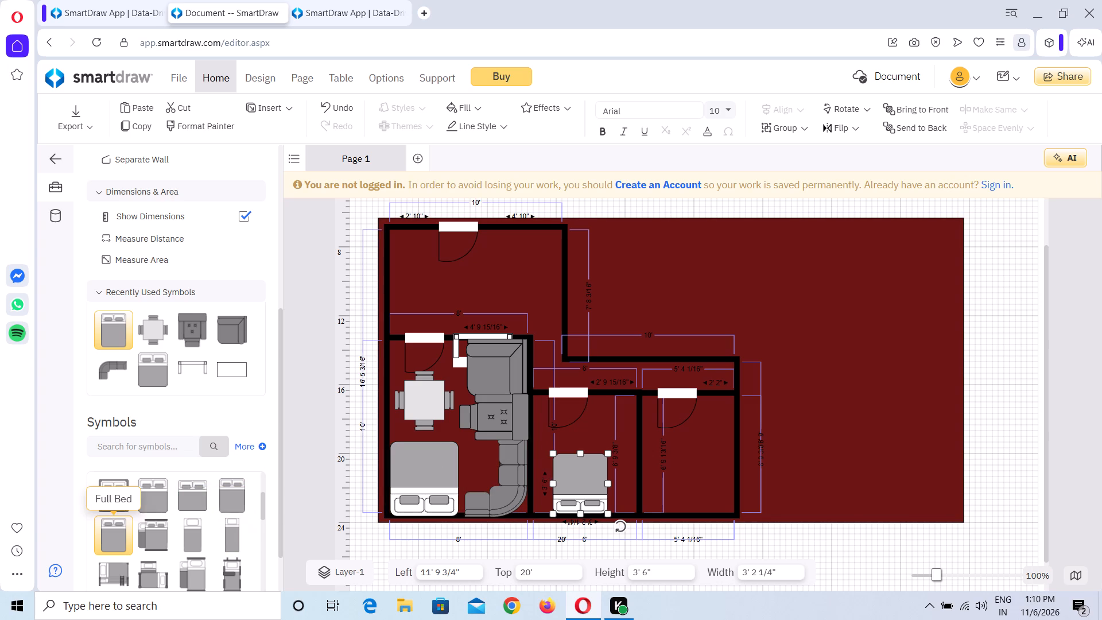
# Add a Full Bed to the rightmost bottom room at 17' 2" left and 18' top, and rotate it 180°.
pyautogui.moveTo(108, 541); pyautogui.dragTo(172, 545)
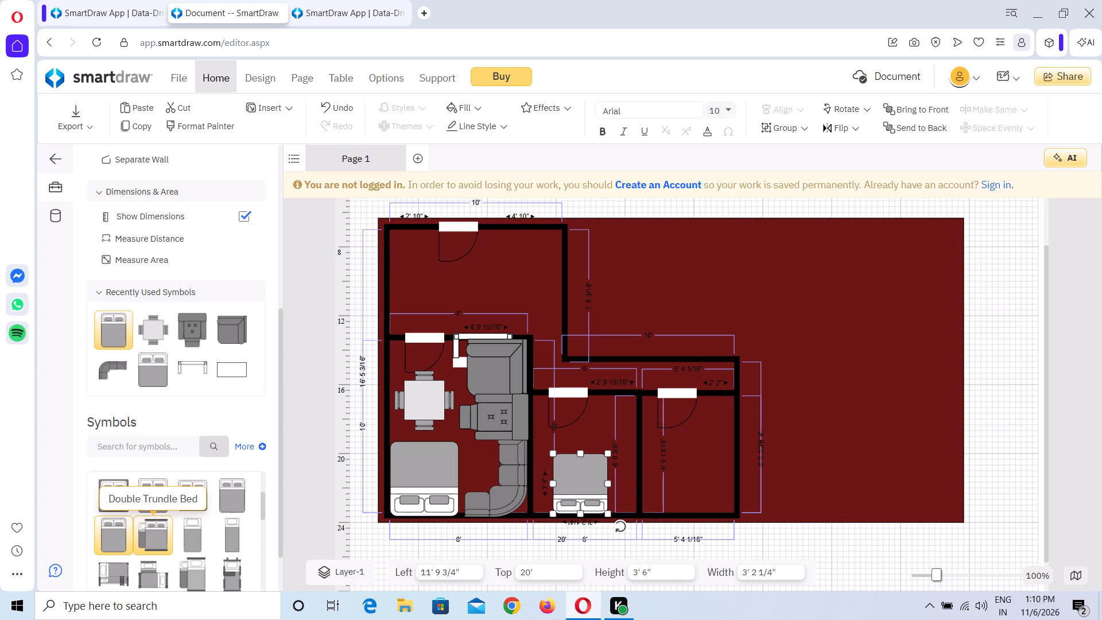
pyautogui.moveTo(172, 545); pyautogui.dragTo(684, 473)
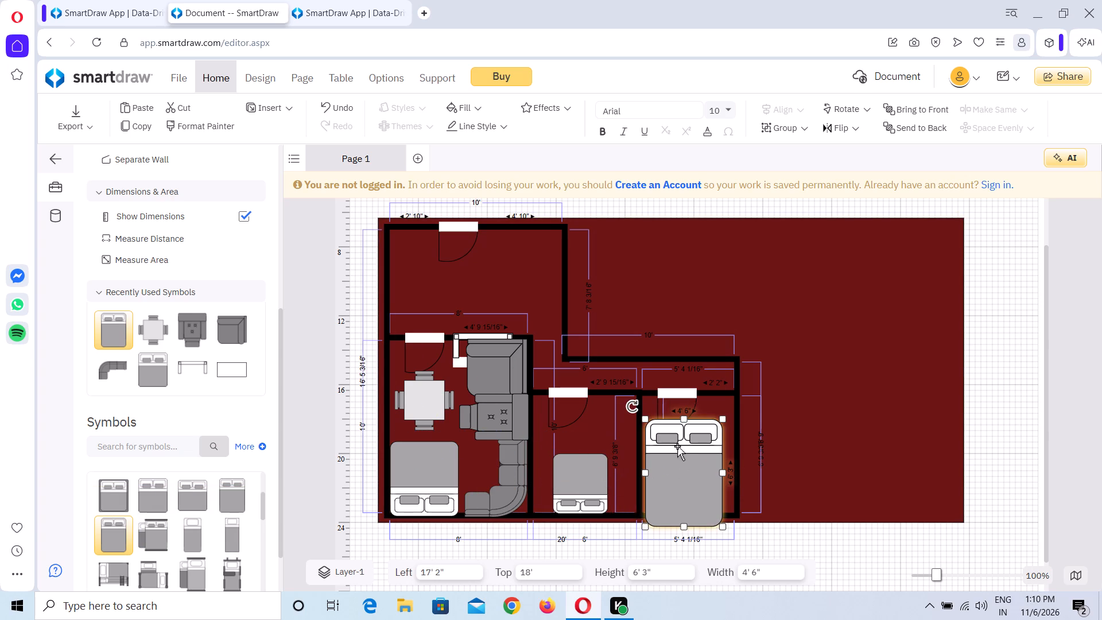
pyautogui.moveTo(631, 410); pyautogui.dragTo(692, 529)
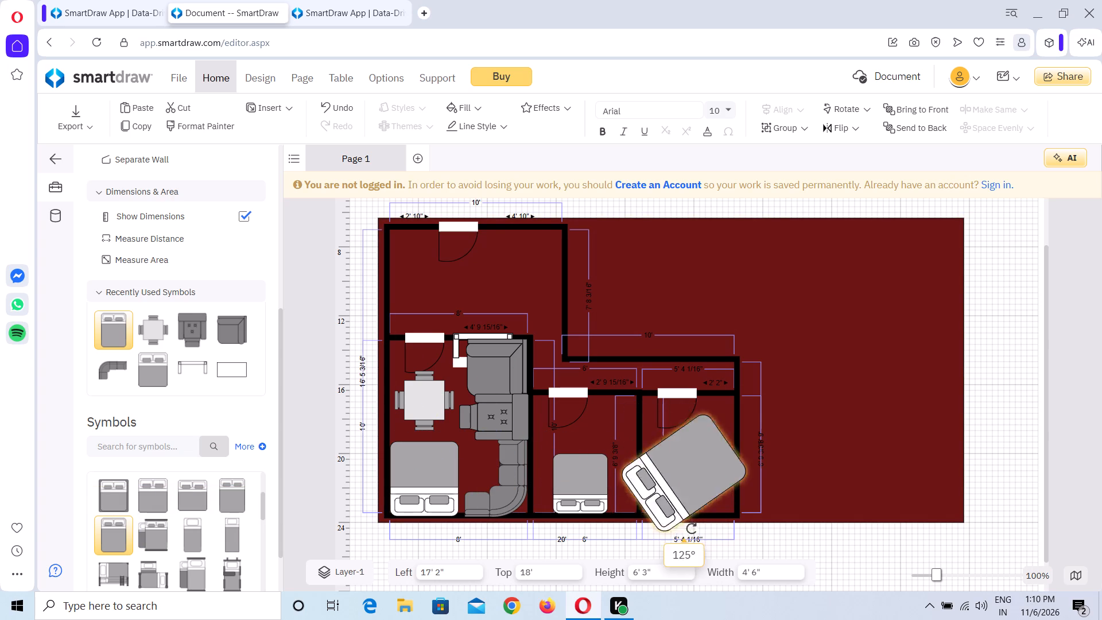
pyautogui.moveTo(692, 529); pyautogui.dragTo(732, 528)
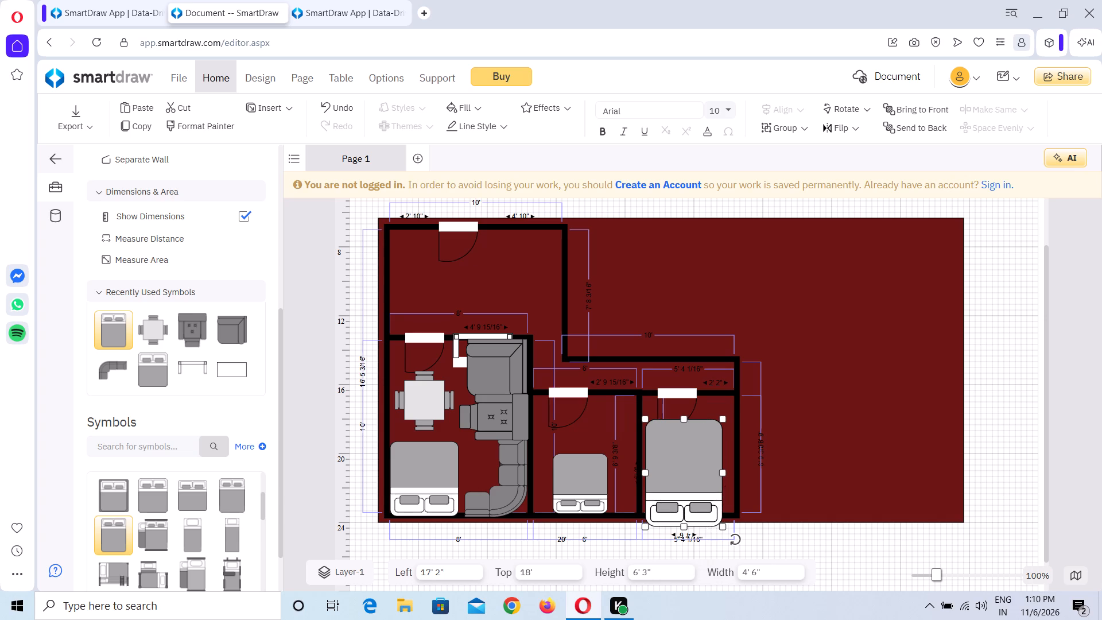
# Shrink the rightmost room's bed to about 3' 6" high and 3' wide, in the bottom-right corner at 19' 4" left and about 20' top.
pyautogui.moveTo(724, 419); pyautogui.dragTo(701, 455)
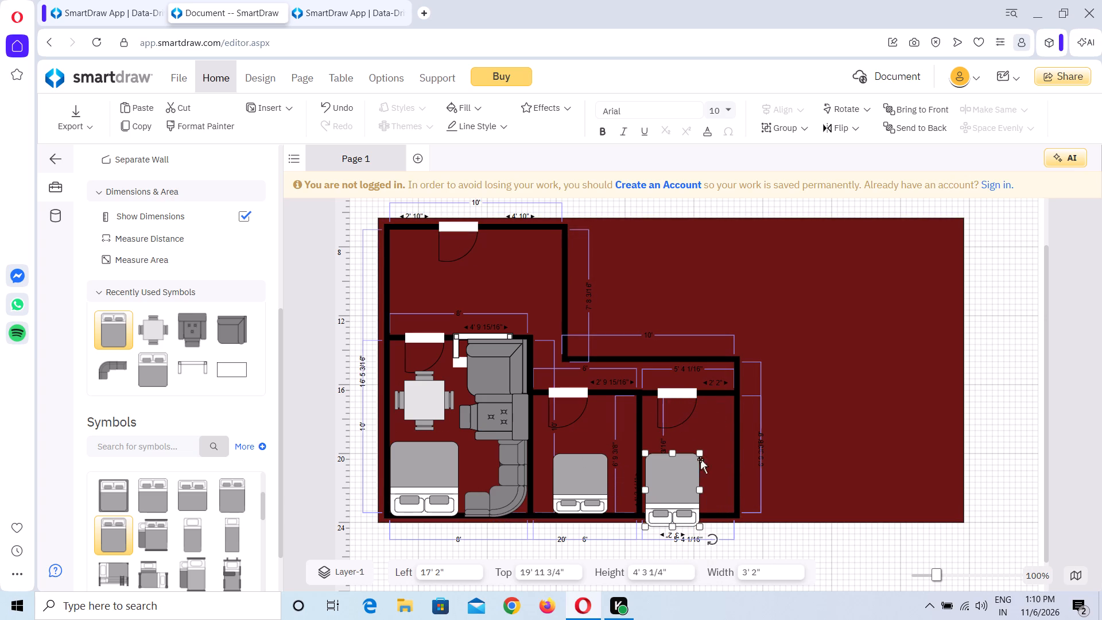
pyautogui.moveTo(678, 481); pyautogui.dragTo(713, 472)
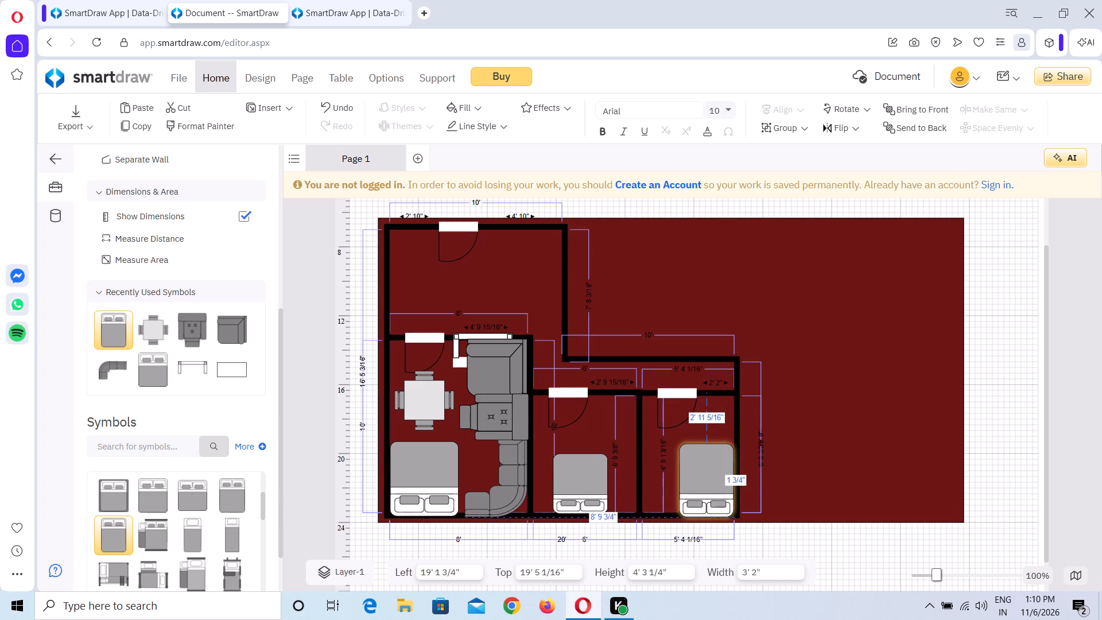
pyautogui.moveTo(713, 472); pyautogui.dragTo(713, 468)
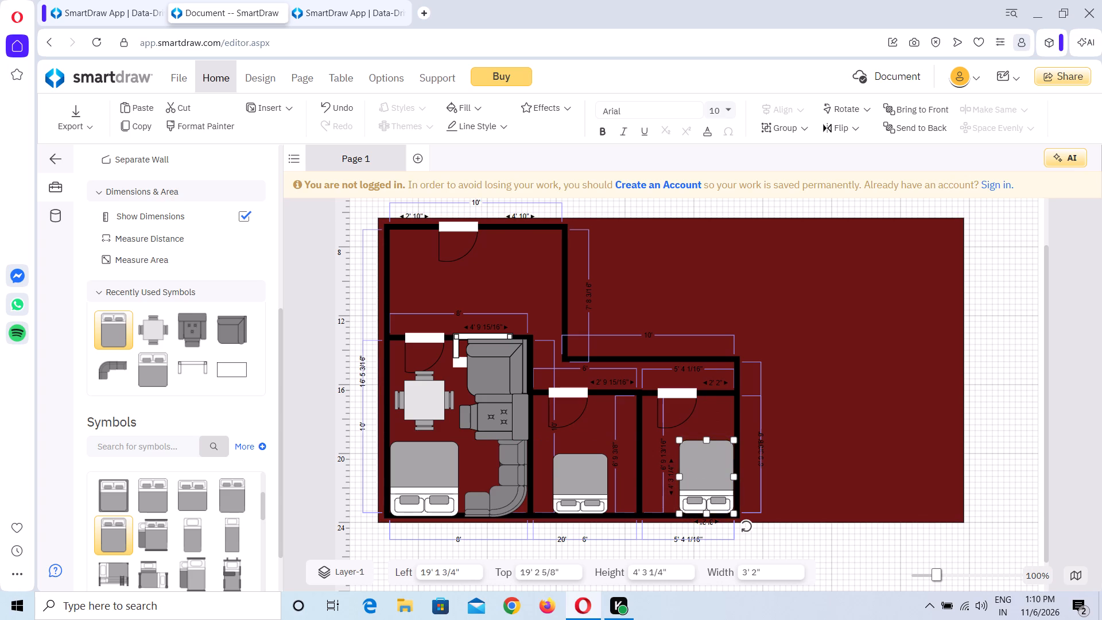
pyautogui.moveTo(677, 441); pyautogui.dragTo(684, 453)
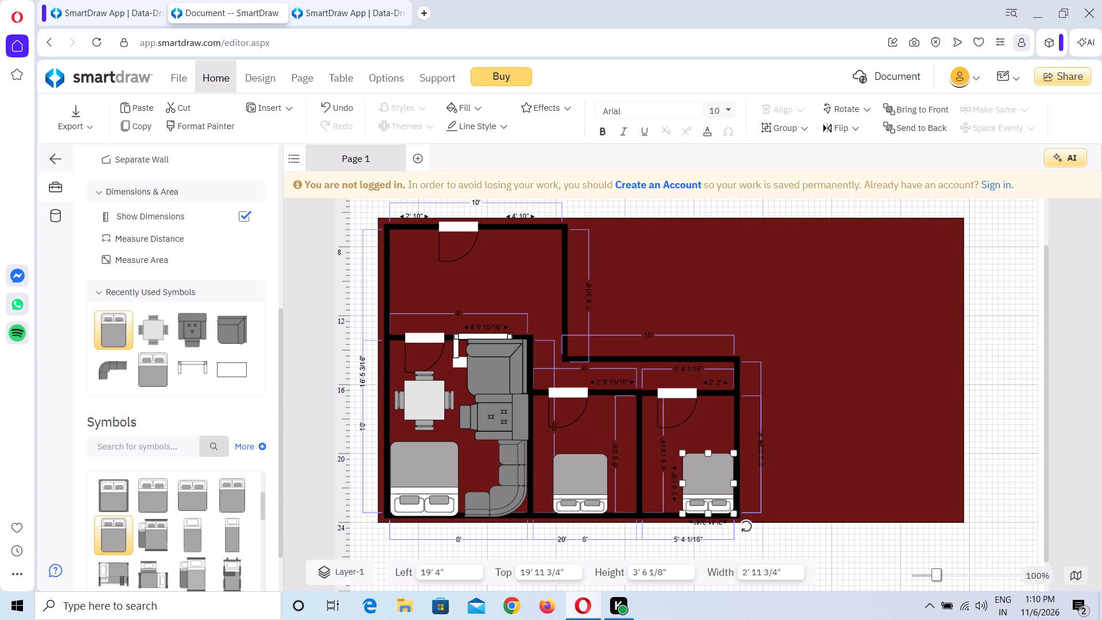
# Move the middle room's bed into its bottom-right corner, at about 13' 5" left and 20' top.
pyautogui.moveTo(564, 475); pyautogui.dragTo(587, 476)
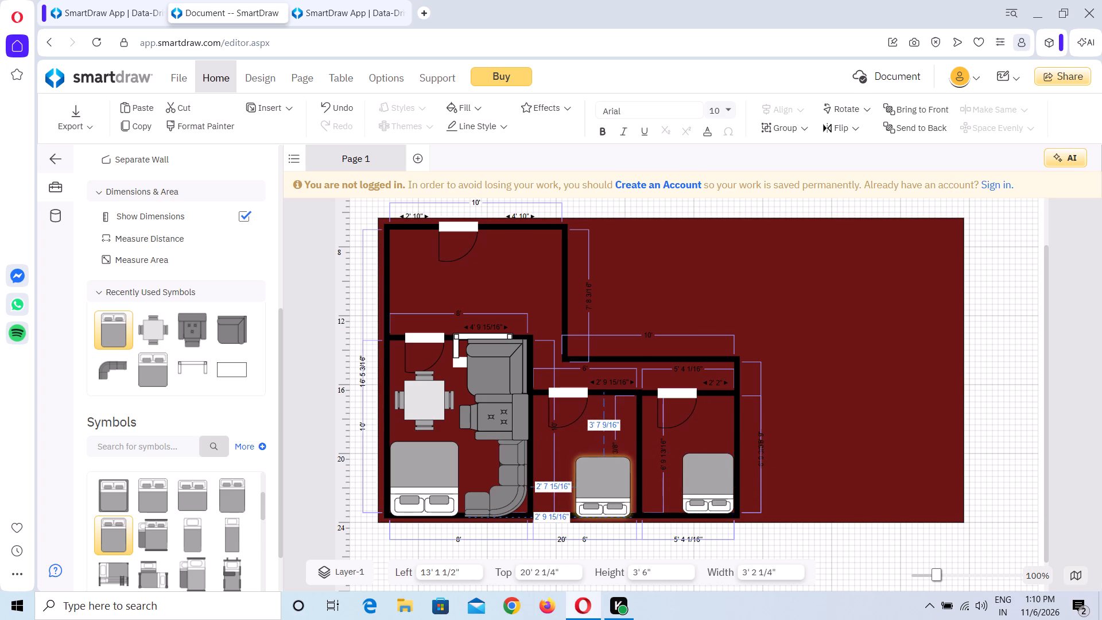
pyautogui.moveTo(587, 476); pyautogui.dragTo(544, 474)
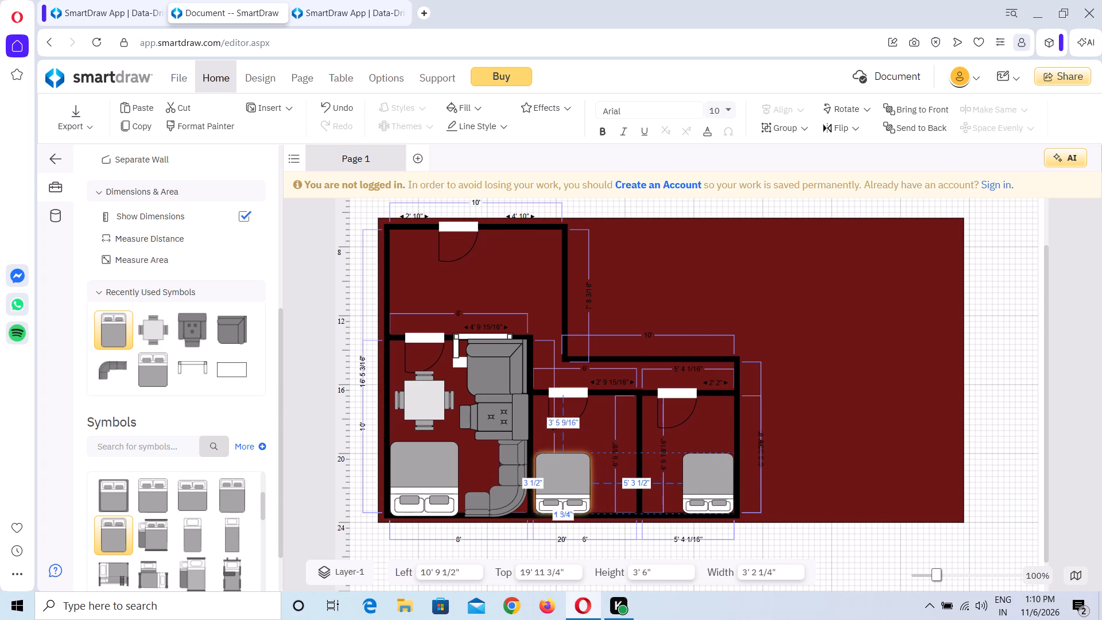
pyautogui.moveTo(544, 474); pyautogui.dragTo(592, 474)
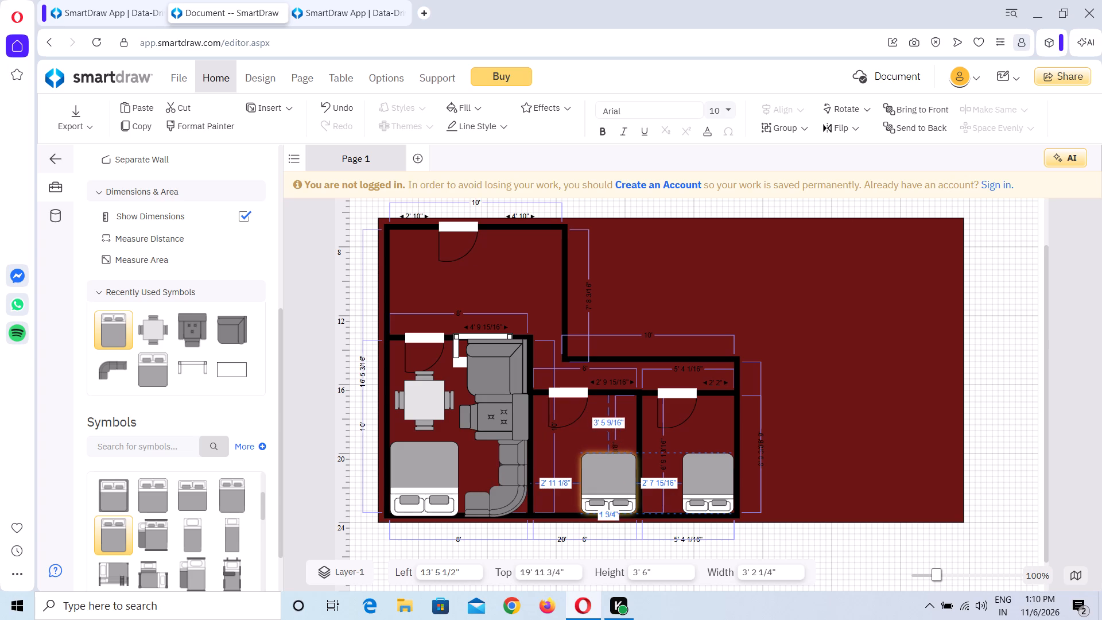
pyautogui.moveTo(592, 474); pyautogui.dragTo(592, 474)
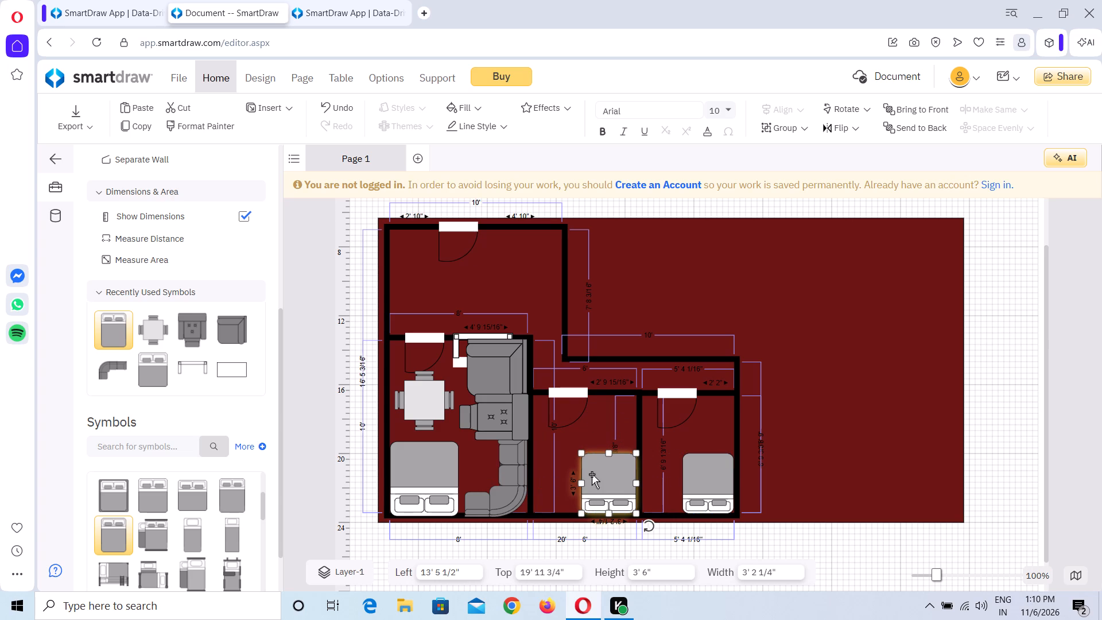
# Slide the doors of the rightmost and middle rooms to the left ends of their top walls, at about 202" and 126" left.
pyautogui.click(680, 396)
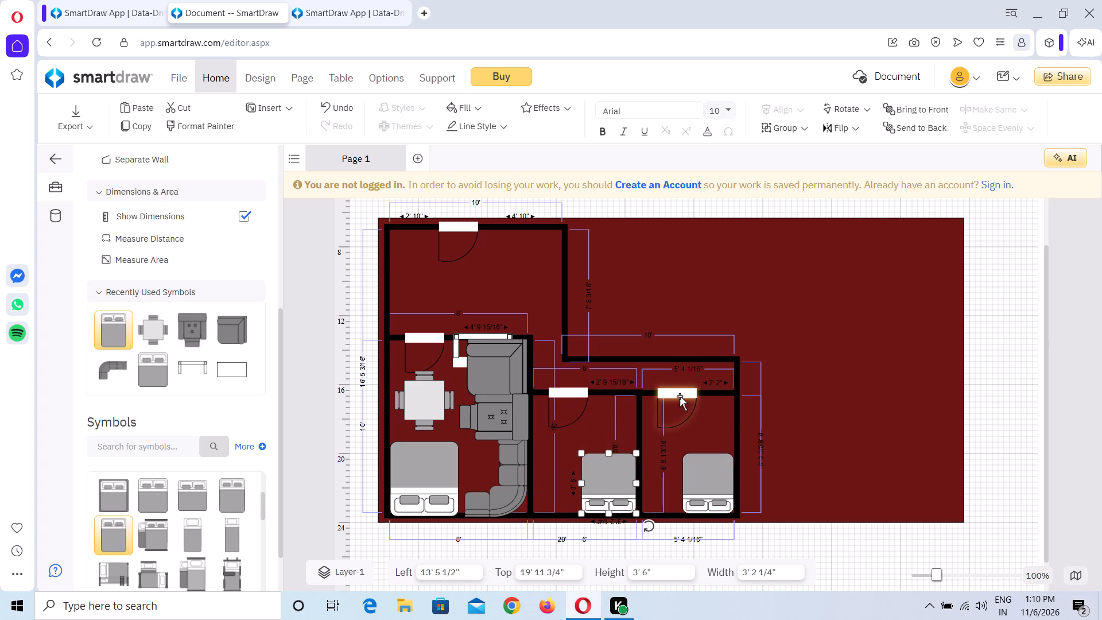
pyautogui.moveTo(676, 394); pyautogui.dragTo(680, 394)
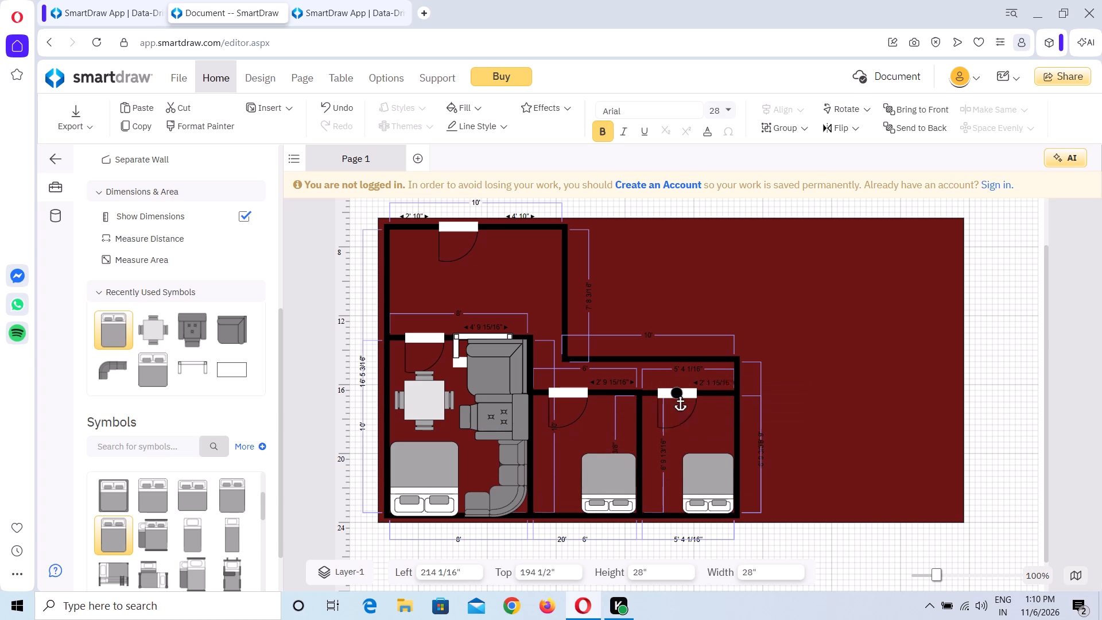
pyautogui.moveTo(680, 394); pyautogui.dragTo(670, 394)
pyautogui.moveTo(670, 394); pyautogui.dragTo(660, 394)
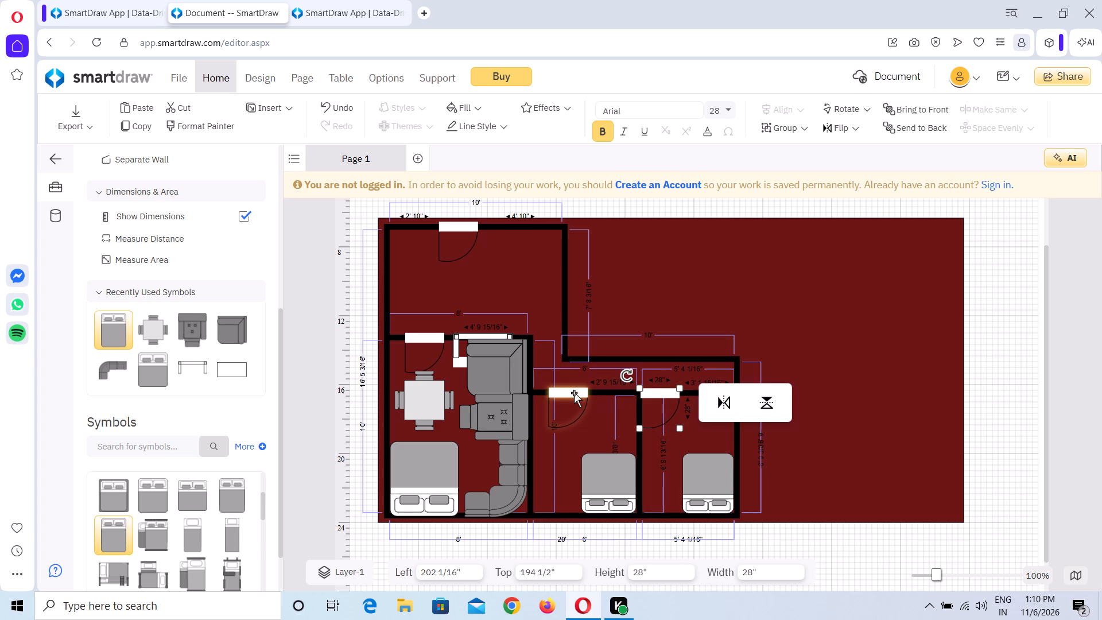
pyautogui.moveTo(574, 393); pyautogui.dragTo(557, 392)
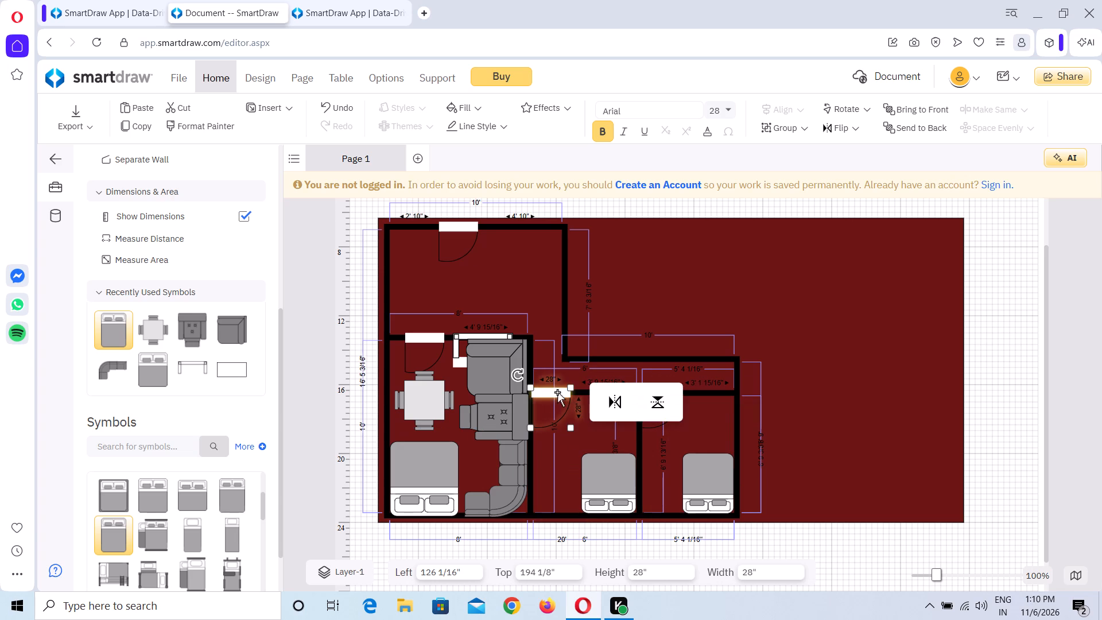
pyautogui.click(717, 429)
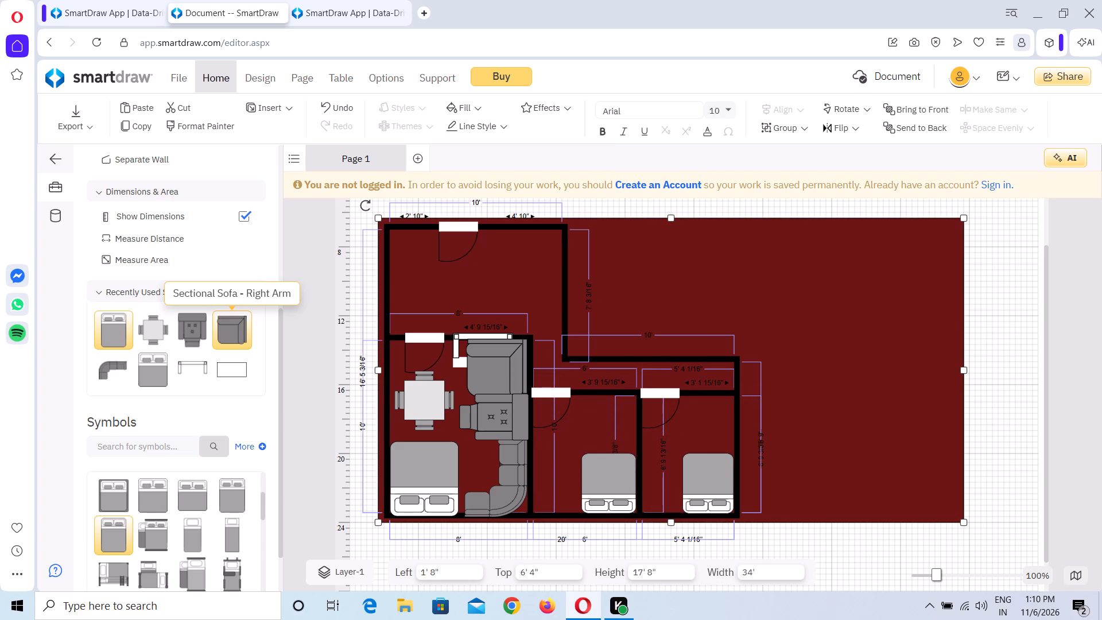
# Place a Sectional Sofa - Right Arm above the middle room's bed, at 13' 4" left and about 16' 6" top.
pyautogui.scroll(2, 207, 389)
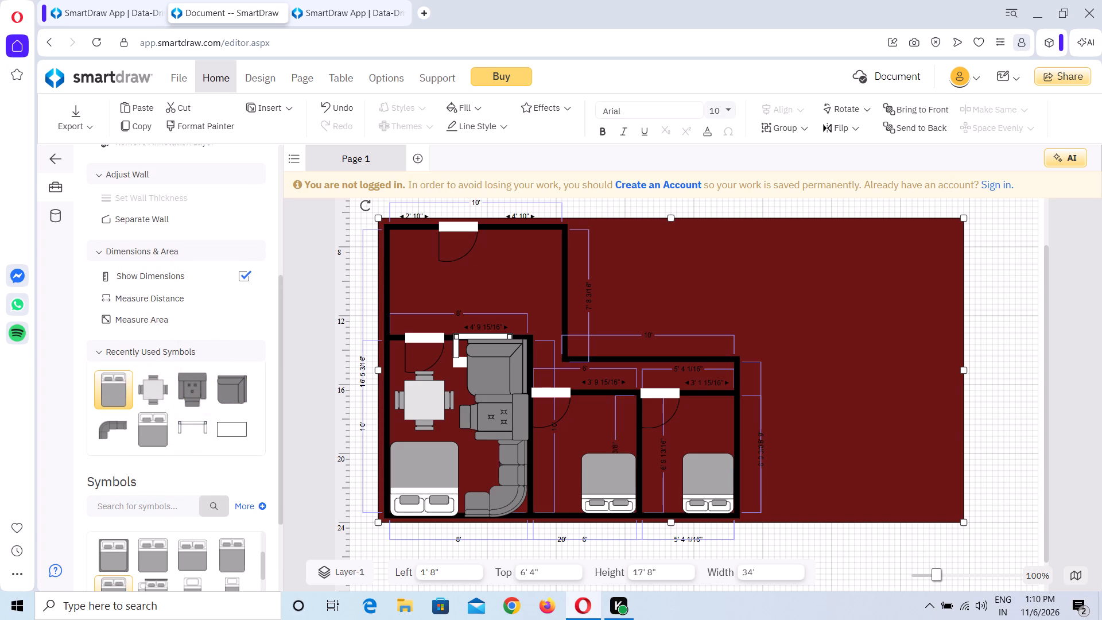
pyautogui.moveTo(219, 393); pyautogui.dragTo(571, 406)
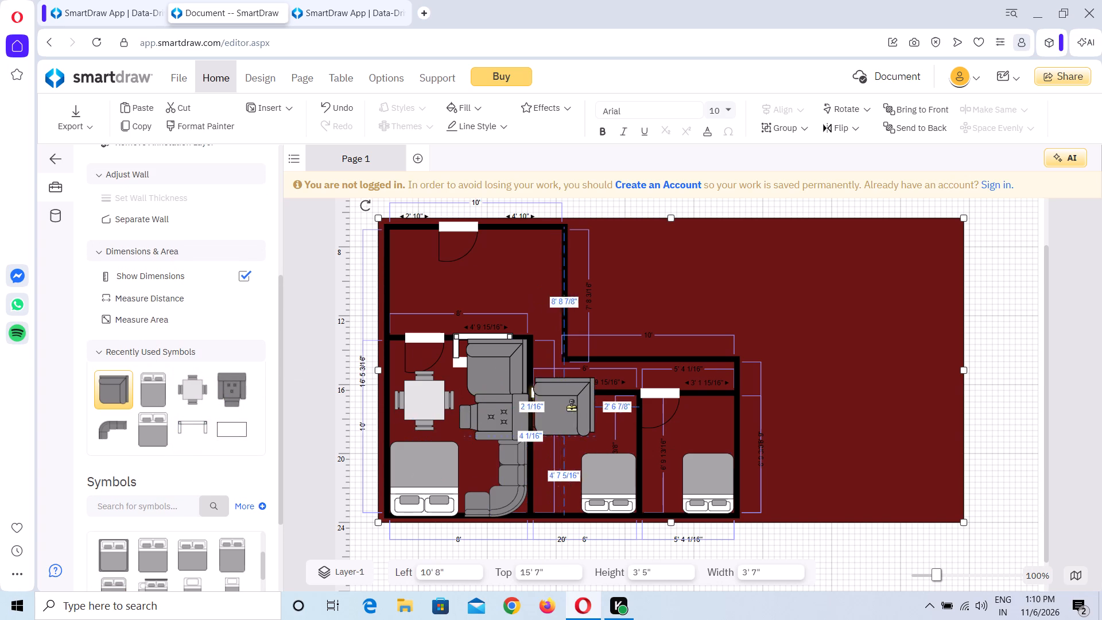
pyautogui.moveTo(571, 406); pyautogui.dragTo(608, 424)
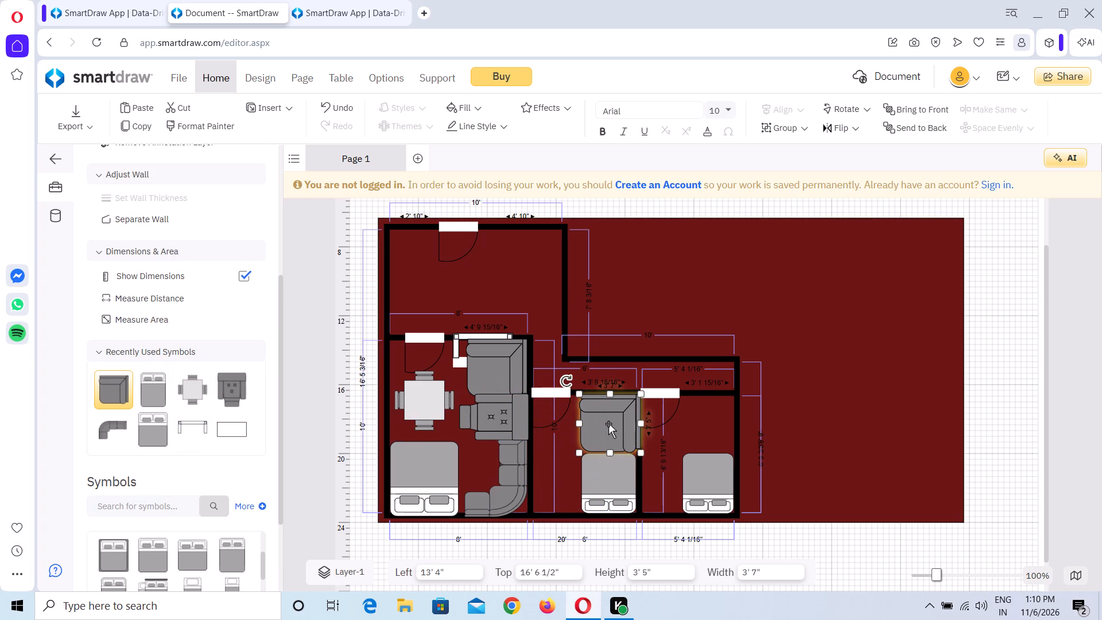
# Shrink the middle room's sofa to about 2' 9" high and 2' 3" wide, keeping it in the top-right corner.
pyautogui.moveTo(578, 455); pyautogui.dragTo(586, 428)
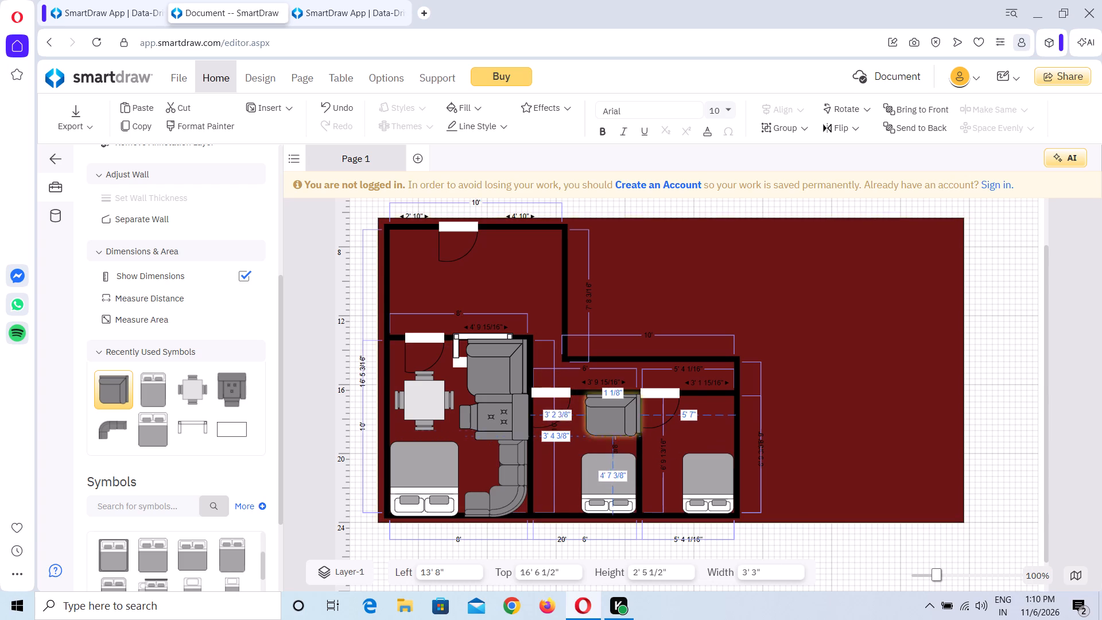
pyautogui.moveTo(586, 428); pyautogui.dragTo(602, 435)
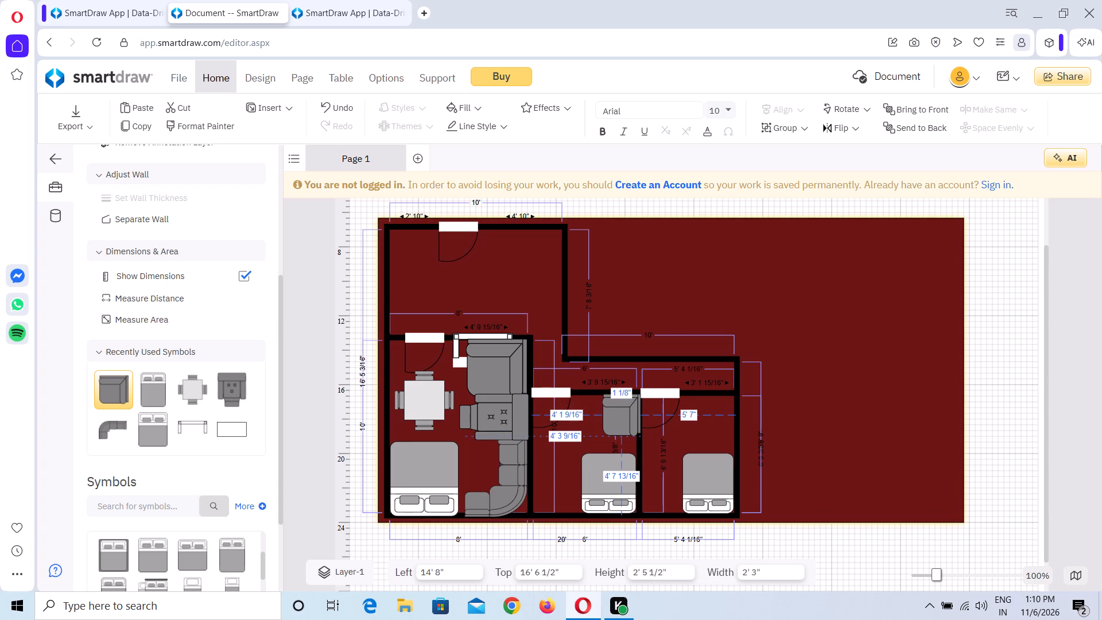
pyautogui.moveTo(602, 435); pyautogui.dragTo(602, 434)
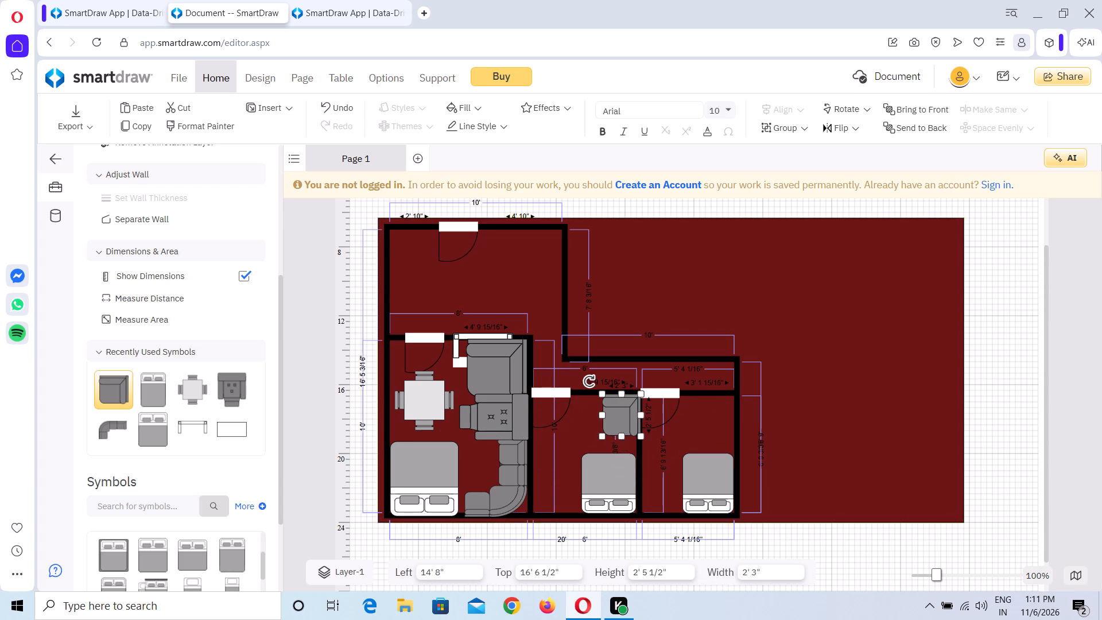
pyautogui.moveTo(622, 438); pyautogui.dragTo(622, 450)
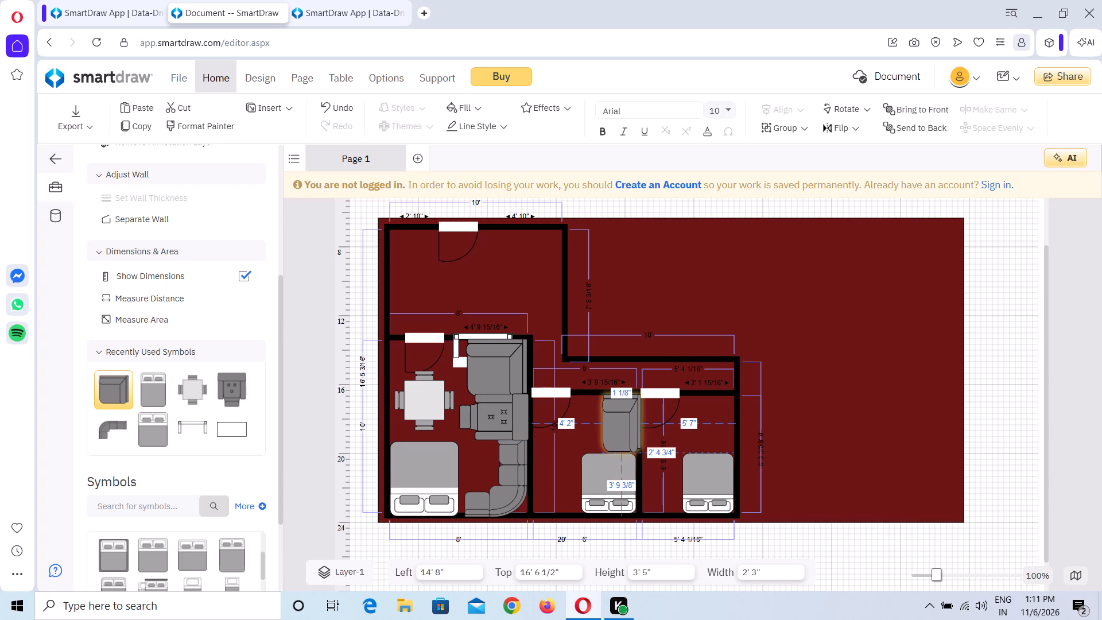
pyautogui.moveTo(622, 450); pyautogui.dragTo(622, 445)
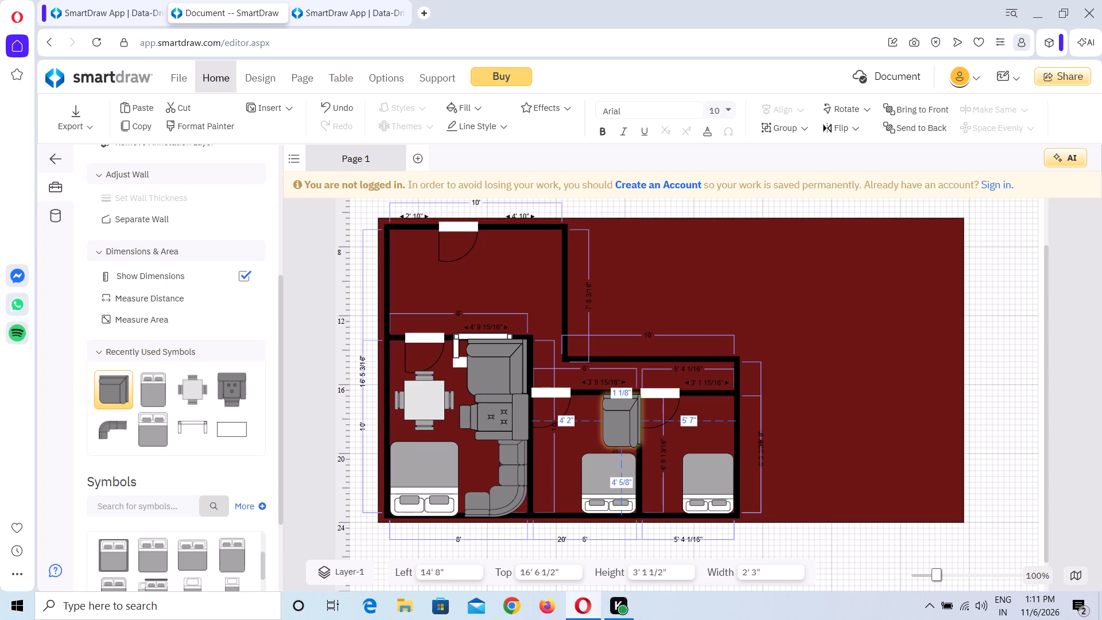
pyautogui.moveTo(622, 445); pyautogui.dragTo(622, 443)
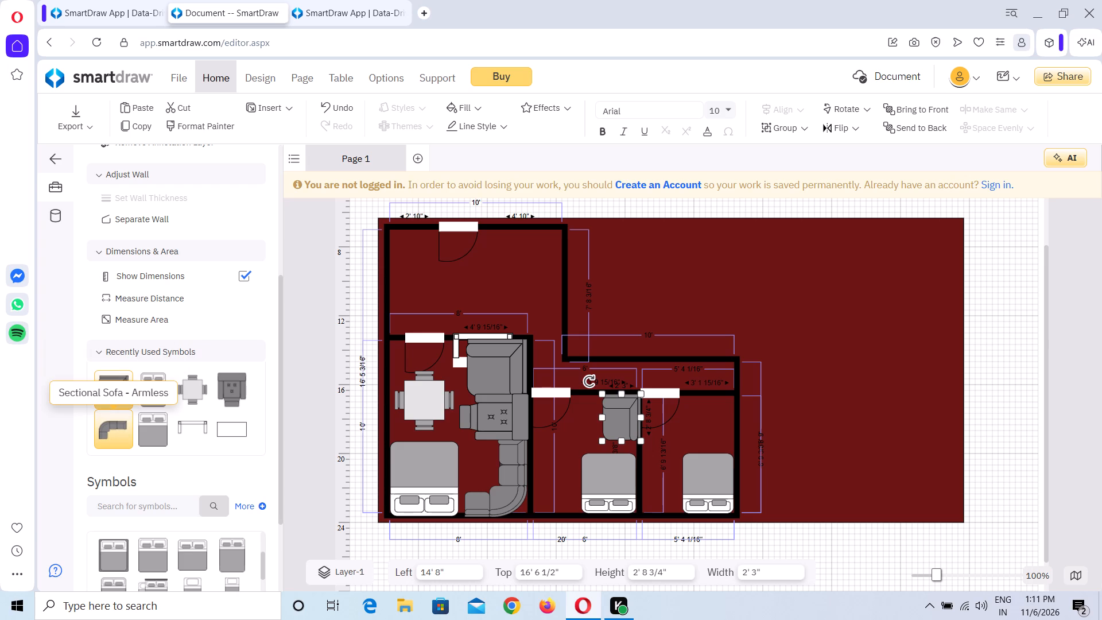
# Place a curved sectional sofa over the rightmost room and rotate it to 270°.
pyautogui.moveTo(108, 424); pyautogui.dragTo(694, 425)
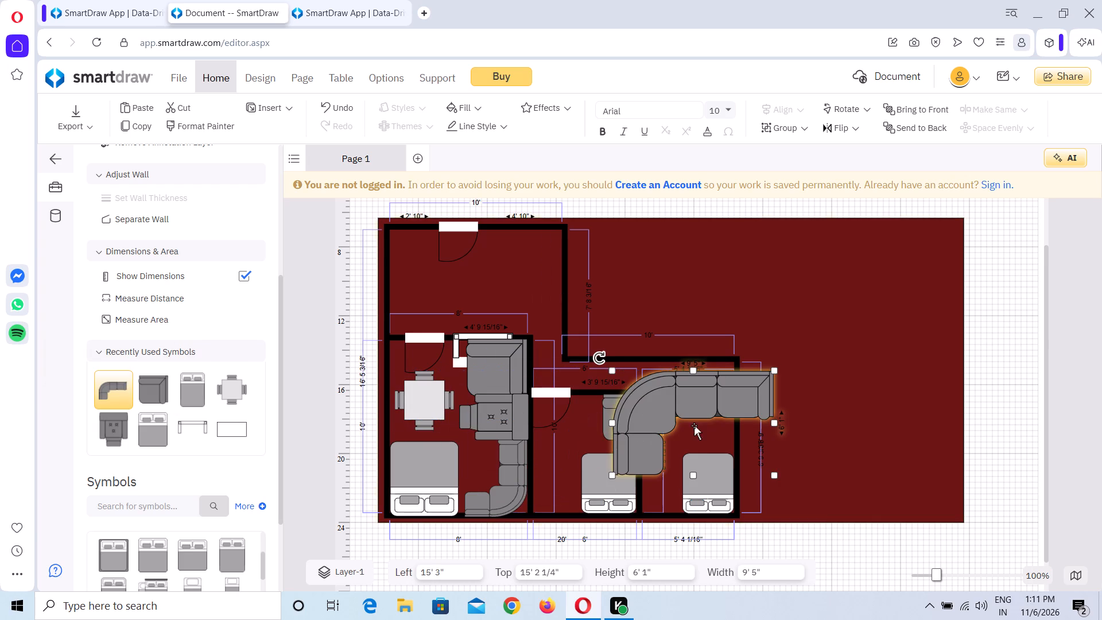
pyautogui.moveTo(596, 358); pyautogui.dragTo(699, 331)
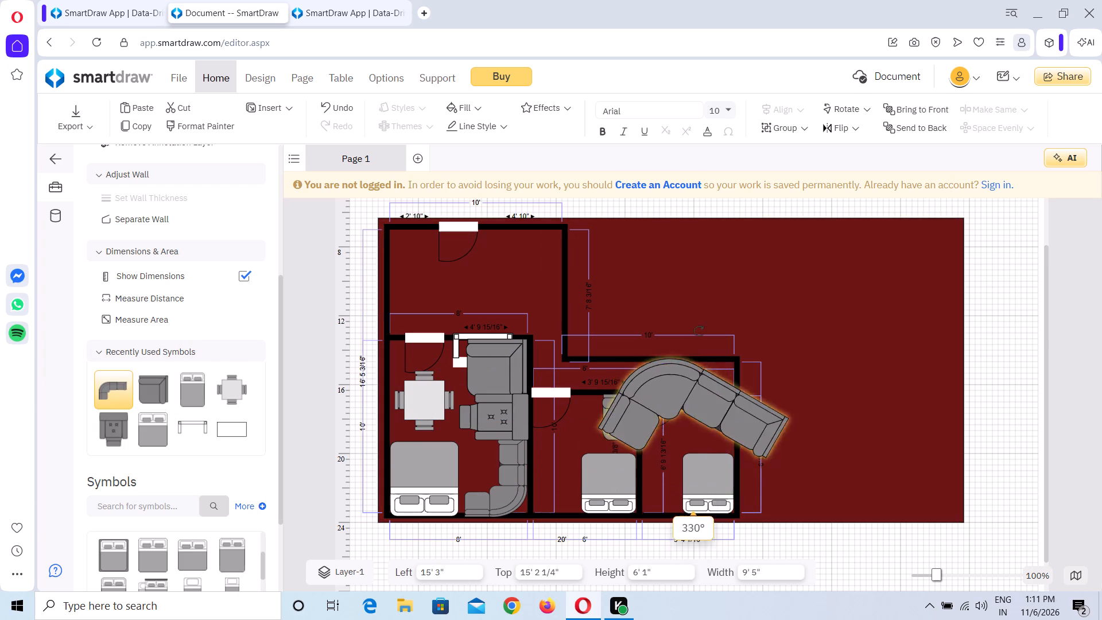
pyautogui.moveTo(699, 331); pyautogui.dragTo(762, 324)
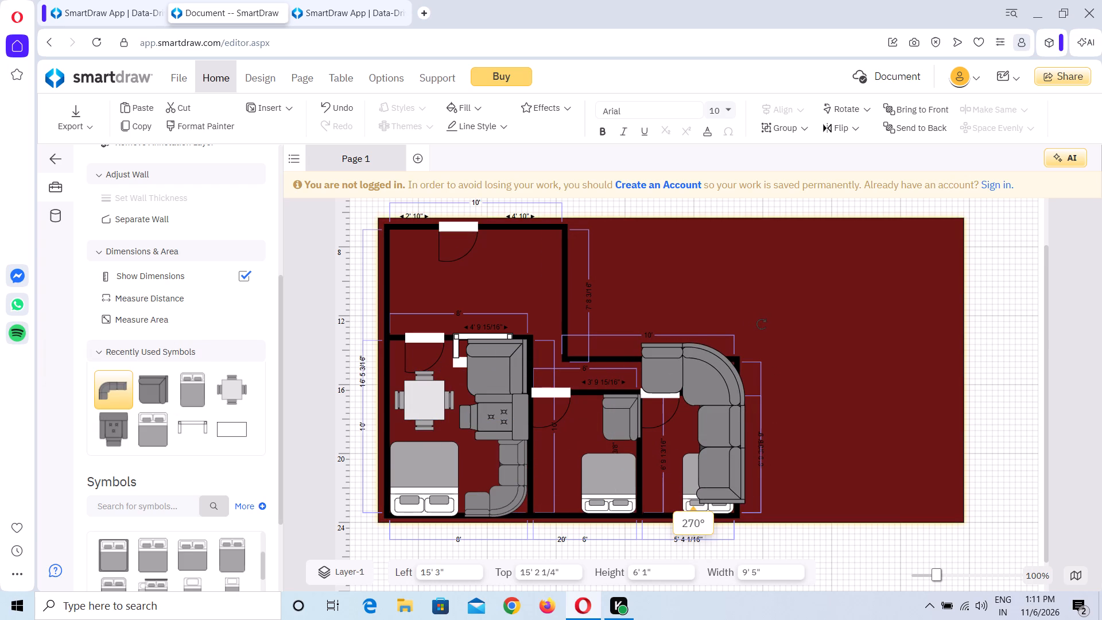
pyautogui.moveTo(762, 324); pyautogui.dragTo(761, 324)
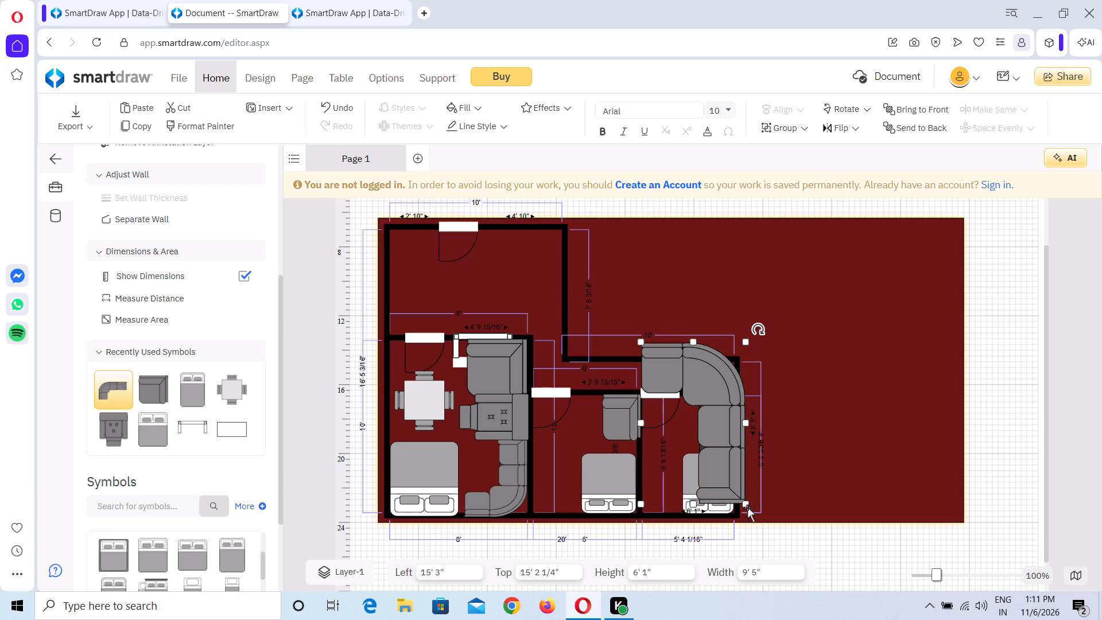
# Shrink the curved sofa to about 2' 9" high and 3' 2" wide and fit it above the bed in the rightmost room's top-right corner.
pyautogui.moveTo(747, 506); pyautogui.dragTo(715, 451)
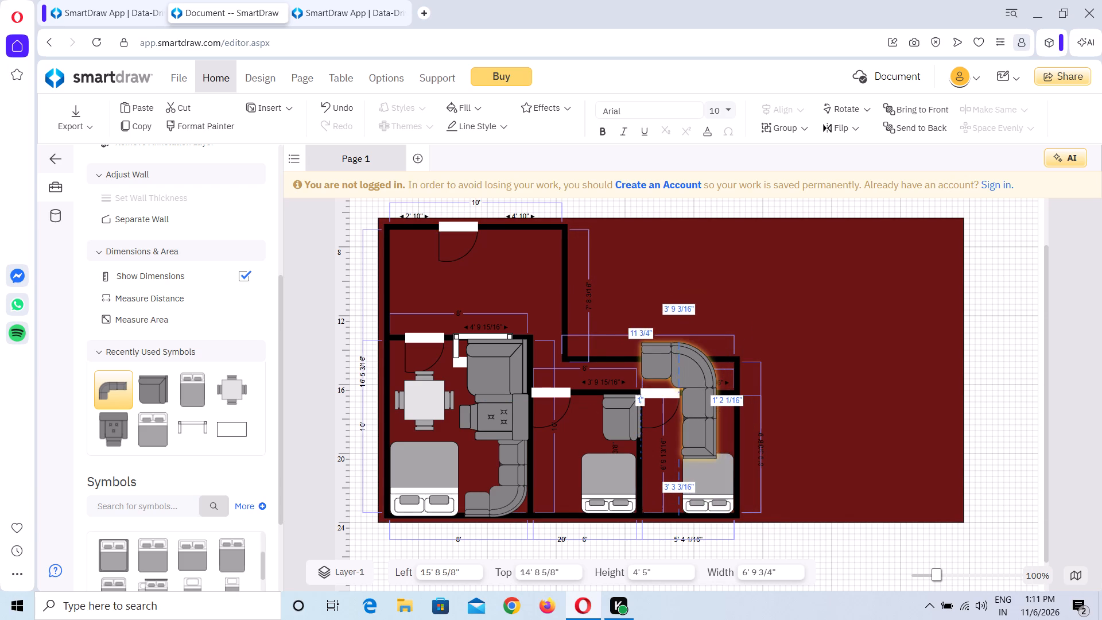
pyautogui.moveTo(715, 451); pyautogui.dragTo(692, 423)
pyautogui.moveTo(680, 374); pyautogui.dragTo(720, 404)
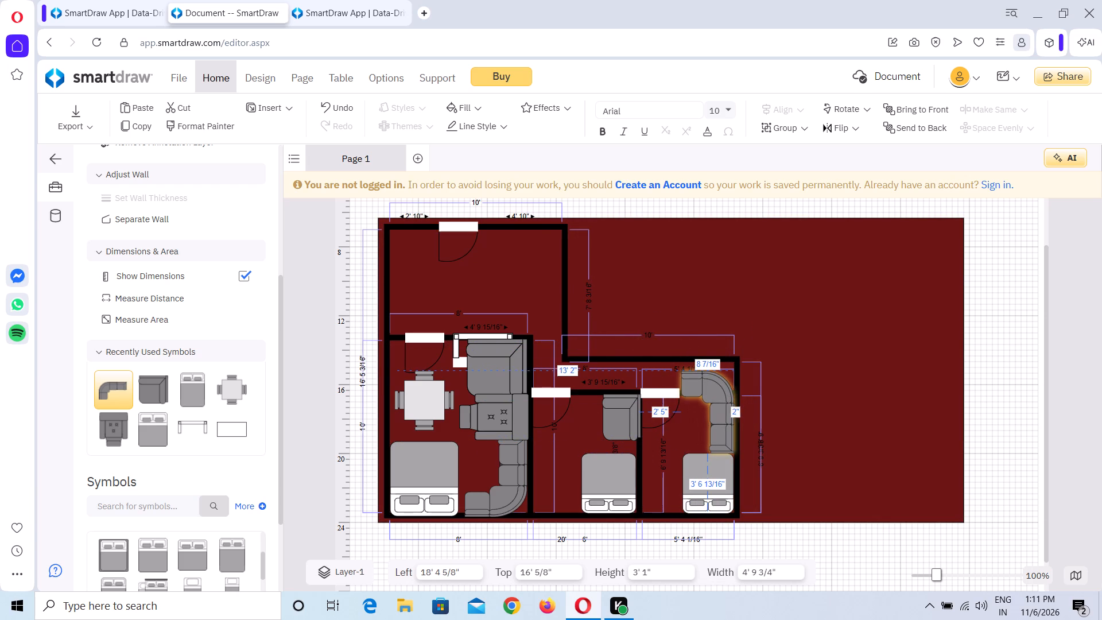
pyautogui.moveTo(720, 404); pyautogui.dragTo(721, 404)
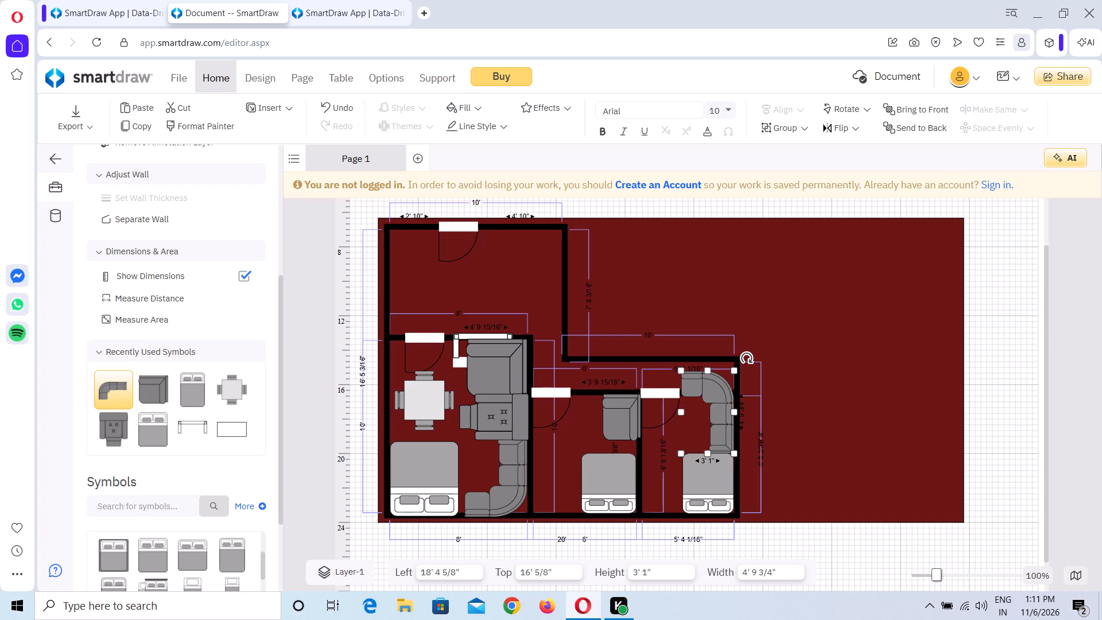
pyautogui.moveTo(737, 452); pyautogui.dragTo(726, 424)
pyautogui.moveTo(716, 387); pyautogui.dragTo(719, 413)
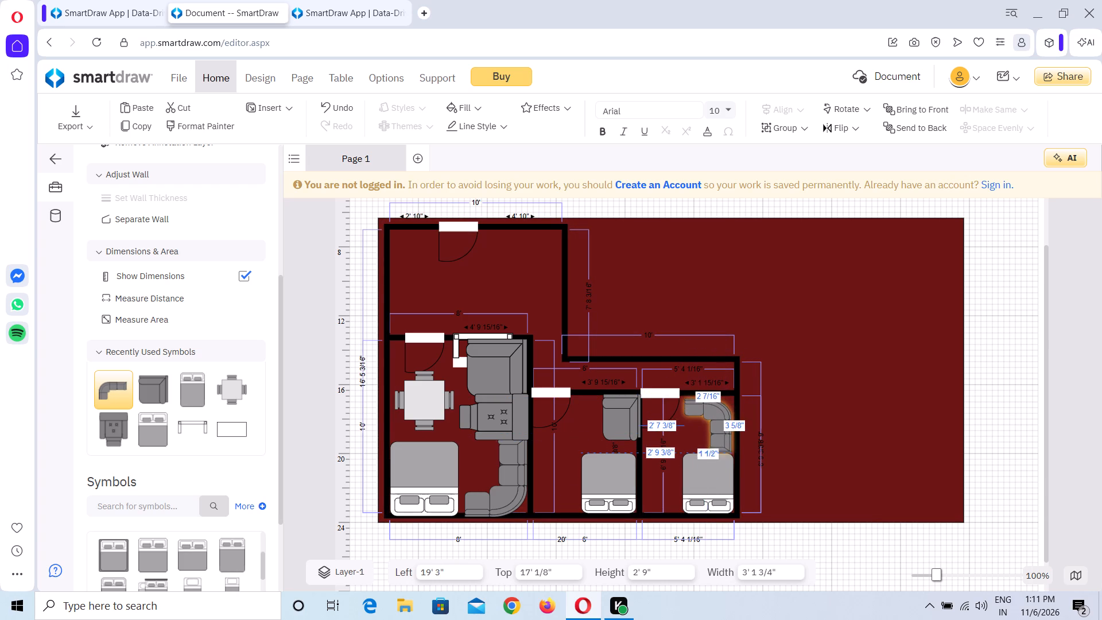
pyautogui.moveTo(719, 413); pyautogui.dragTo(721, 410)
pyautogui.click(796, 437)
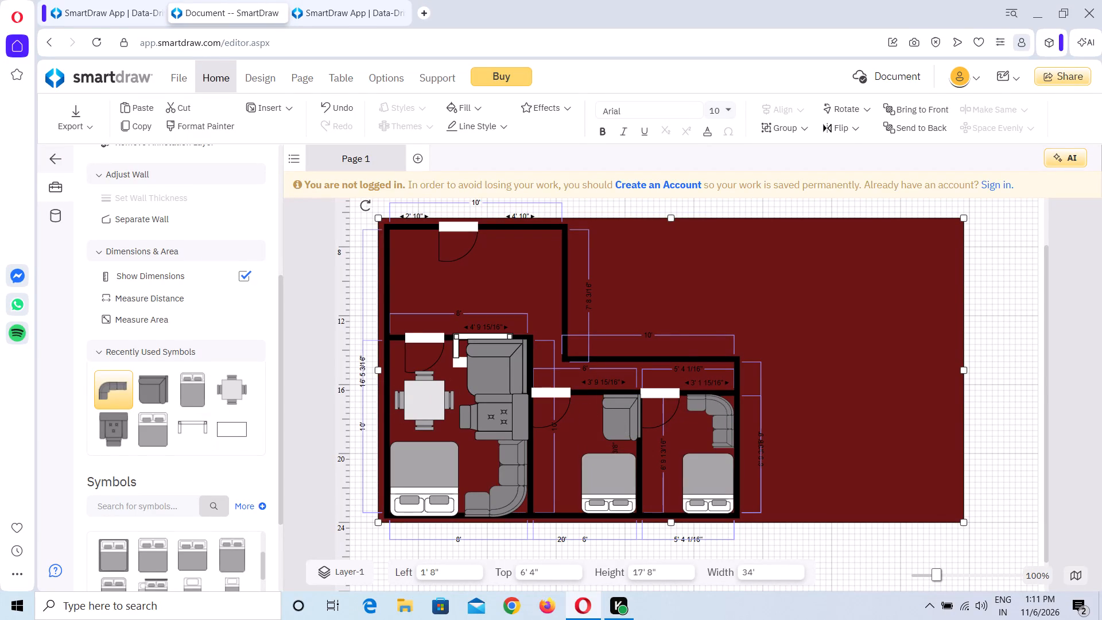
# Place a 6 x 8 Room outline in the upper-left room, at about 2' 4" left and 8' 11" top.
pyautogui.scroll(-3, 203, 476)
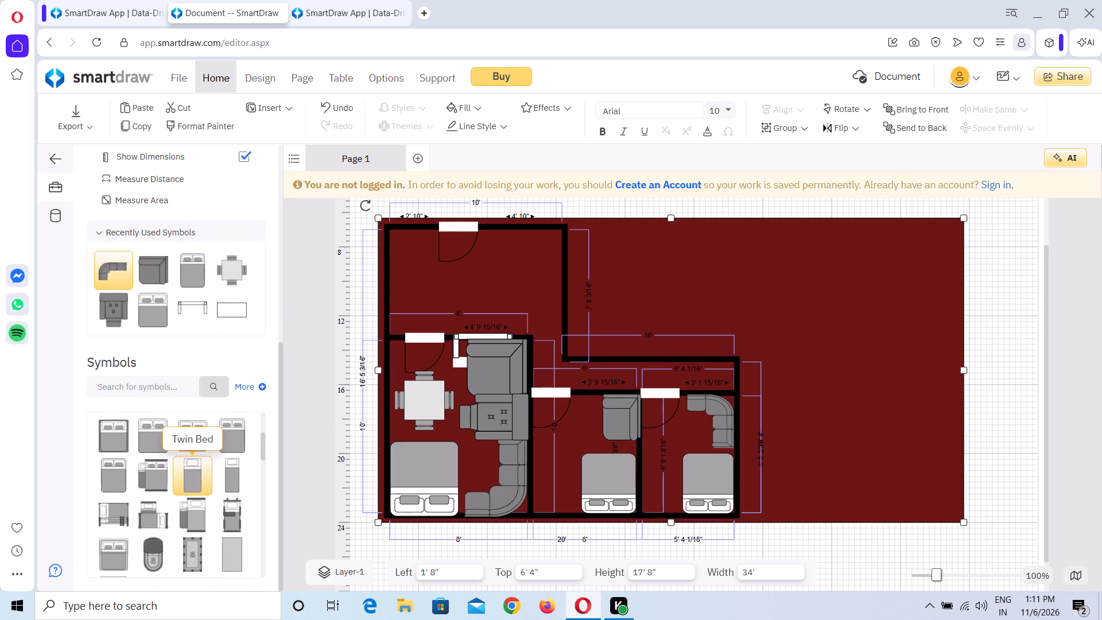
pyautogui.scroll(3, 180, 465)
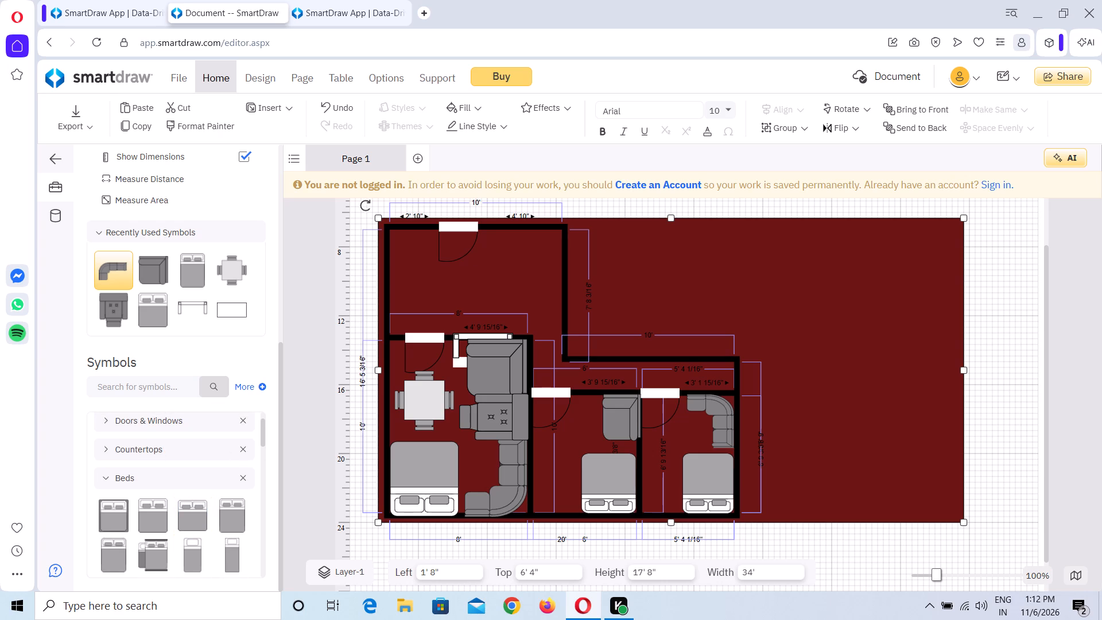
pyautogui.scroll(1, 180, 465)
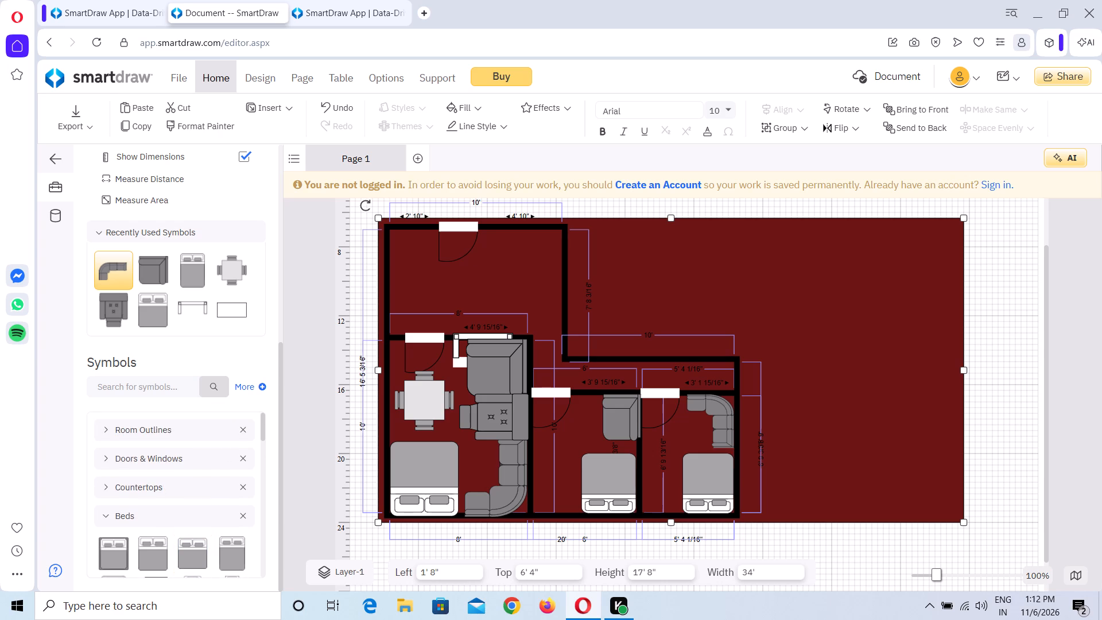
pyautogui.click(159, 431)
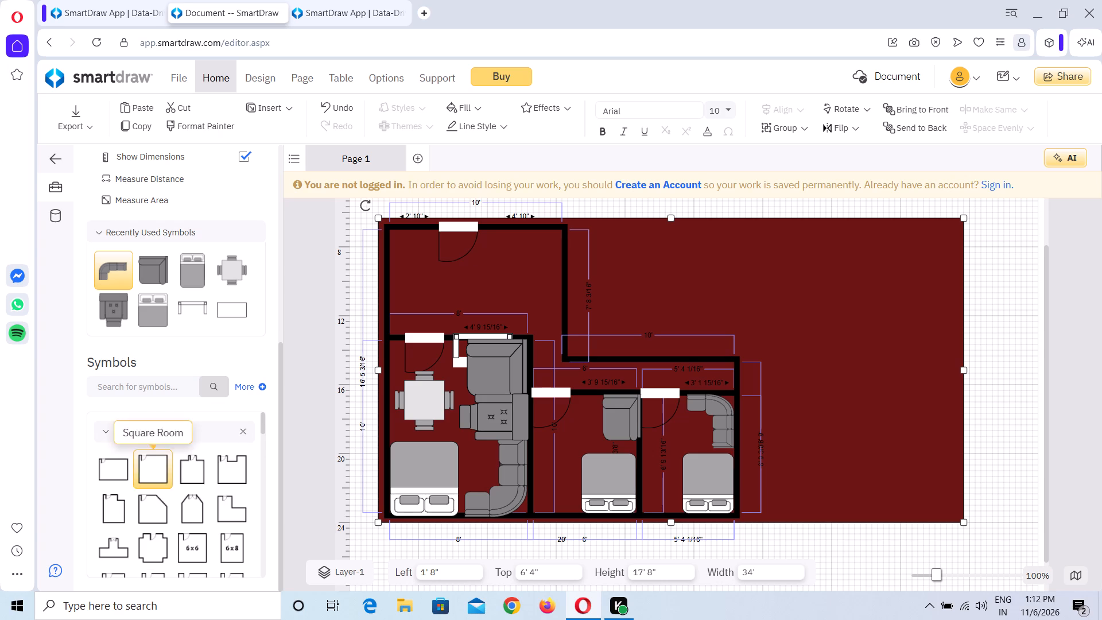
pyautogui.scroll(-3, 177, 490)
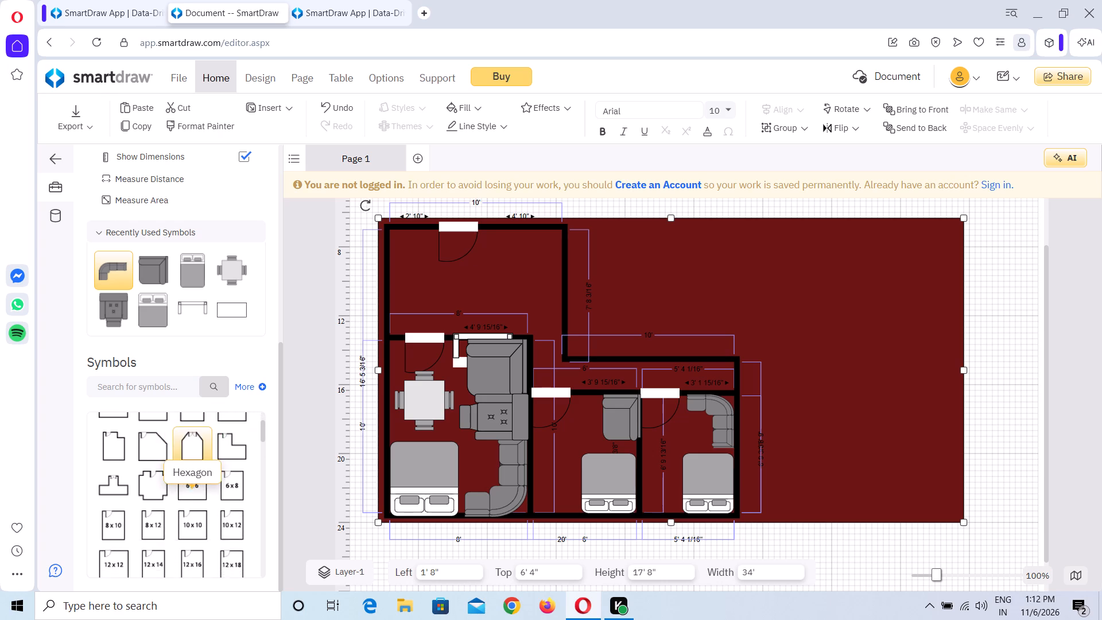
pyautogui.scroll(-1, 177, 490)
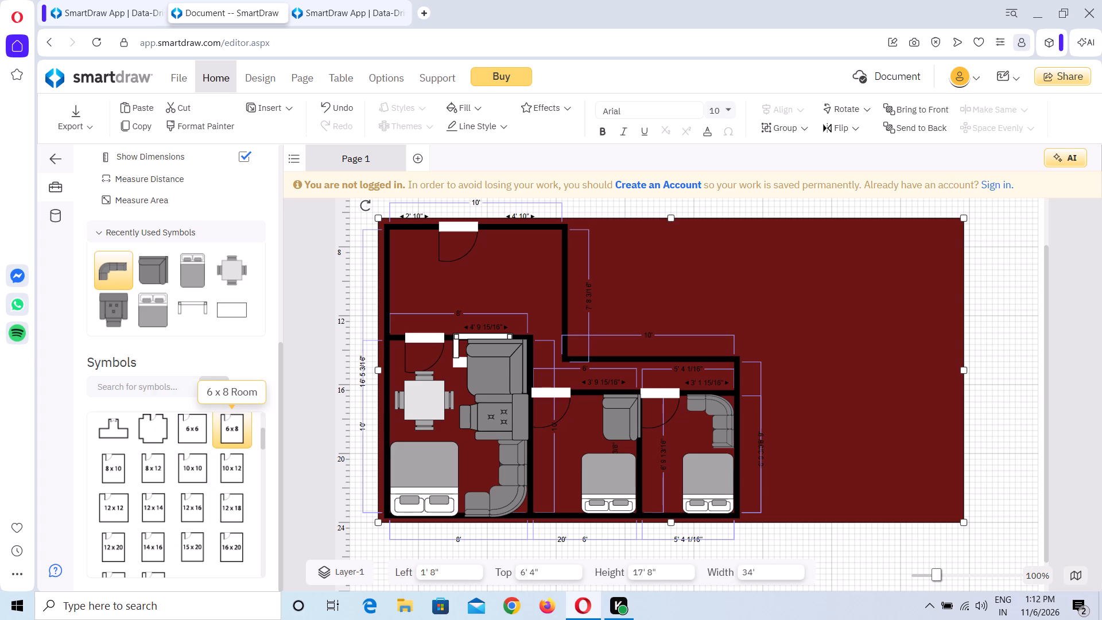
pyautogui.moveTo(233, 423); pyautogui.dragTo(316, 364)
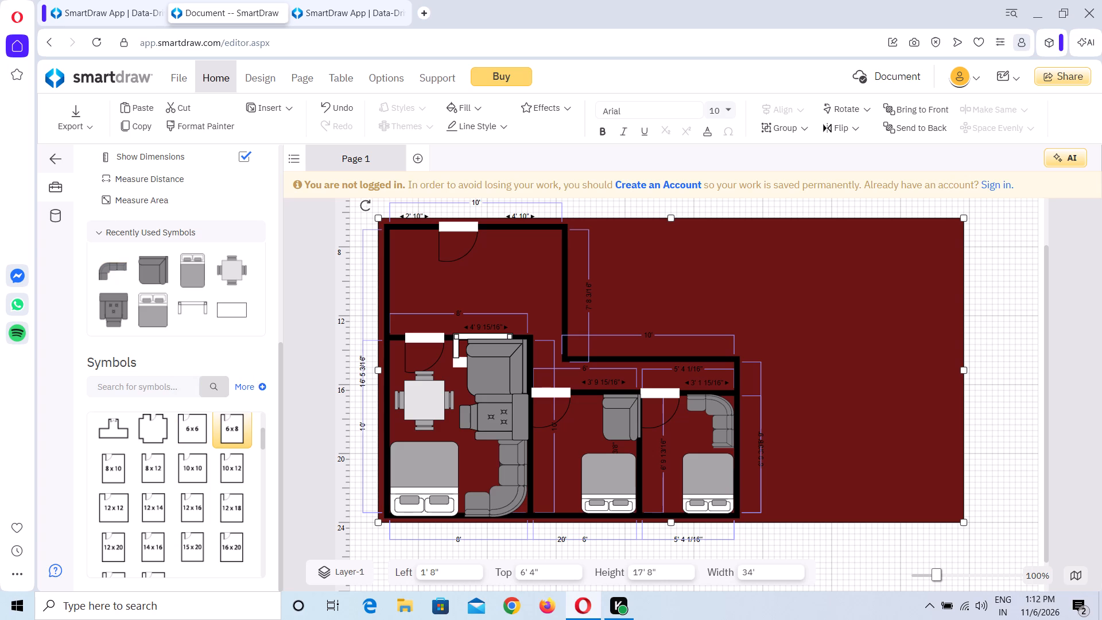
pyautogui.moveTo(316, 364); pyautogui.dragTo(236, 430)
pyautogui.moveTo(236, 430); pyautogui.dragTo(449, 338)
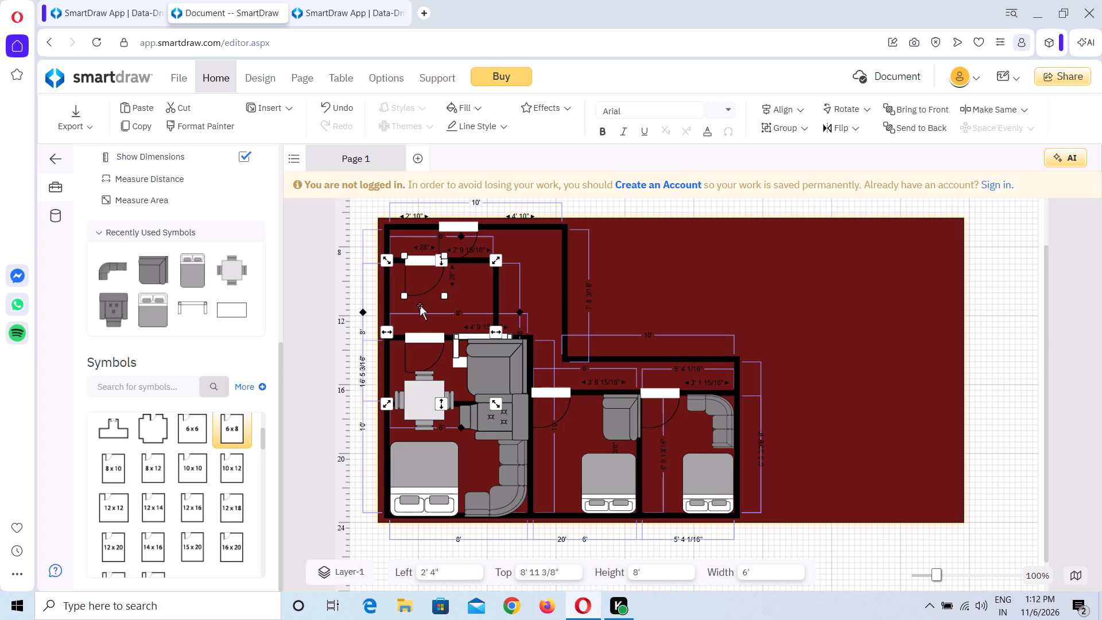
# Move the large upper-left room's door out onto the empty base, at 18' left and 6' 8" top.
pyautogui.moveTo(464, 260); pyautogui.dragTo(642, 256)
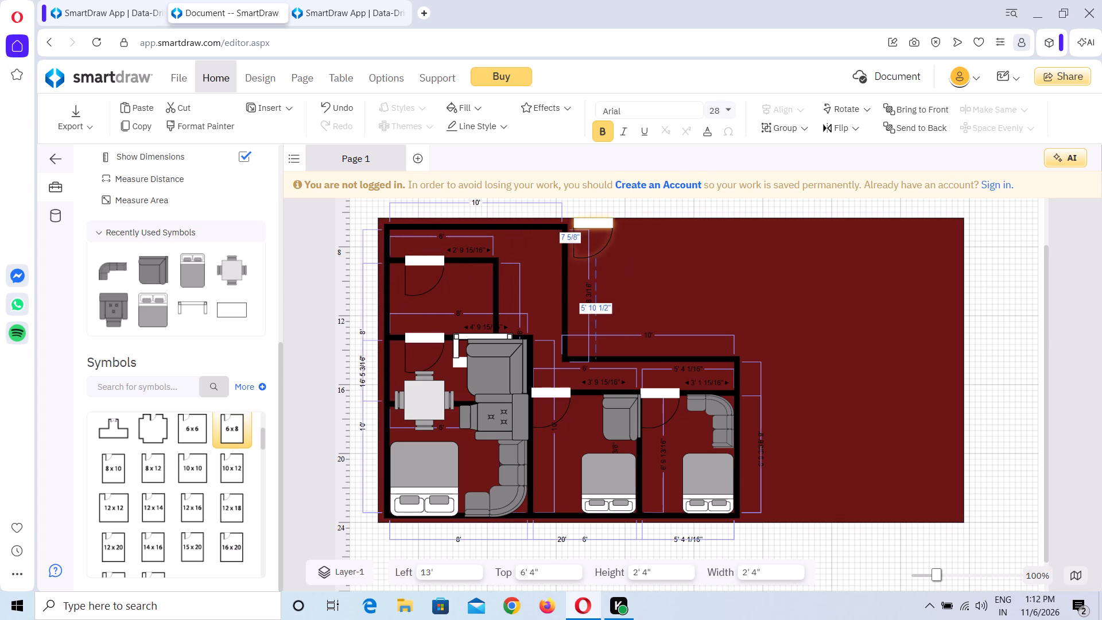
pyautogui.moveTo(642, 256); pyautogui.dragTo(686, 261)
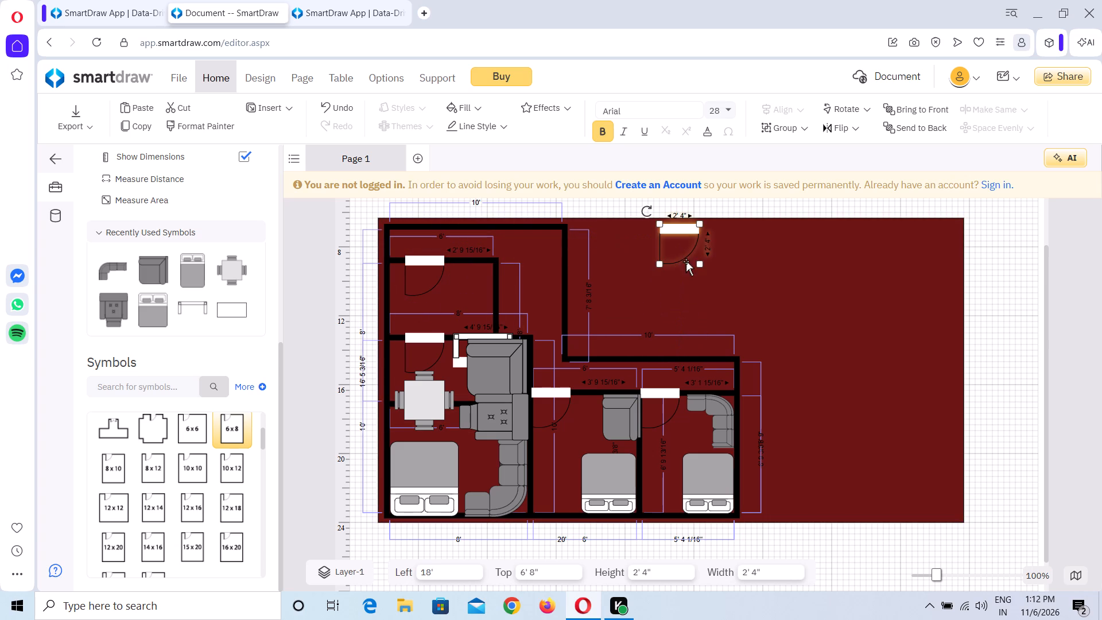
# Move the new 6 x 8 room onto the empty base to the right, at about 22' 8" left and 8' 6" top.
pyautogui.click(466, 262)
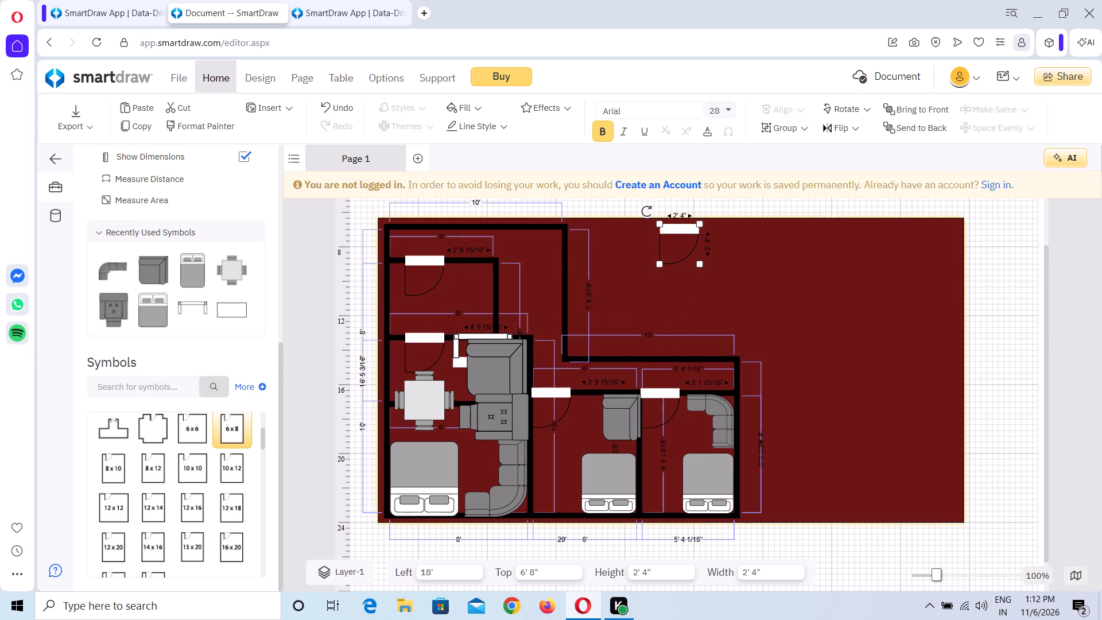
pyautogui.moveTo(466, 259); pyautogui.dragTo(594, 266)
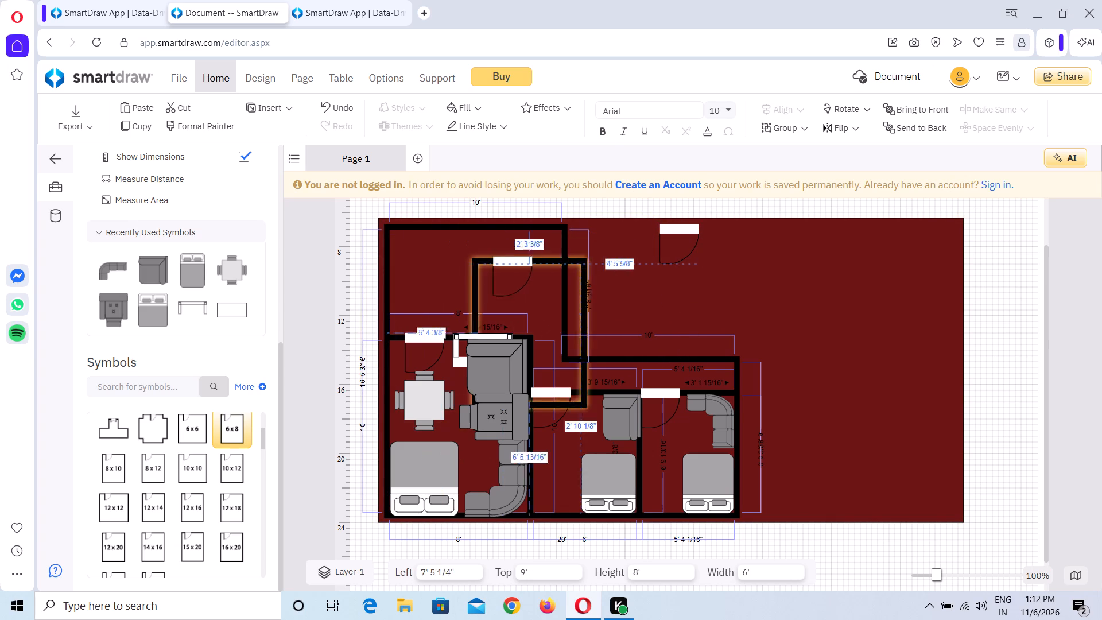
pyautogui.moveTo(594, 266); pyautogui.dragTo(826, 253)
# Put the detached door at the left end of the upper-left room's top wall, at about 2' 2" left and 6' 6" top.
pyautogui.moveTo(688, 228); pyautogui.dragTo(481, 237)
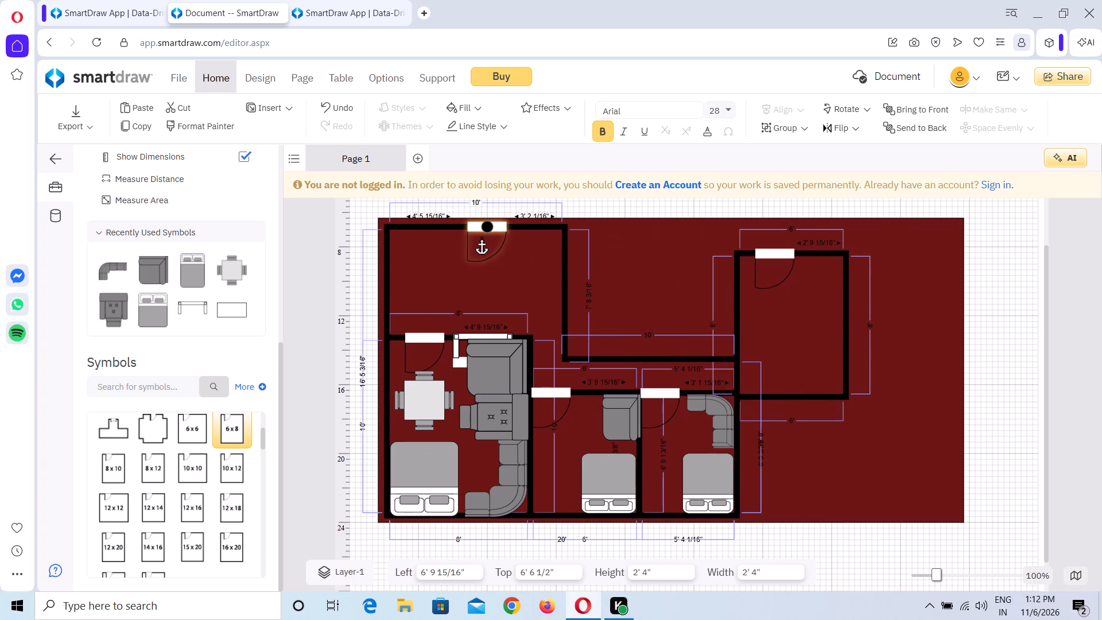
pyautogui.moveTo(481, 237); pyautogui.dragTo(413, 238)
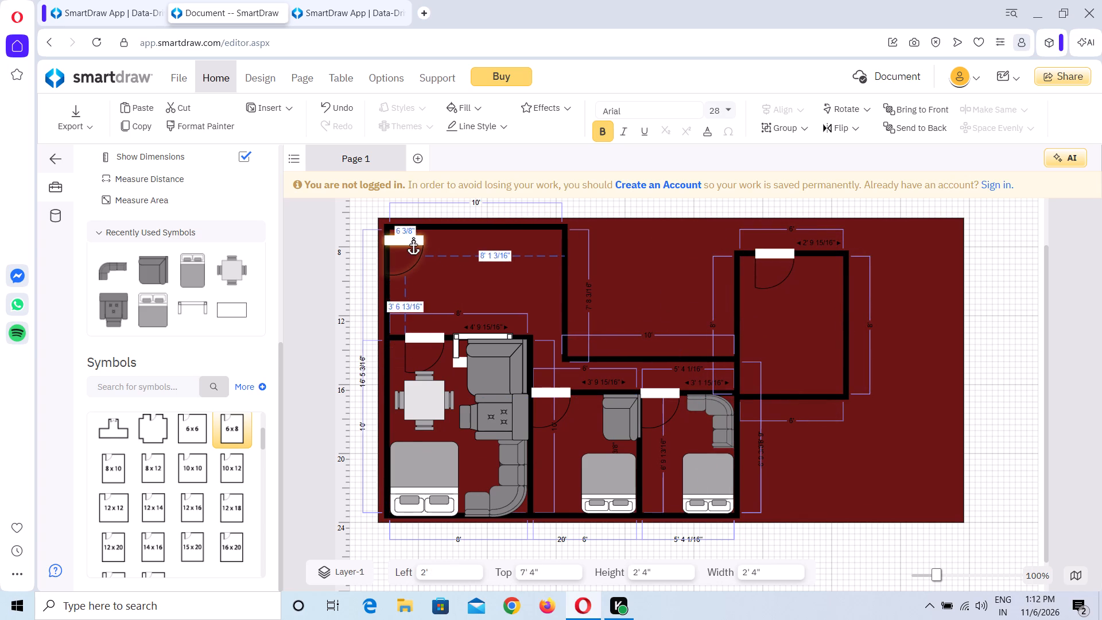
pyautogui.moveTo(413, 238); pyautogui.dragTo(411, 237)
pyautogui.click(399, 224)
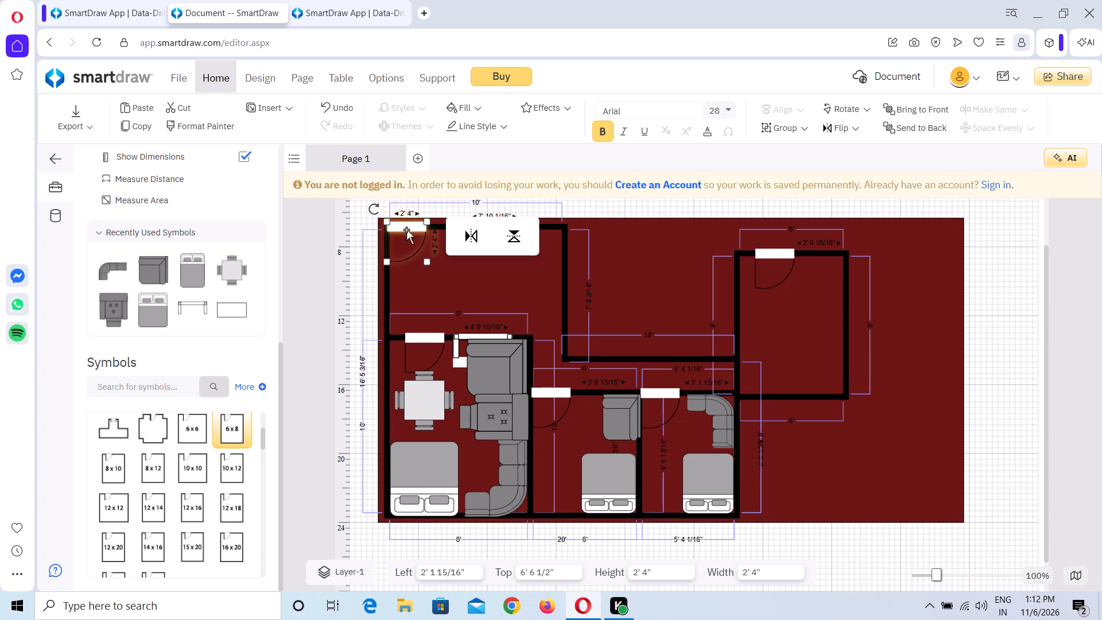
# Shrink the new 6 x 8 room to about 4' 8" high and 3' 8" wide.
pyautogui.click(811, 254)
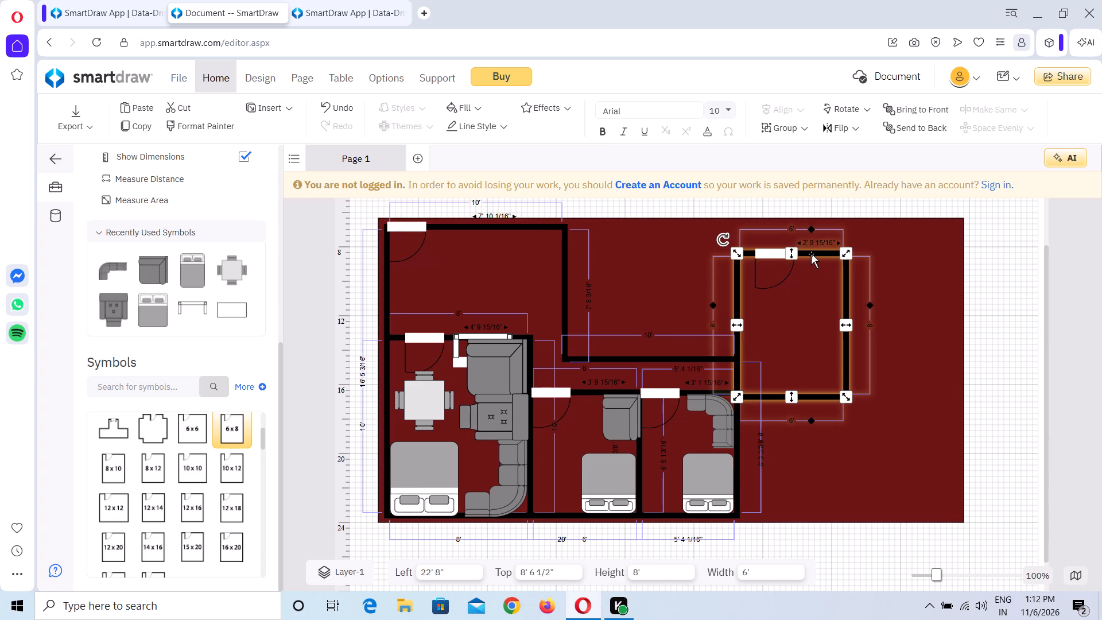
pyautogui.moveTo(848, 257); pyautogui.dragTo(855, 249)
pyautogui.moveTo(793, 253); pyautogui.dragTo(793, 272)
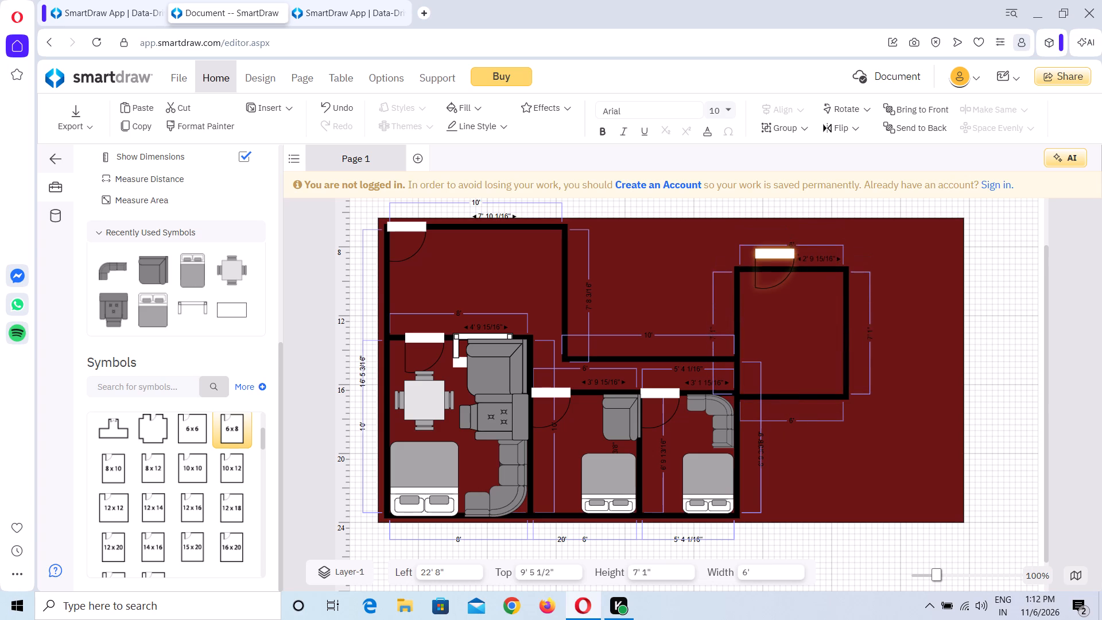
pyautogui.moveTo(793, 272); pyautogui.dragTo(802, 309)
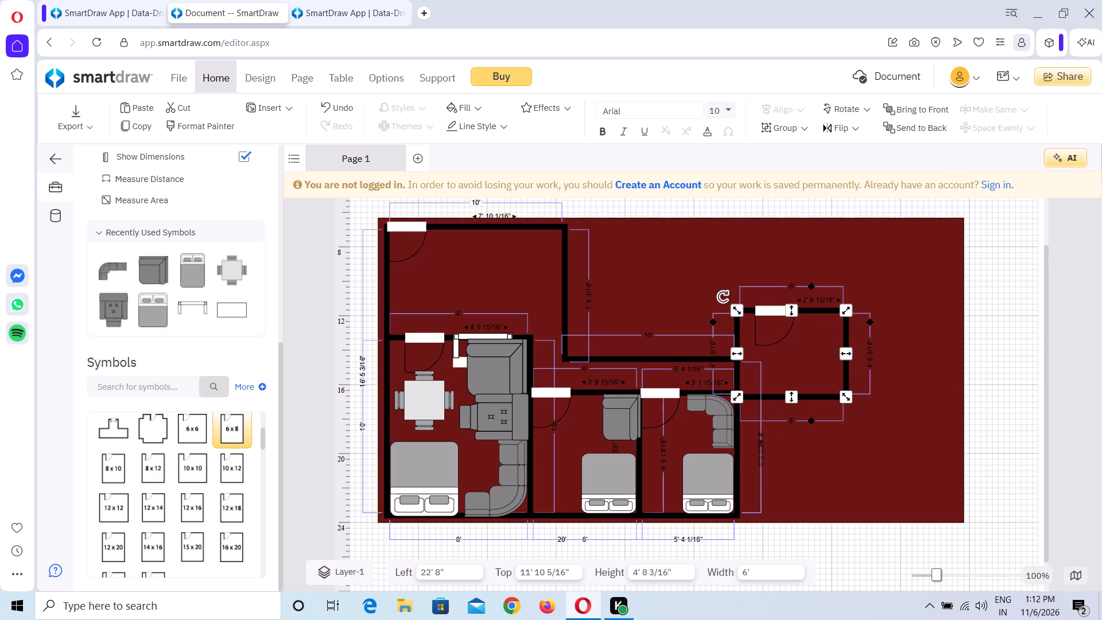
pyautogui.moveTo(735, 352); pyautogui.dragTo(779, 355)
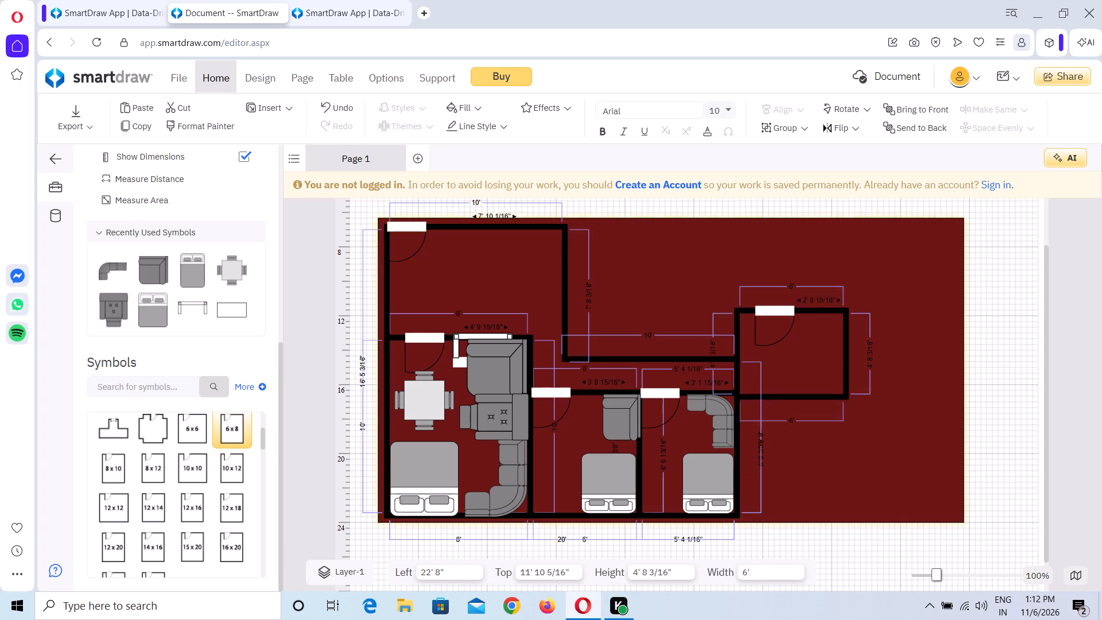
pyautogui.moveTo(779, 355); pyautogui.dragTo(773, 358)
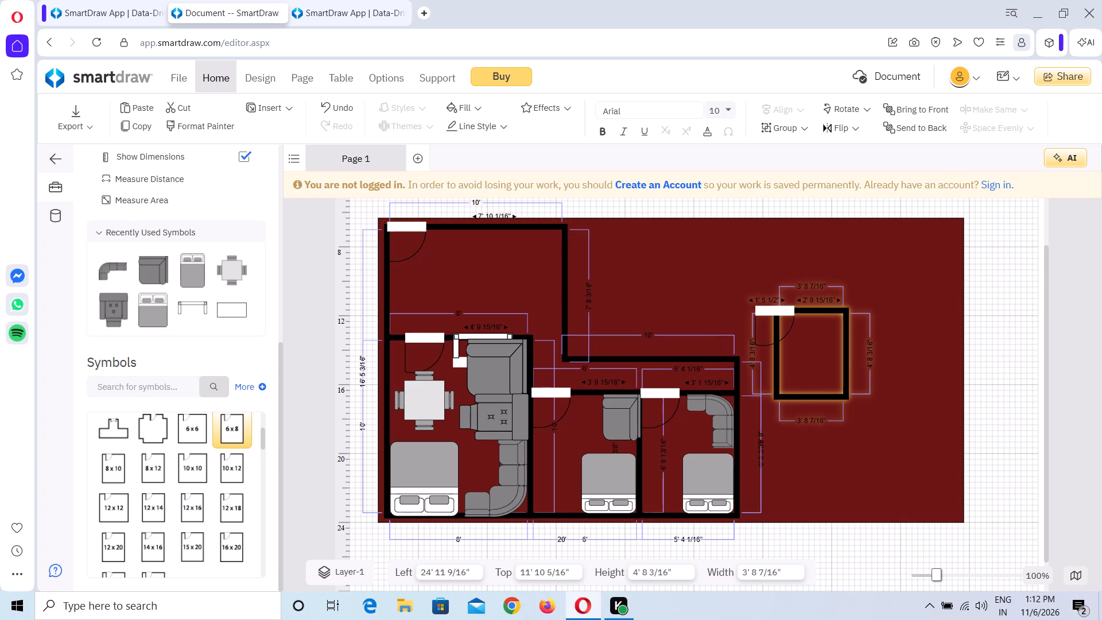
# Move the small room into the upper-left room's top-right corner, at about 8' 8" left and 7' top.
pyautogui.click(847, 334)
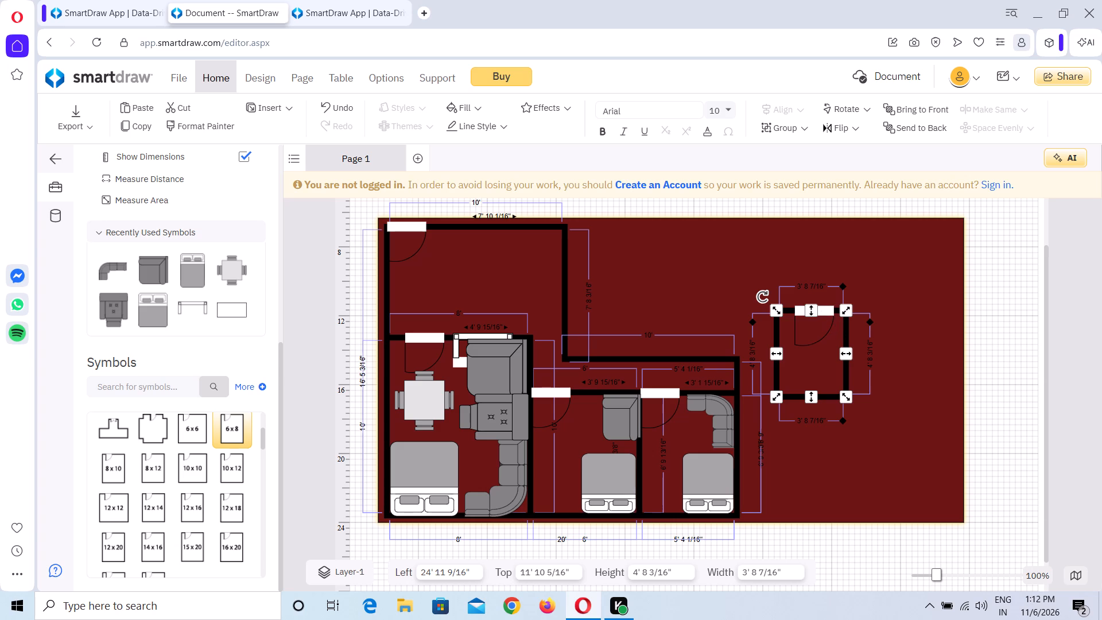
pyautogui.moveTo(847, 333); pyautogui.dragTo(808, 325)
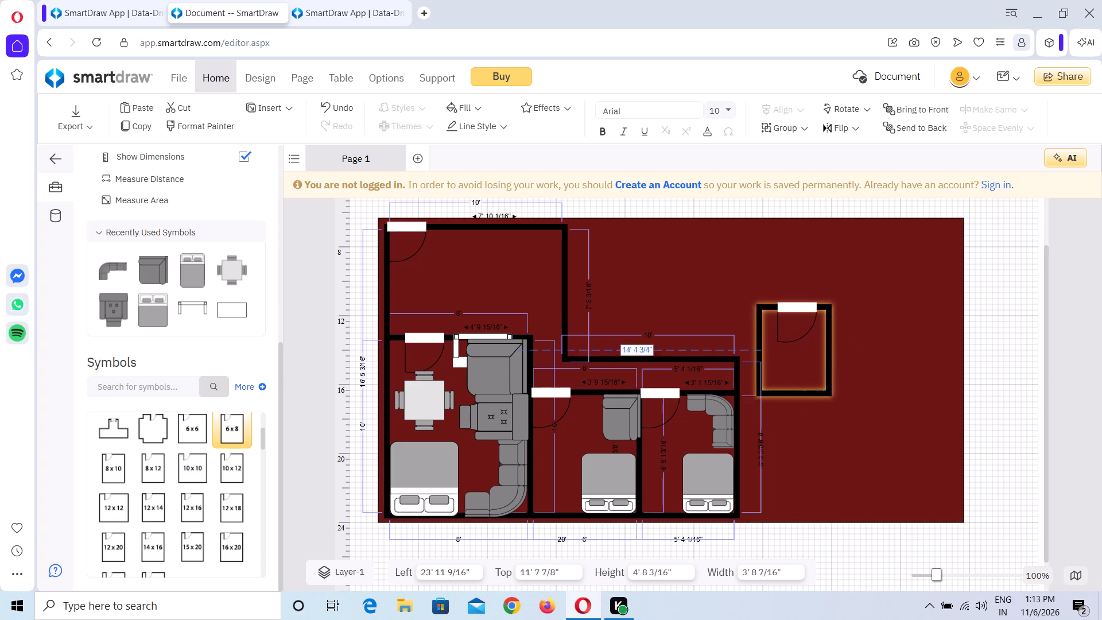
pyautogui.moveTo(808, 325); pyautogui.dragTo(558, 268)
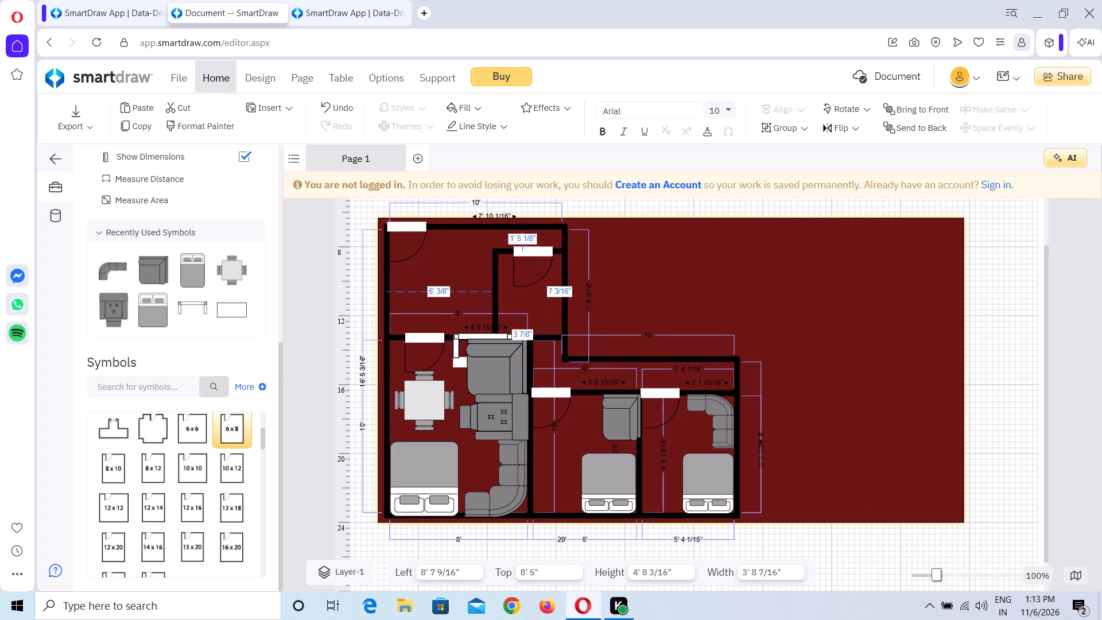
pyautogui.moveTo(558, 268); pyautogui.dragTo(562, 261)
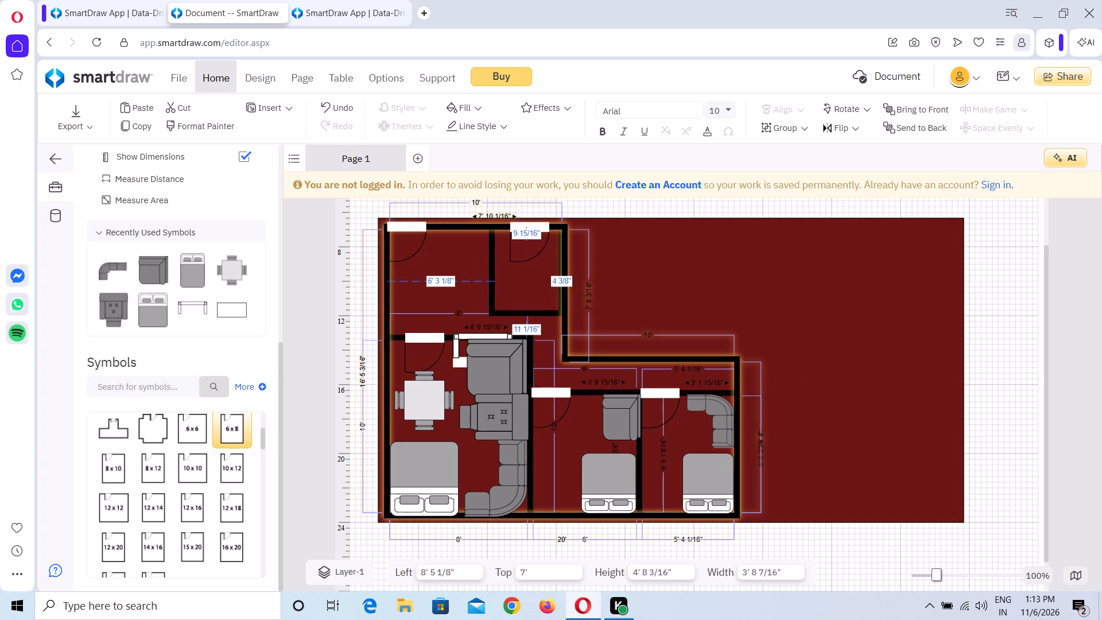
pyautogui.moveTo(562, 261); pyautogui.dragTo(568, 261)
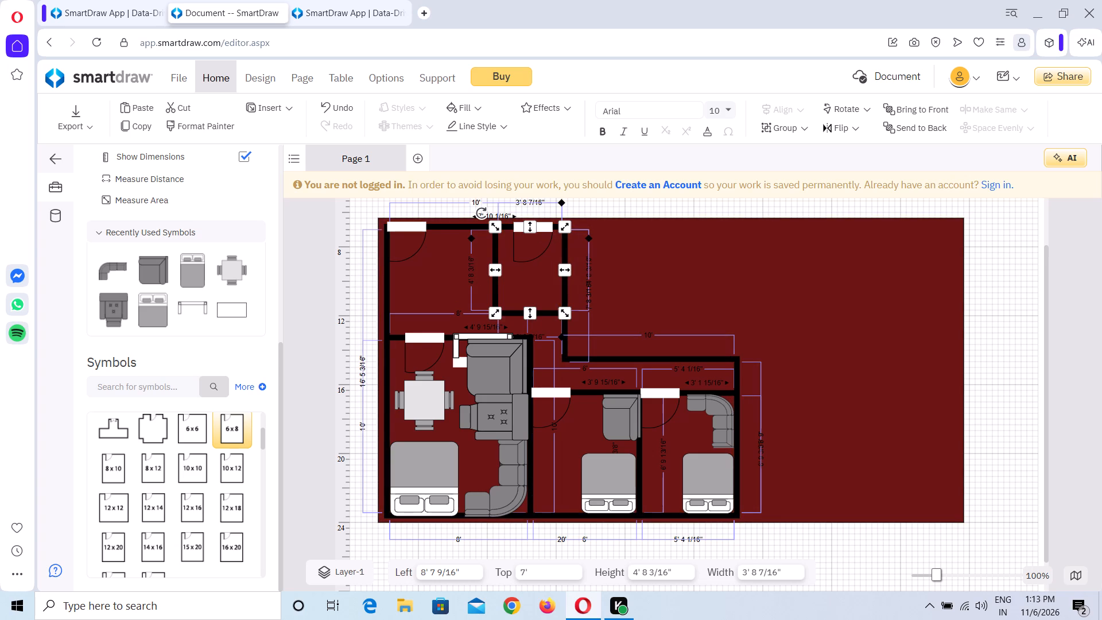
# Reduce the small room's height to about 3' 6" by raising its bottom wall.
pyautogui.moveTo(534, 315); pyautogui.dragTo(534, 294)
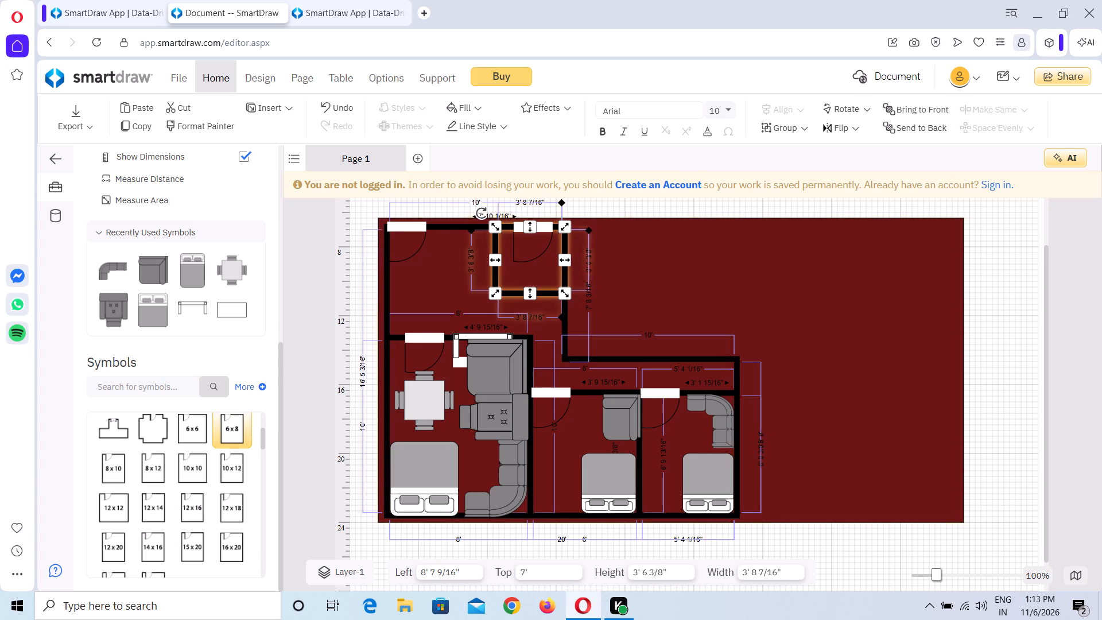
# Narrow the small inner room to about 3' 3" wide by moving its left wall inward.
pyautogui.moveTo(494, 262); pyautogui.dragTo(501, 262)
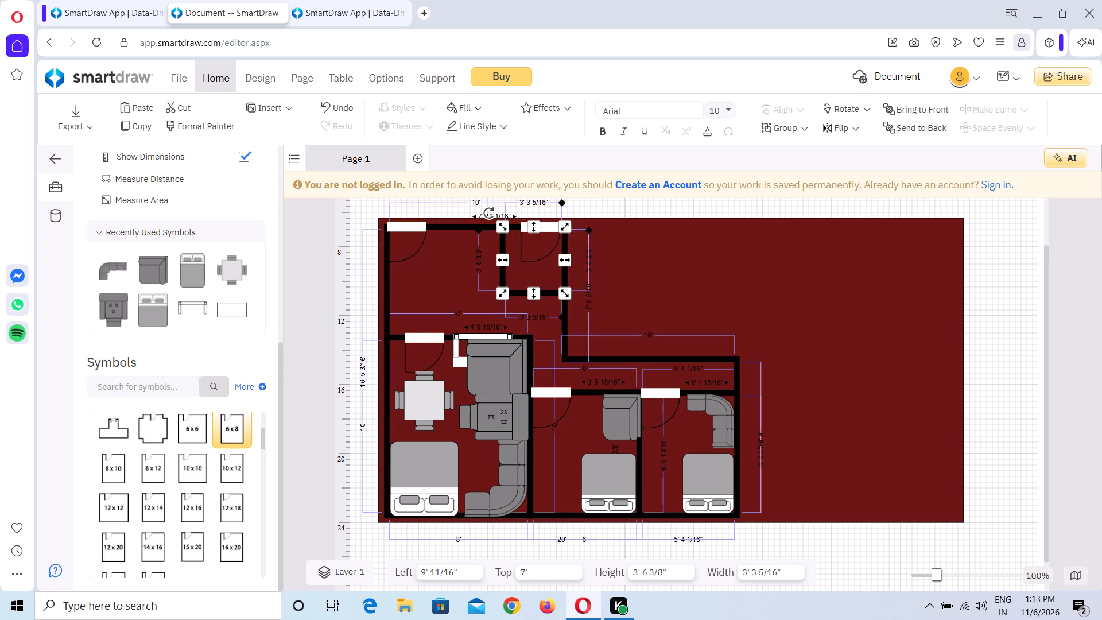
# Move the small room's door from its top wall to its bottom wall, at about 118" left and 125" top.
pyautogui.moveTo(546, 227); pyautogui.dragTo(540, 247)
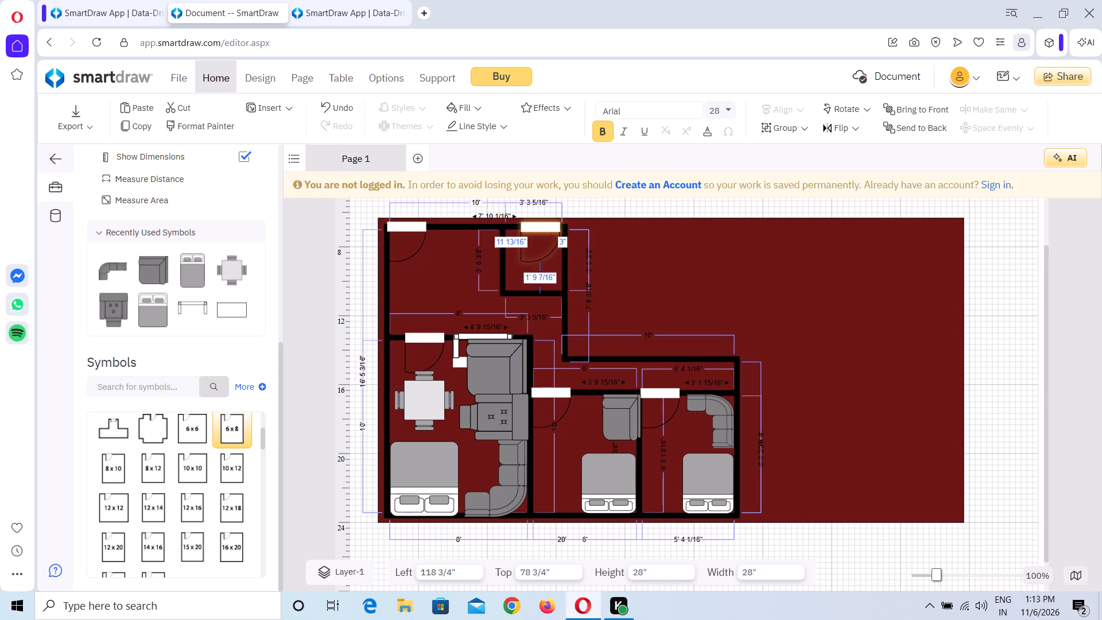
pyautogui.moveTo(540, 247); pyautogui.dragTo(526, 284)
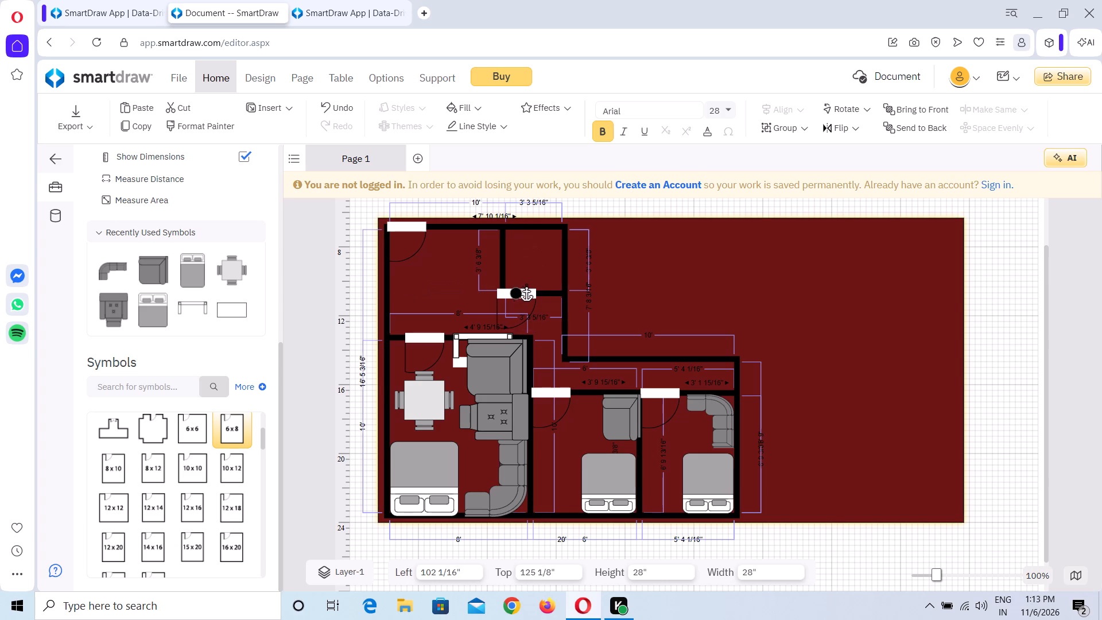
pyautogui.moveTo(526, 284); pyautogui.dragTo(527, 284)
pyautogui.moveTo(527, 284); pyautogui.dragTo(544, 290)
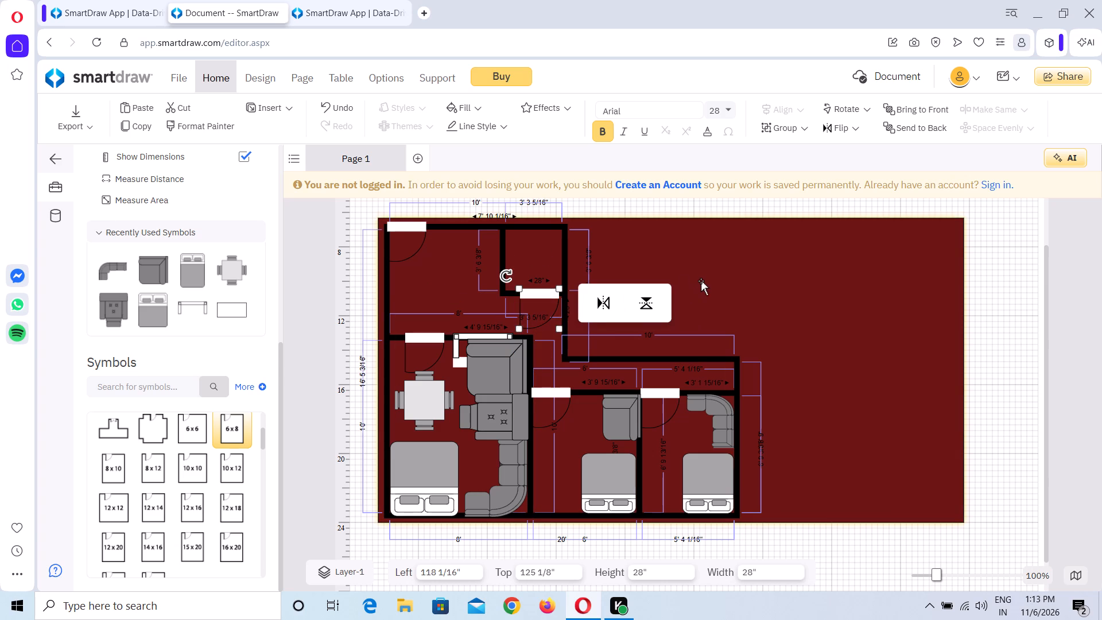
# Flip the small room's door vertically and horizontally so it opens inward, and set it at the bottom wall's right end.
pyautogui.click(642, 305)
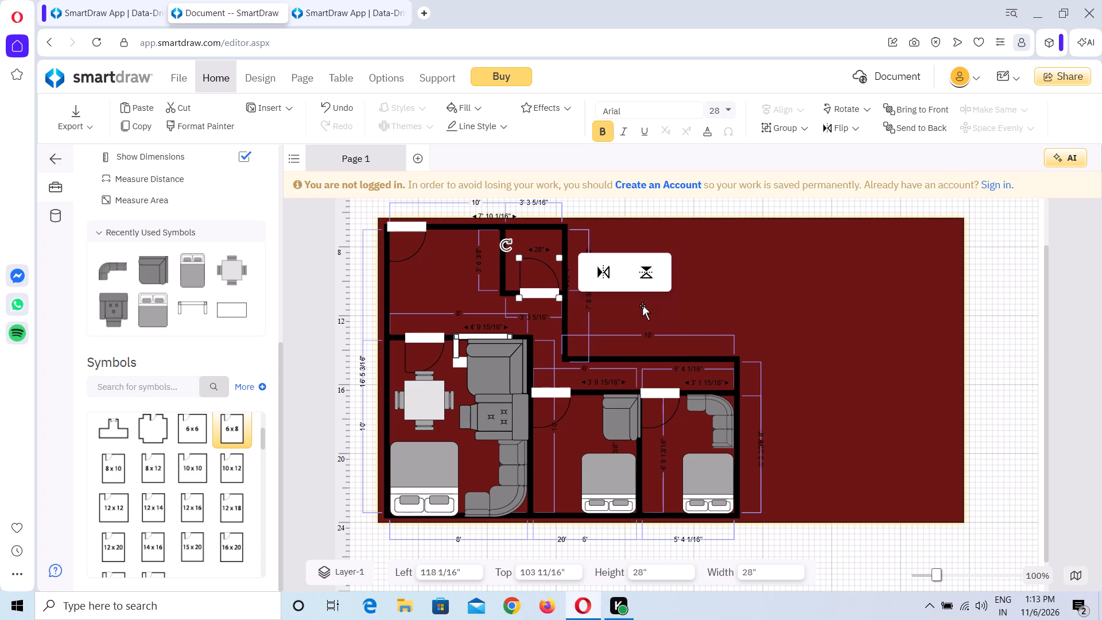
pyautogui.click(606, 273)
pyautogui.click(534, 296)
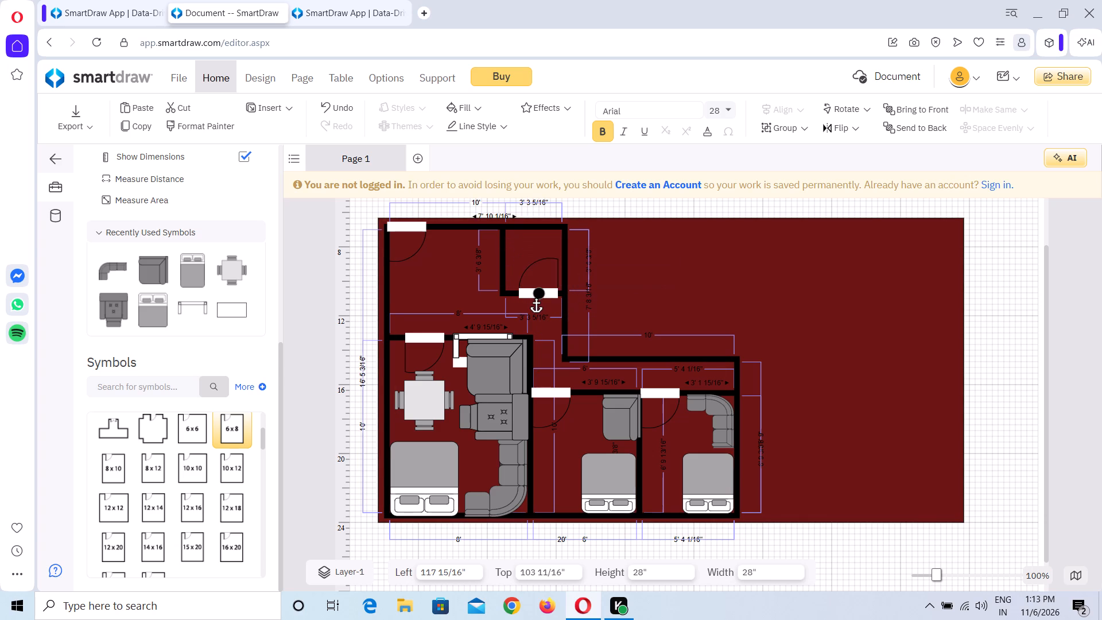
pyautogui.click(717, 285)
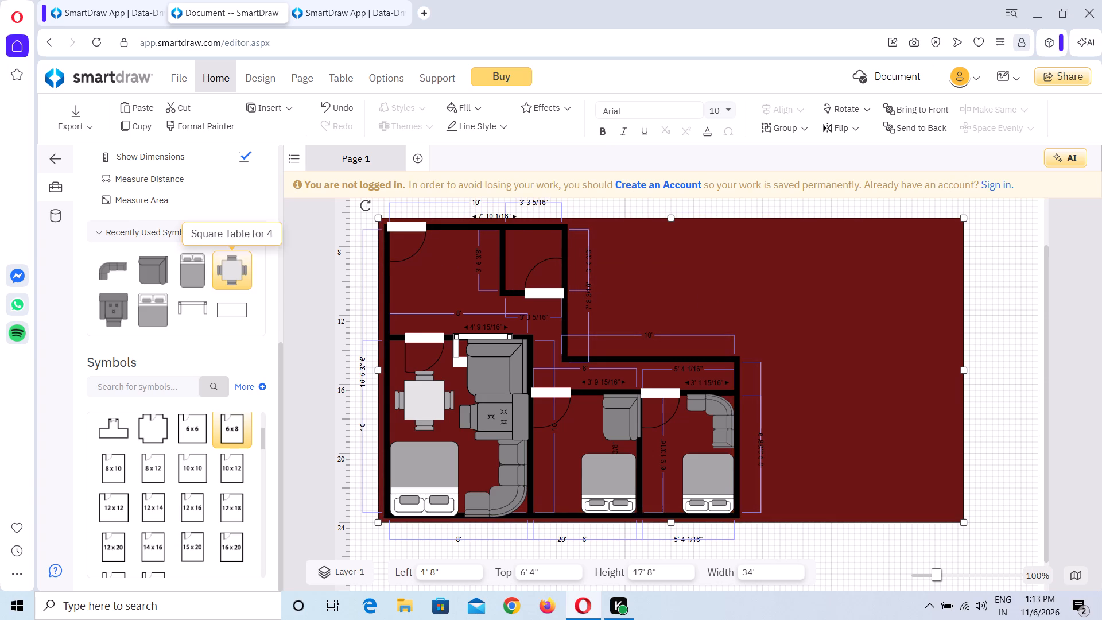
# Expand the Bathtubs & Showers symbol category in the symbol library.
pyautogui.scroll(-1, 197, 474)
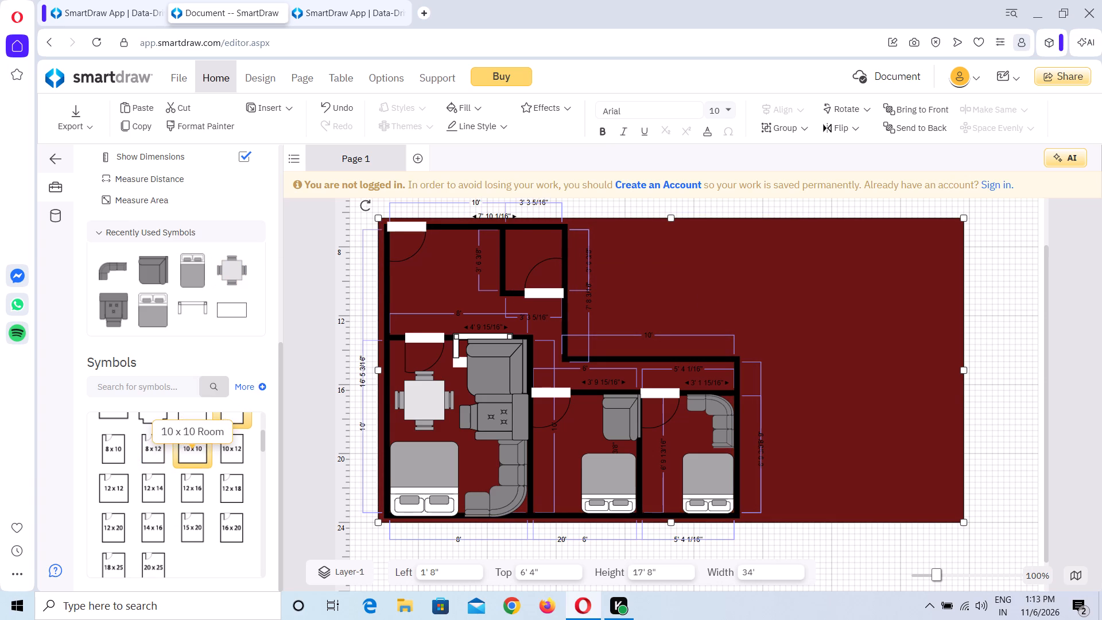
pyautogui.scroll(1, 197, 474)
pyautogui.scroll(-1, 197, 474)
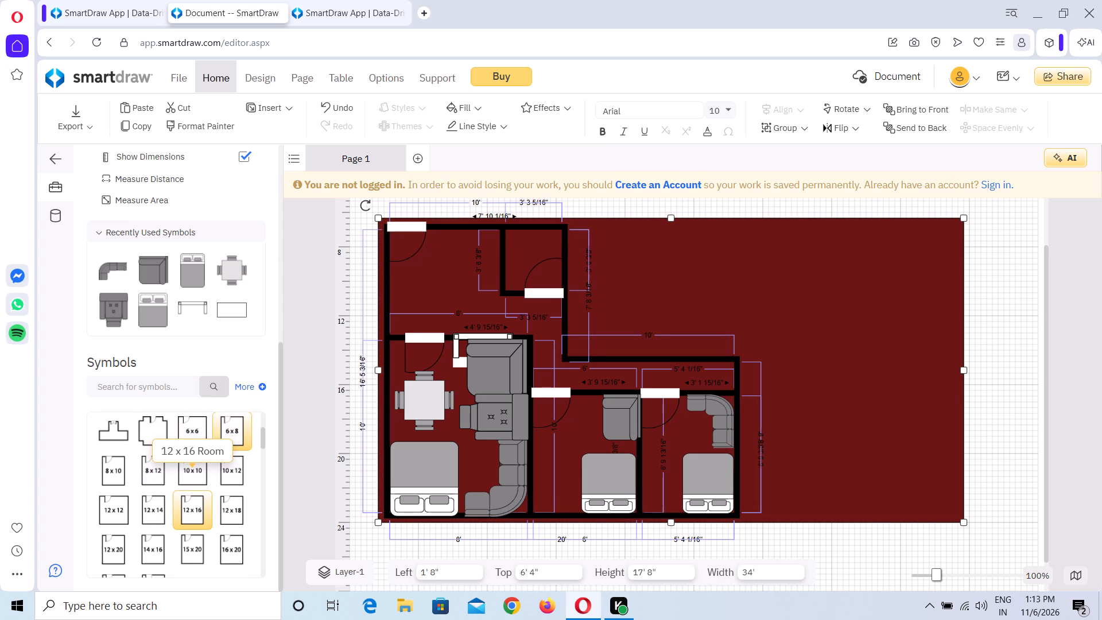
pyautogui.scroll(-2, 197, 474)
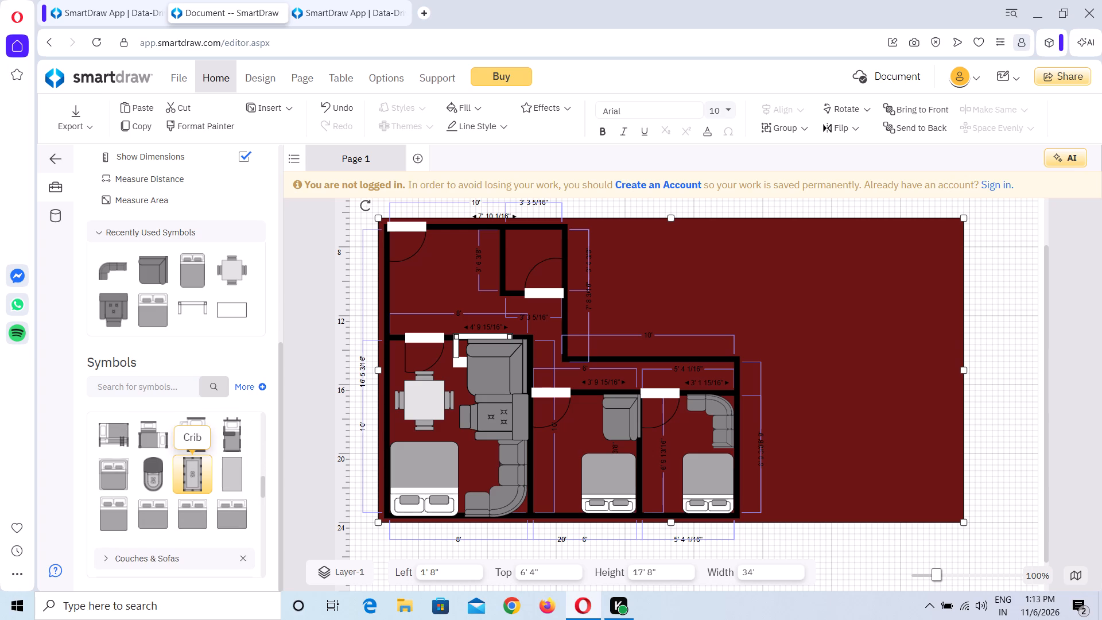
pyautogui.scroll(-2, 197, 474)
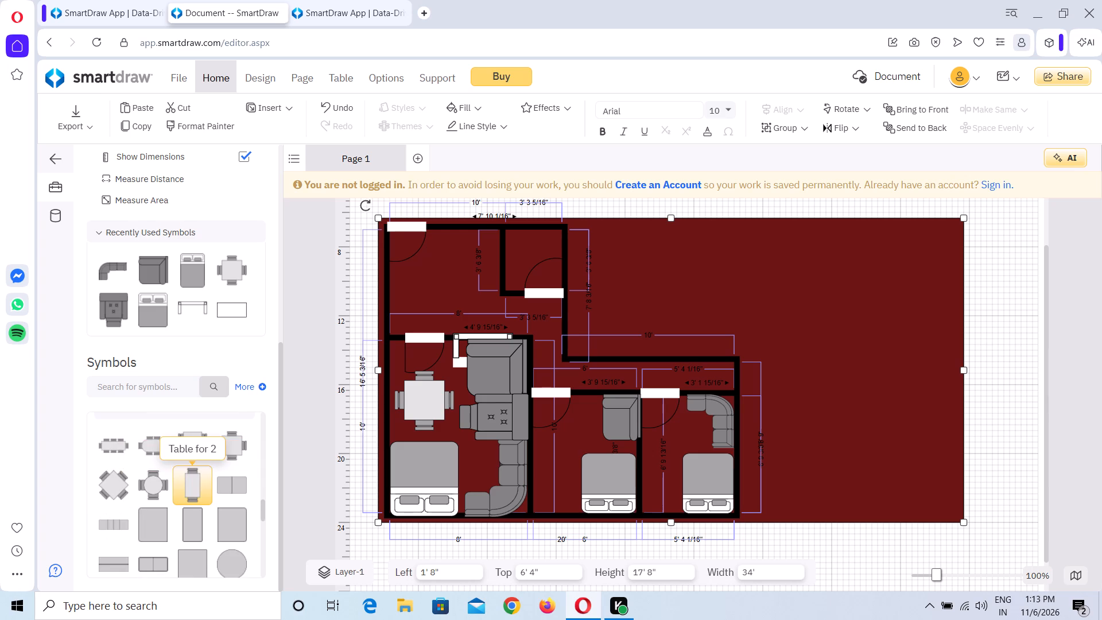
pyautogui.scroll(-2, 197, 474)
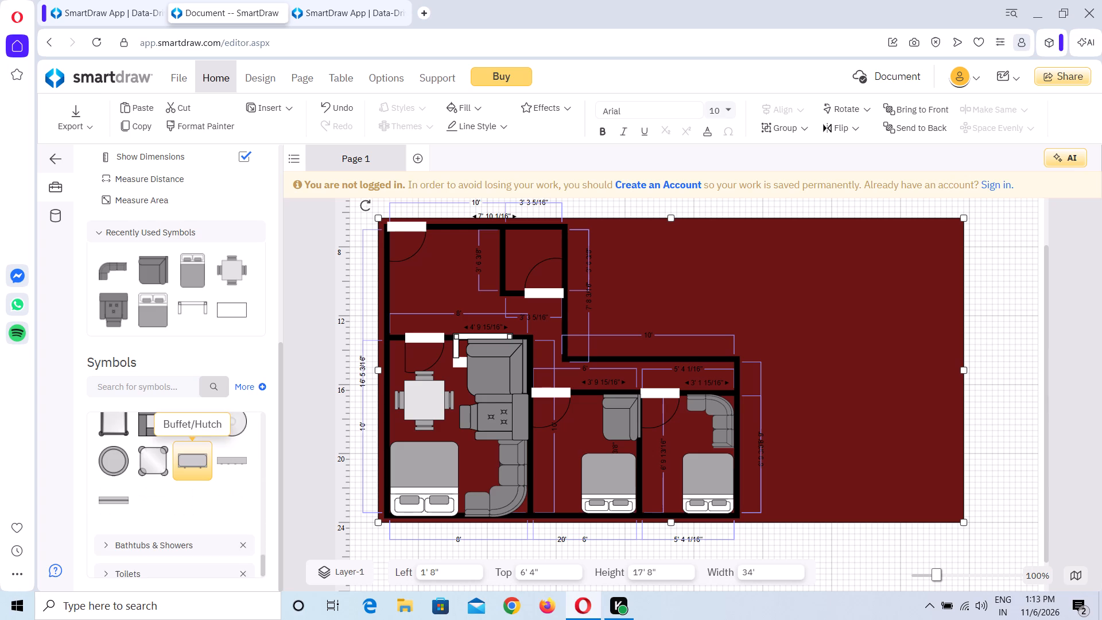
pyautogui.click(154, 573)
pyautogui.click(121, 538)
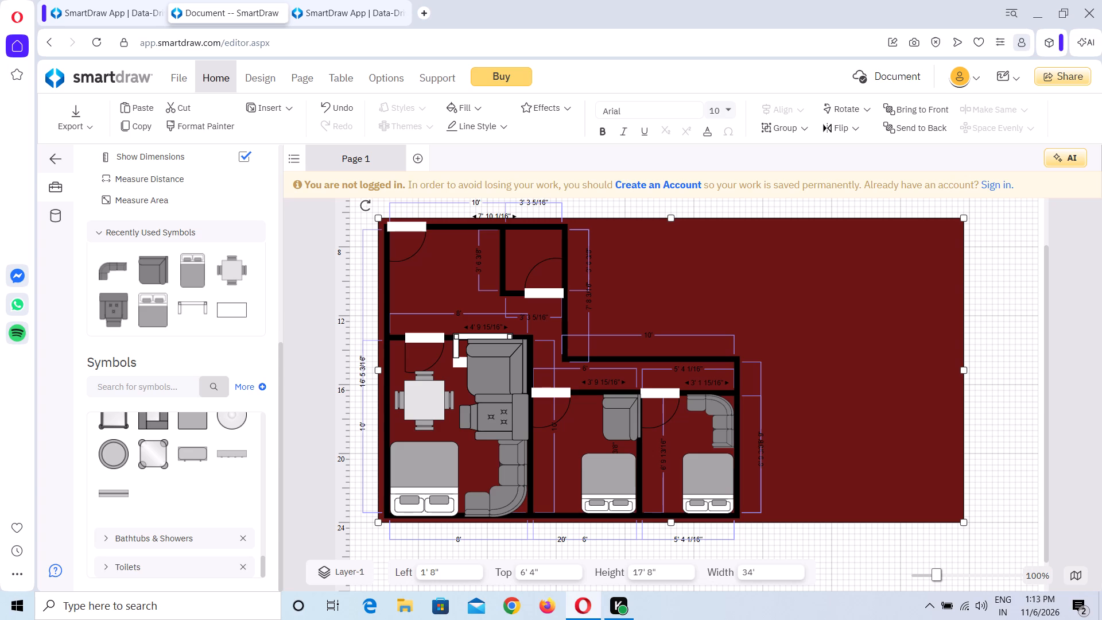
# Place a Bathtub symbol on the empty part of the red base, at about 19' 7" left and 8' 4" top.
pyautogui.scroll(-2, 192, 520)
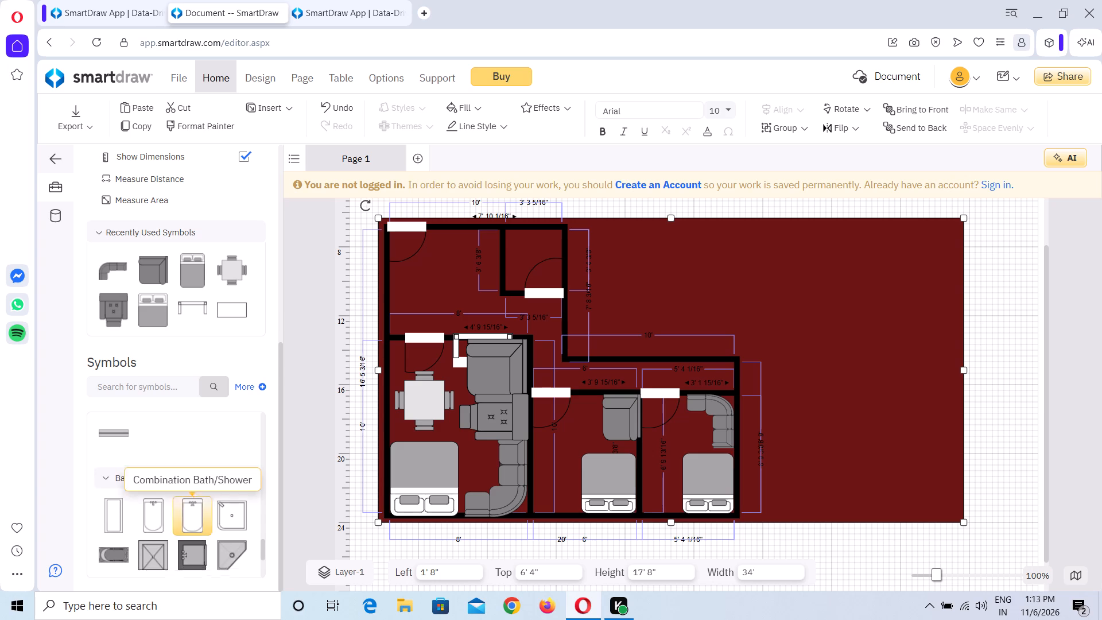
pyautogui.scroll(-1, 192, 520)
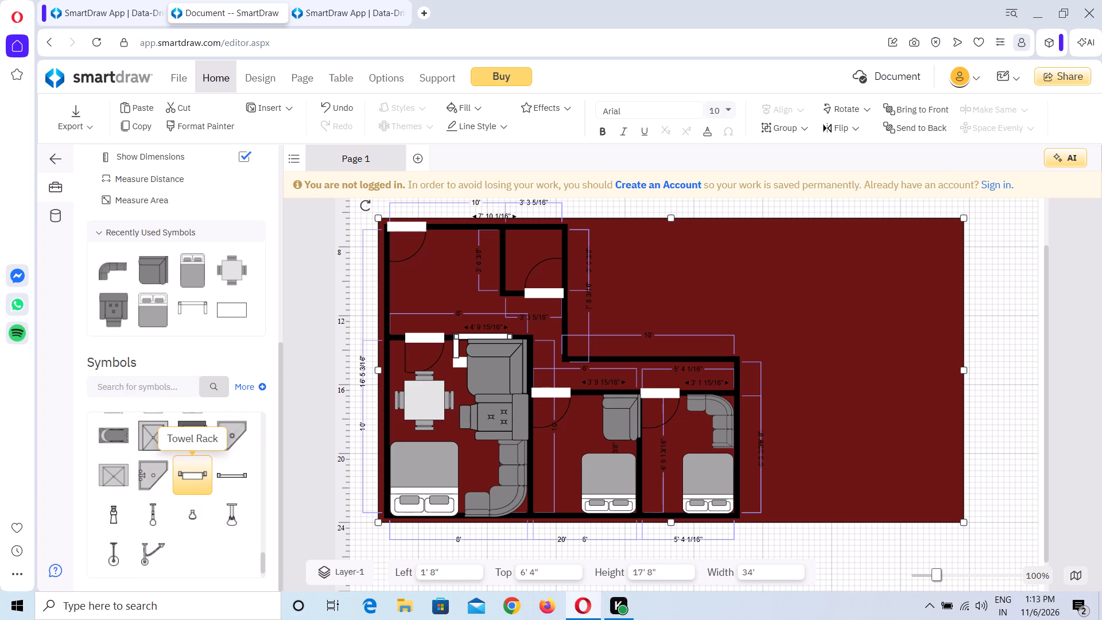
pyautogui.scroll(1, 221, 461)
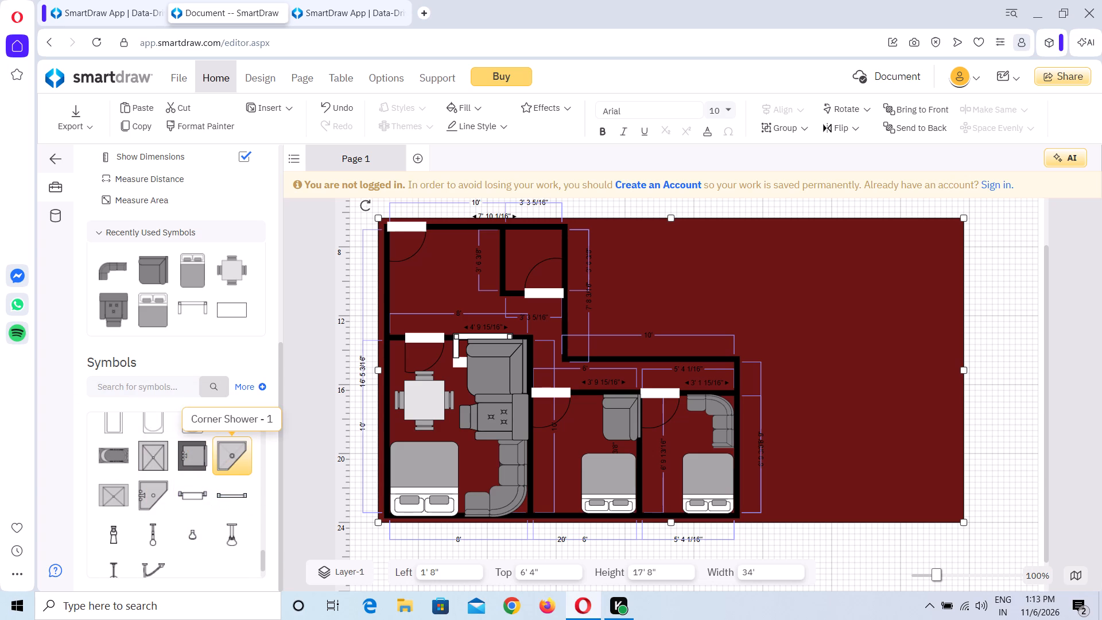
pyautogui.scroll(1, 221, 461)
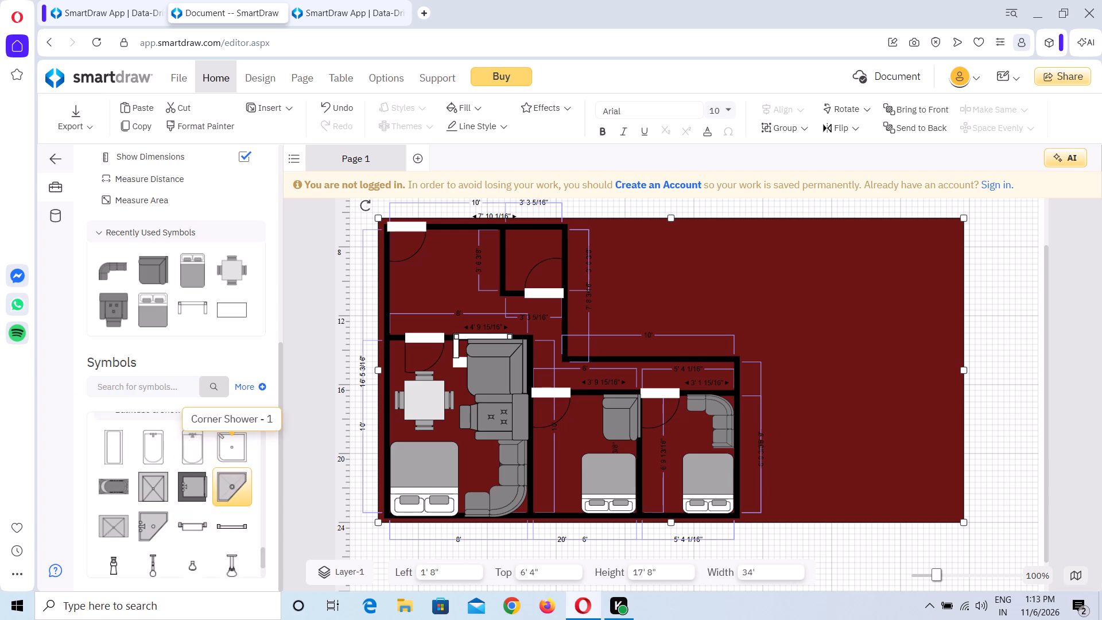
pyautogui.moveTo(151, 454); pyautogui.dragTo(503, 404)
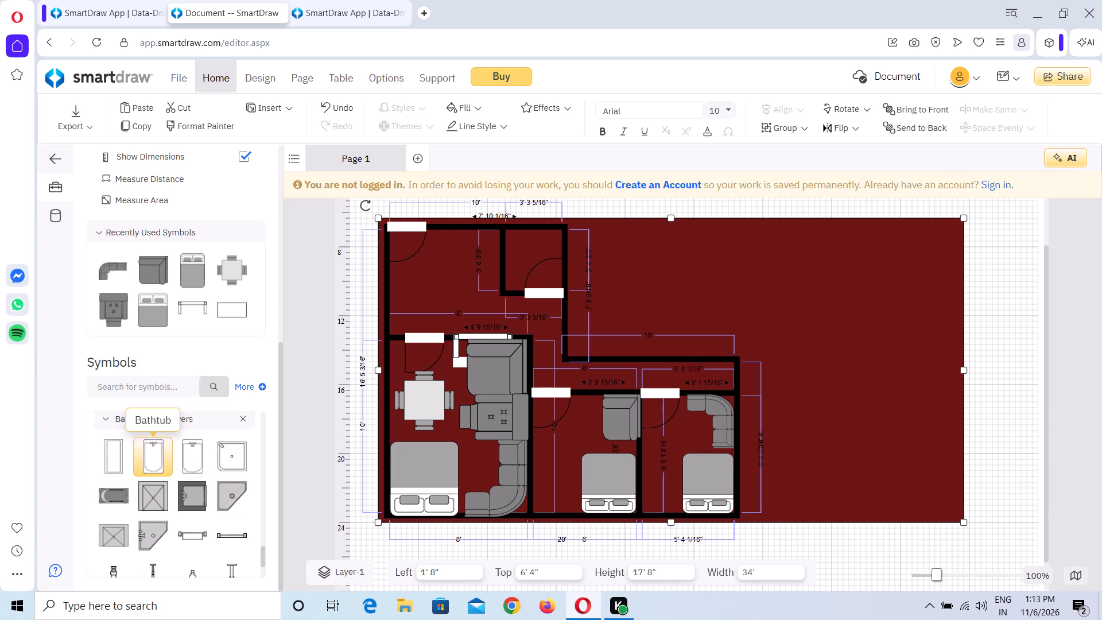
pyautogui.moveTo(503, 404); pyautogui.dragTo(743, 292)
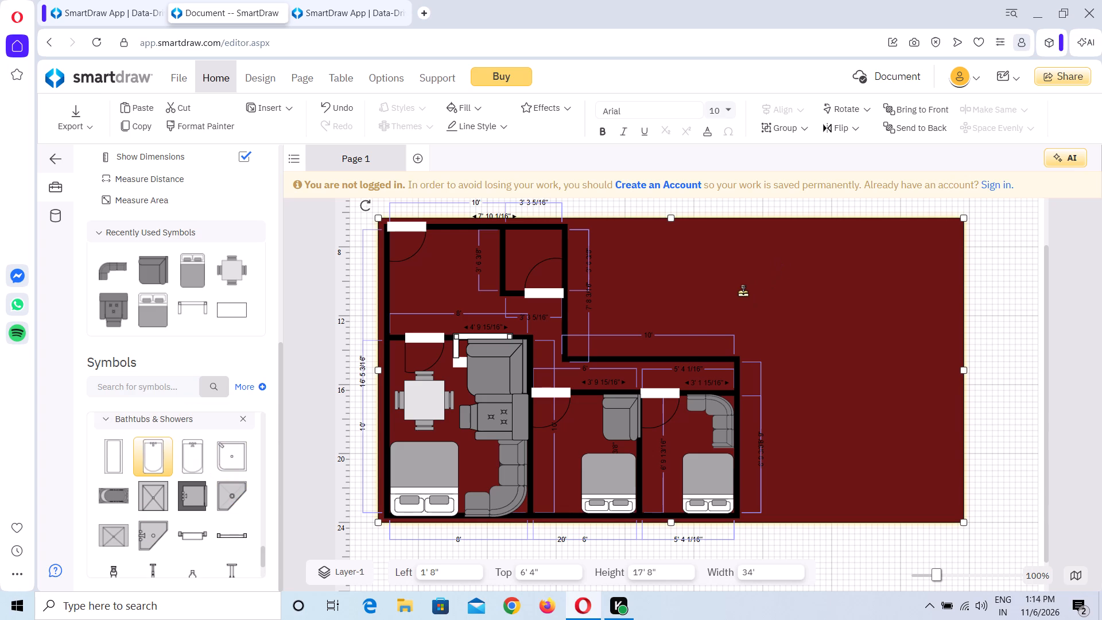
pyautogui.moveTo(743, 292); pyautogui.dragTo(712, 295)
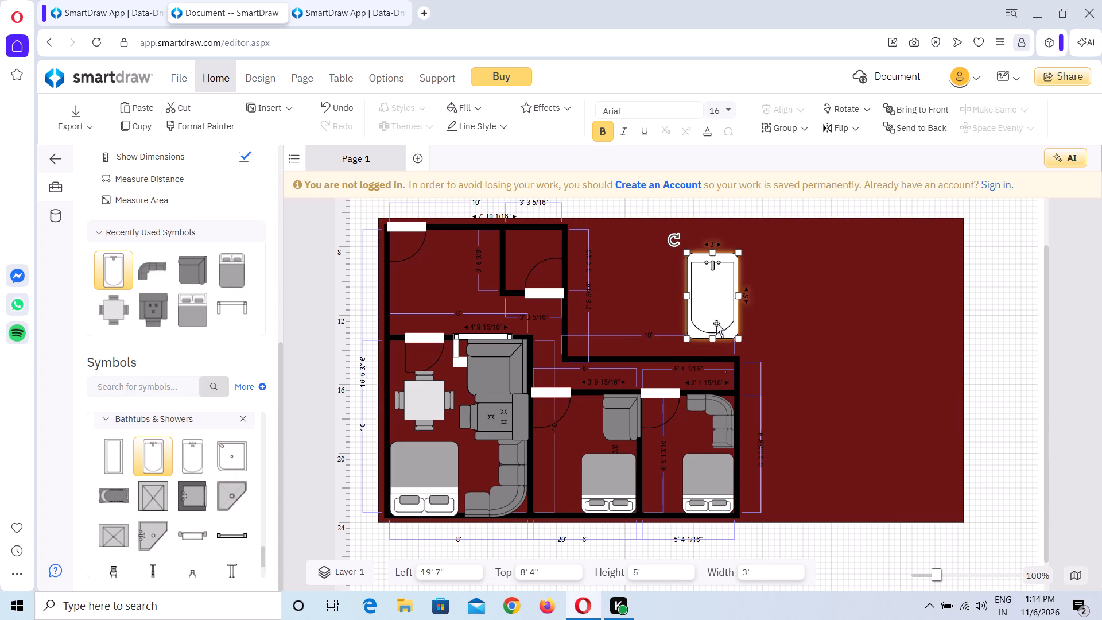
# Shrink the bathtub to about 2' 8" high and 1' 9" wide.
pyautogui.moveTo(740, 339); pyautogui.dragTo(721, 311)
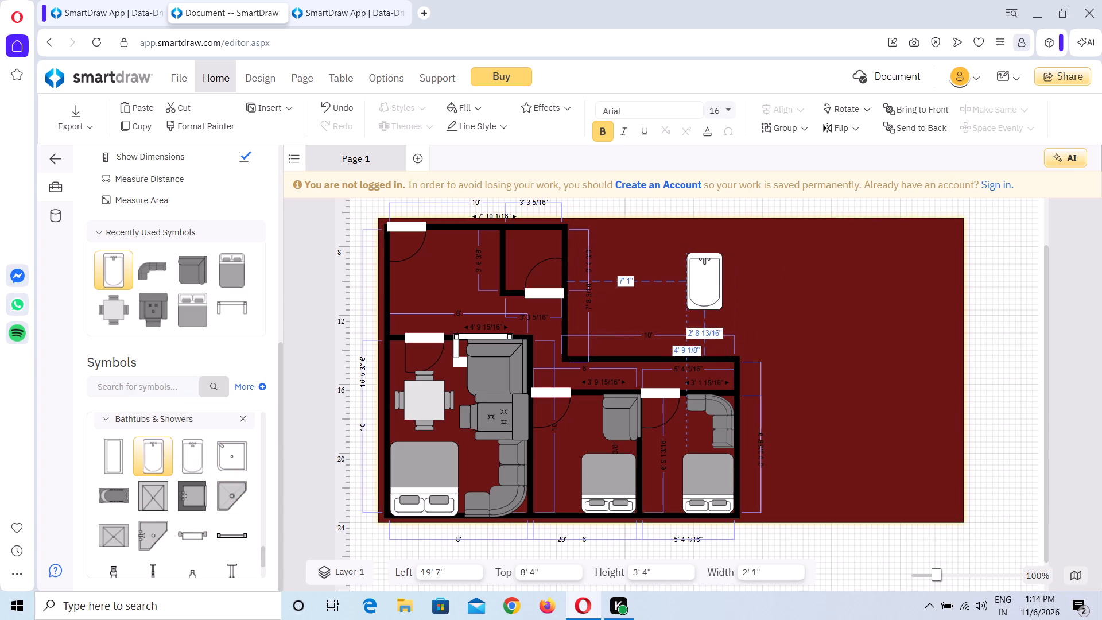
pyautogui.moveTo(721, 311); pyautogui.dragTo(718, 300)
# Move the bathtub into the small room's top-left corner, at about 9' left and 7' top.
pyautogui.moveTo(705, 272); pyautogui.dragTo(578, 259)
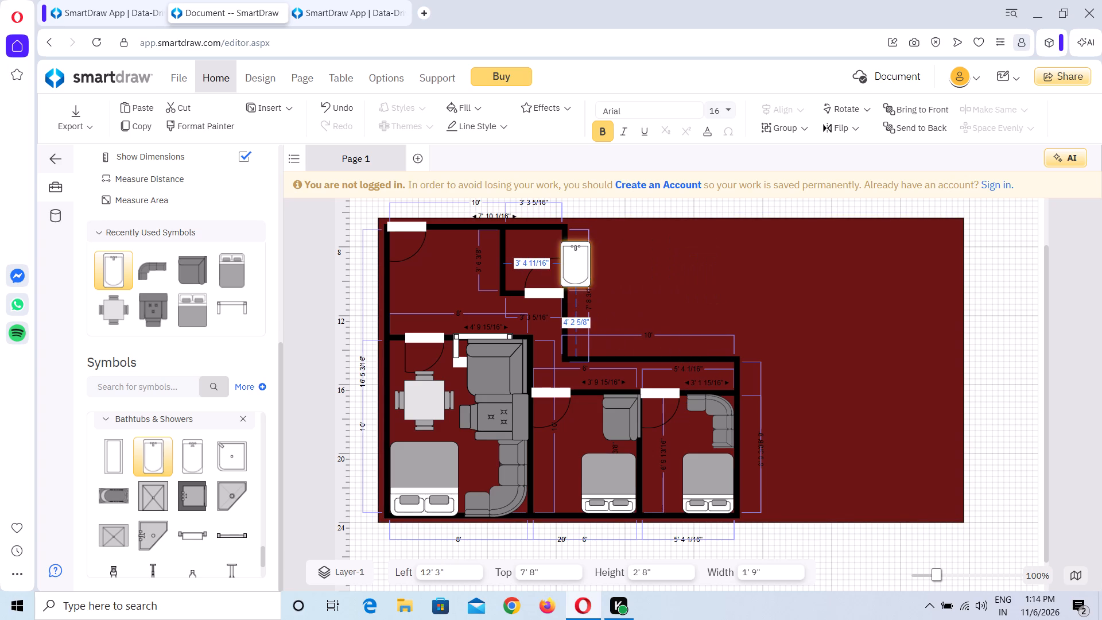
pyautogui.moveTo(578, 259); pyautogui.dragTo(528, 252)
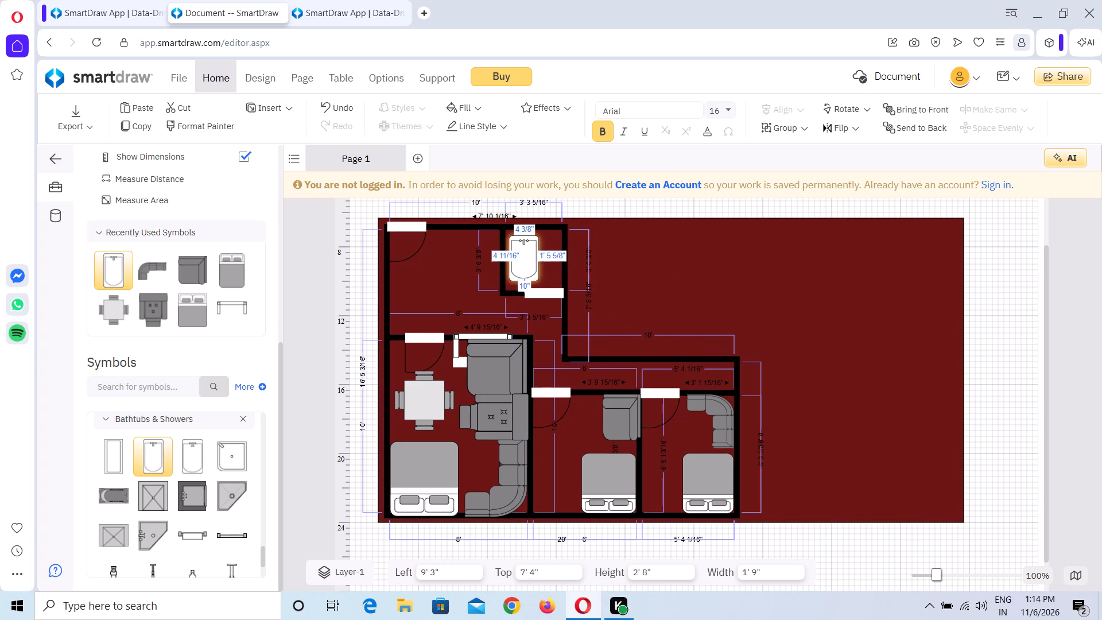
pyautogui.moveTo(528, 252); pyautogui.dragTo(553, 247)
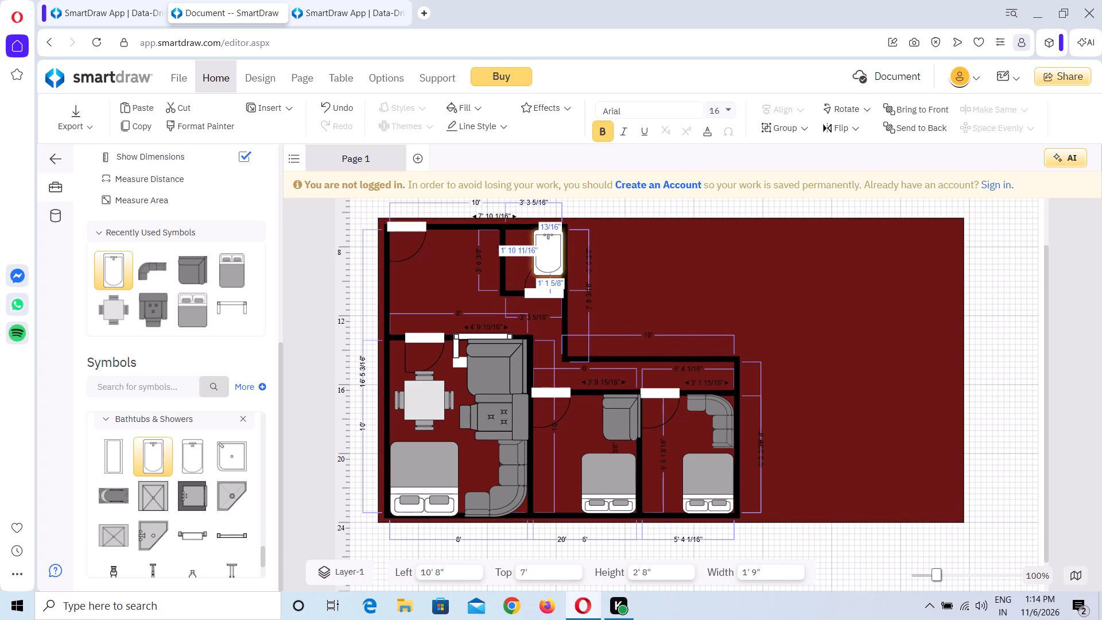
pyautogui.moveTo(553, 247); pyautogui.dragTo(553, 247)
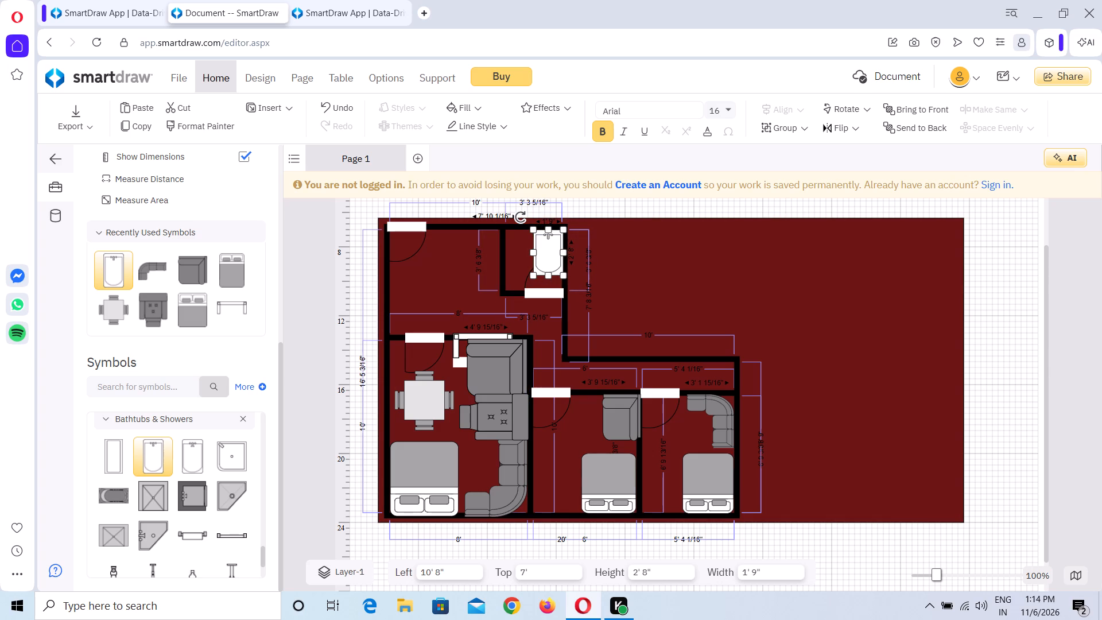
pyautogui.moveTo(545, 262); pyautogui.dragTo(517, 261)
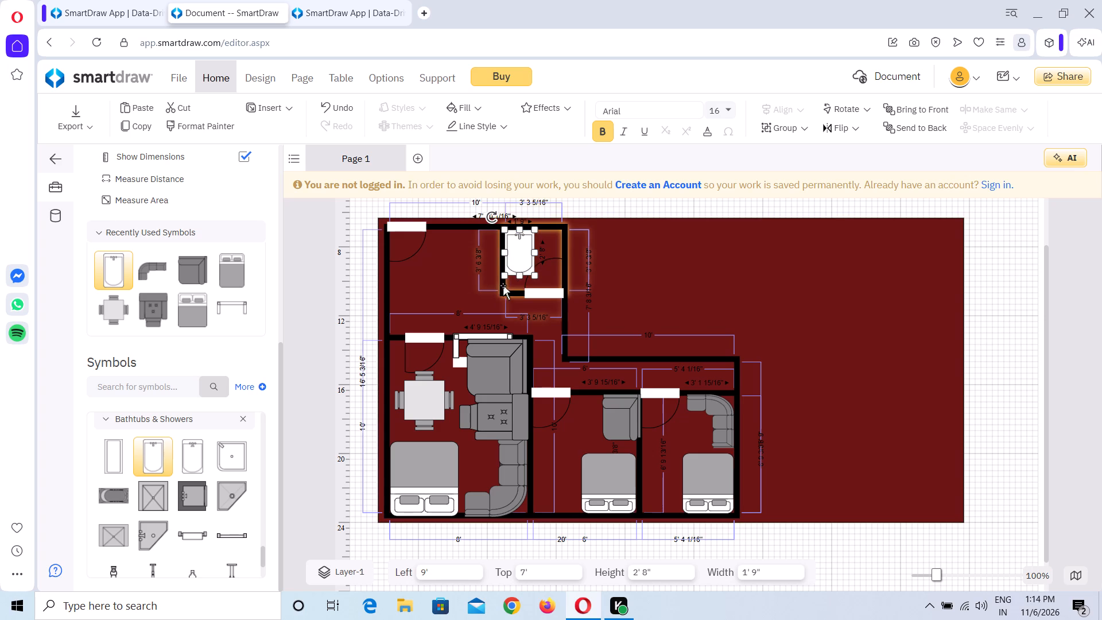
# Reduce the bathtub's height to about 2' 4", keeping its width.
pyautogui.moveTo(504, 278); pyautogui.dragTo(504, 273)
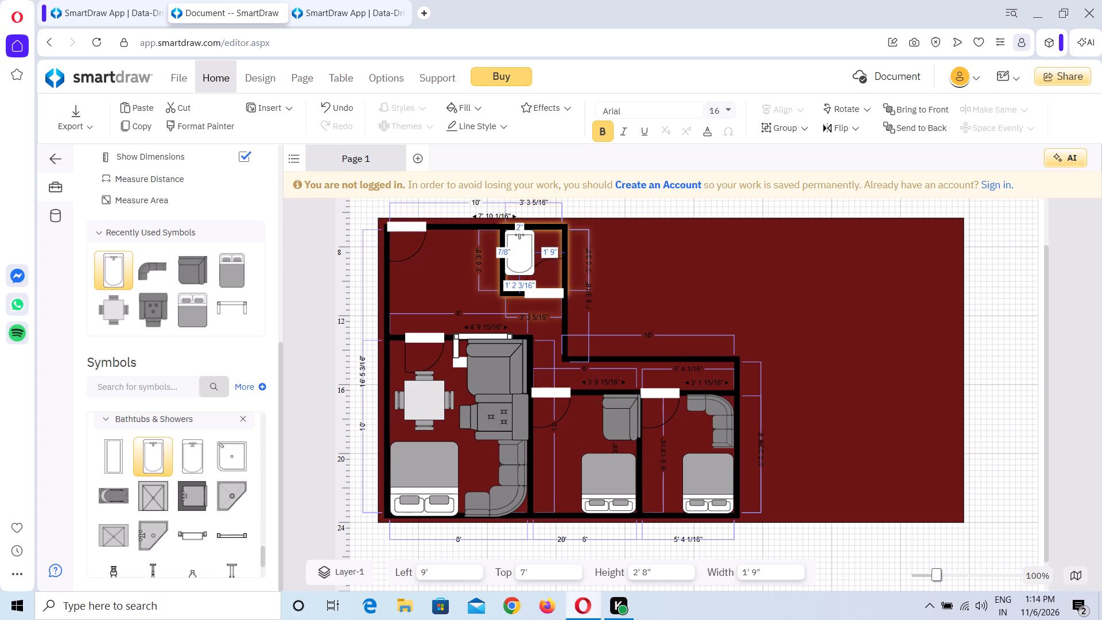
pyautogui.moveTo(504, 273); pyautogui.dragTo(507, 270)
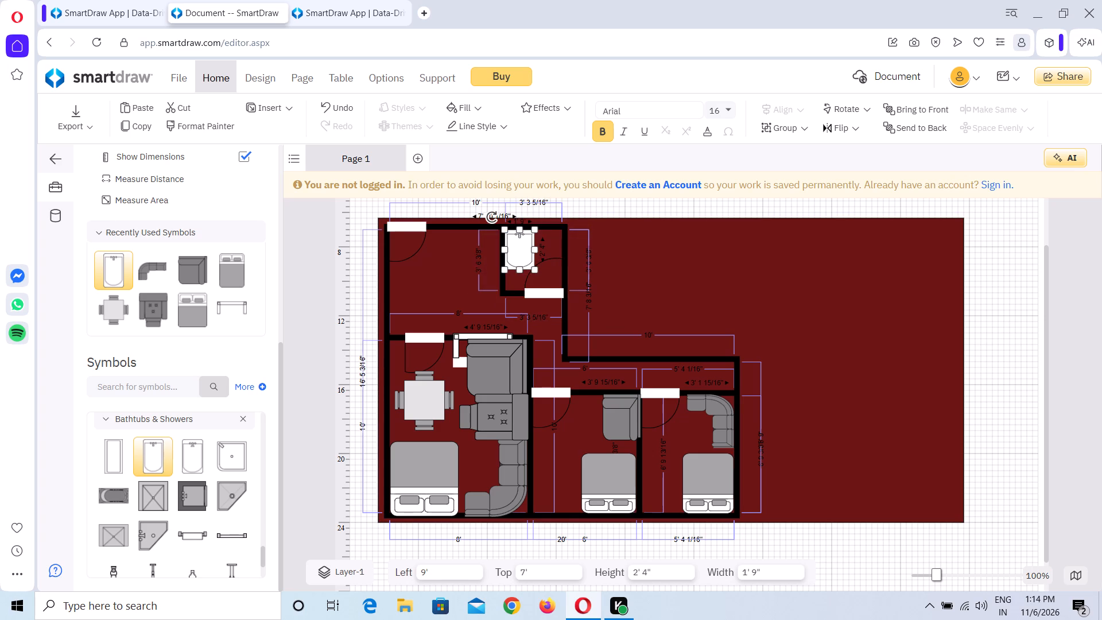
pyautogui.click(648, 286)
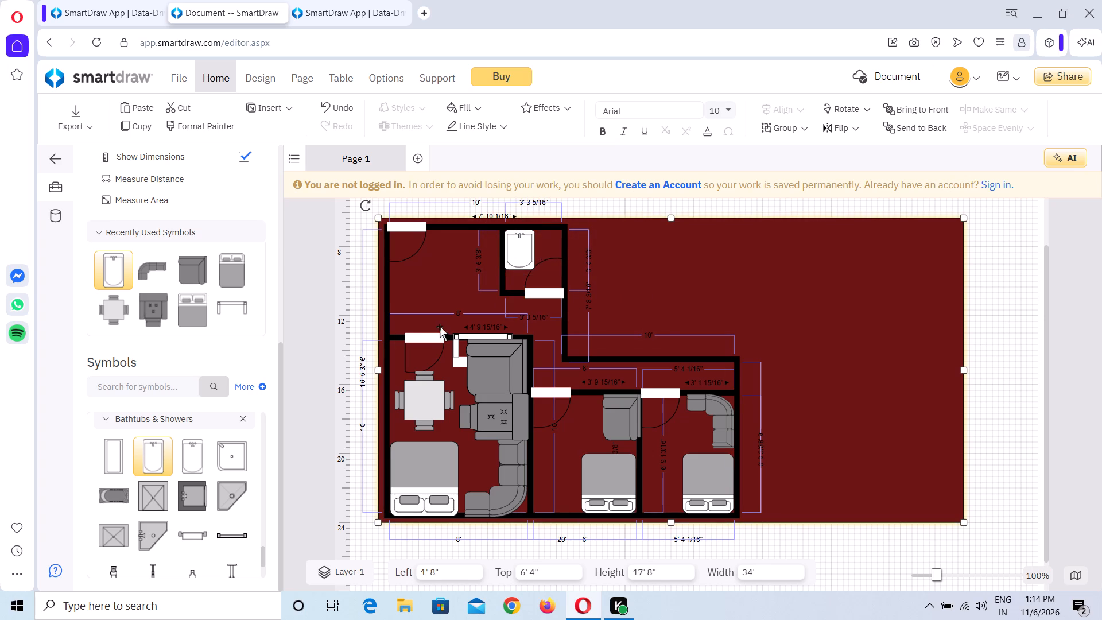
# Look through the bathtub and shower symbols, and expand the Toilets symbol category.
pyautogui.scroll(-1, 173, 492)
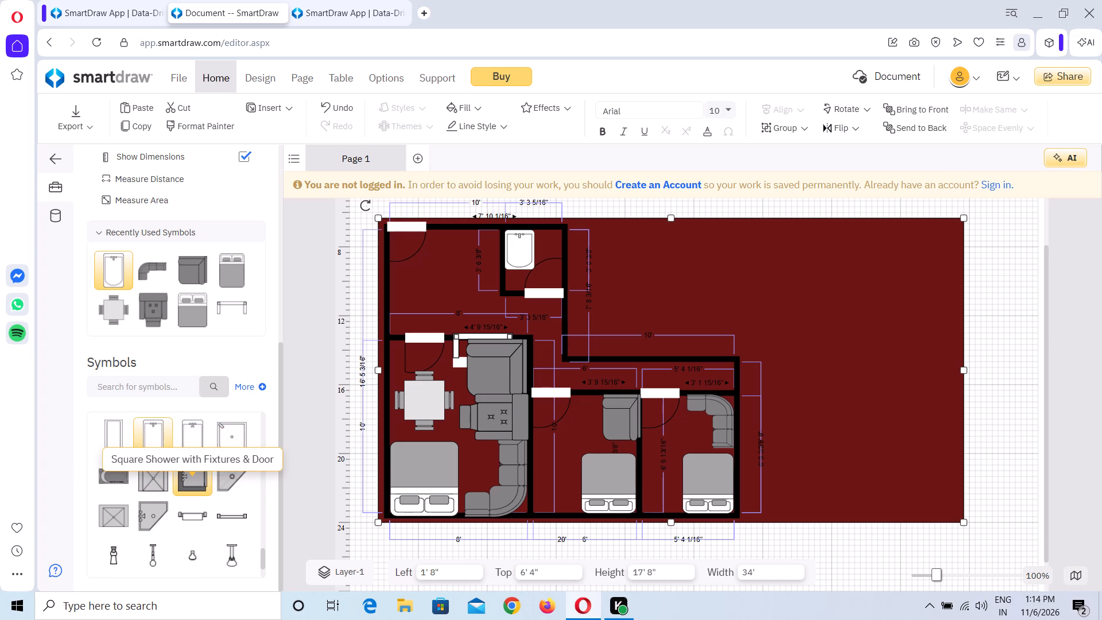
pyautogui.scroll(-1, 173, 492)
pyautogui.scroll(1, 173, 492)
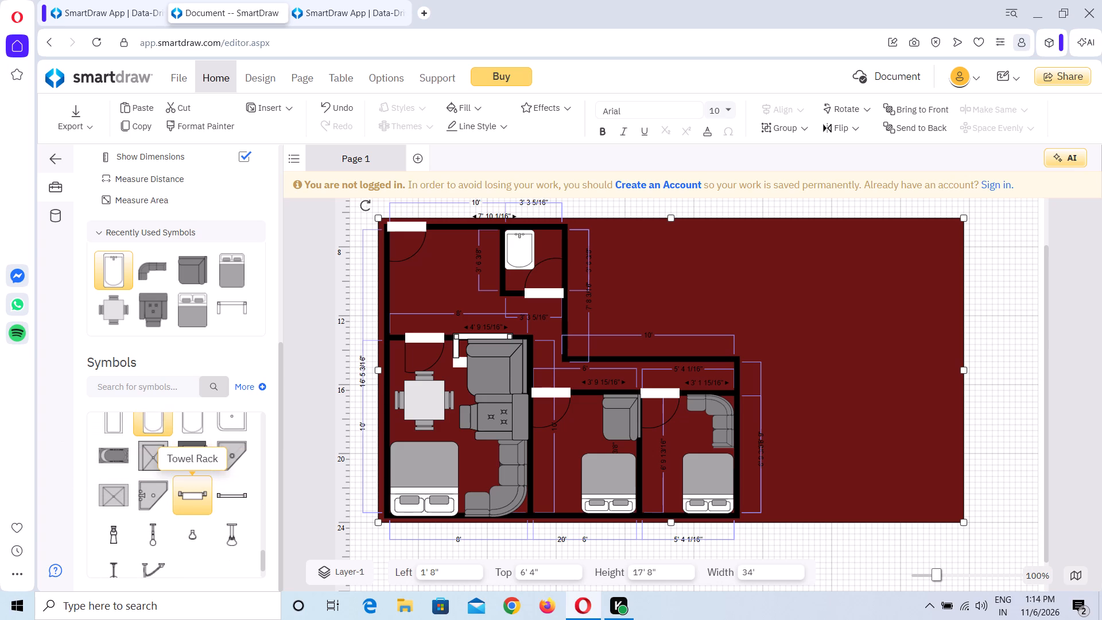
pyautogui.scroll(2, 173, 492)
pyautogui.scroll(-1, 173, 492)
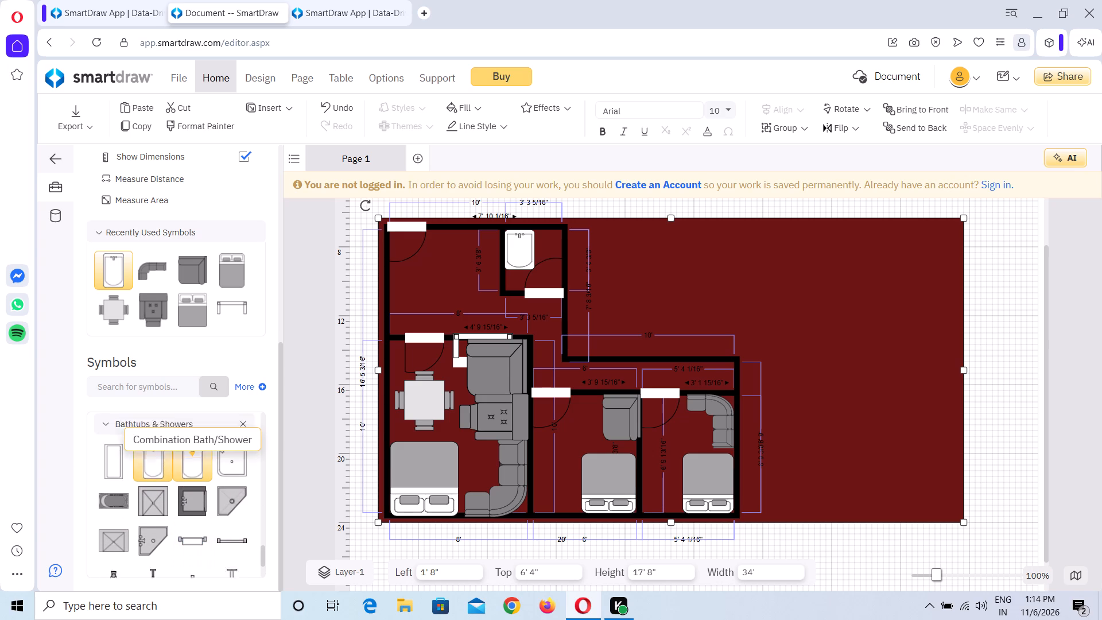
pyautogui.scroll(-3, 173, 492)
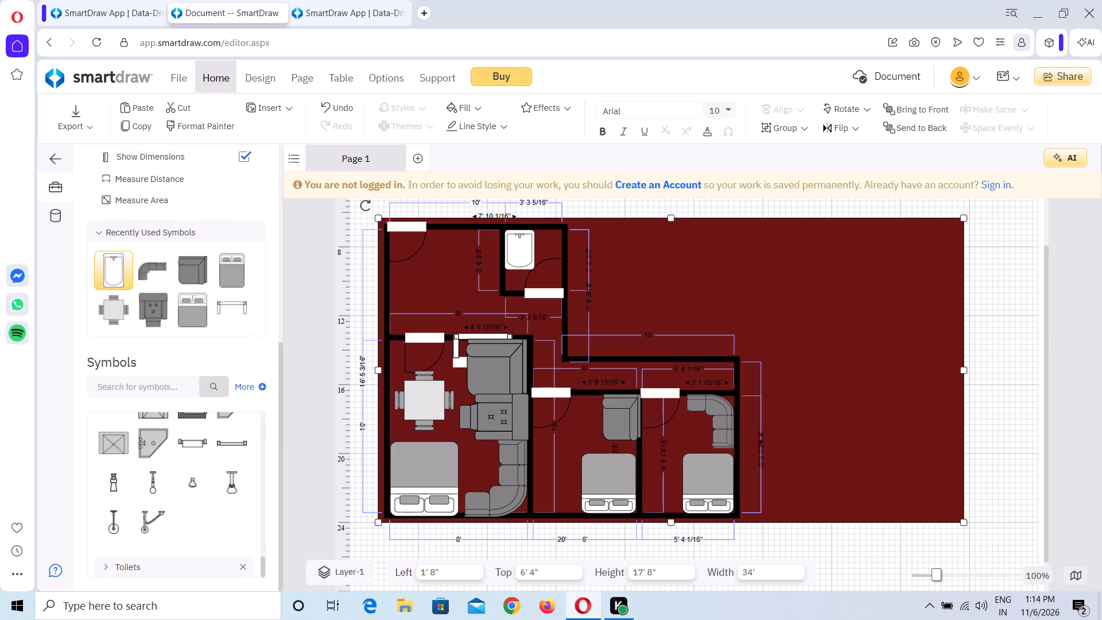
pyautogui.click(121, 568)
# Place a Commercial Toilet symbol in the small upper room beside the bathtub, at about 11' left and 7' 1" top.
pyautogui.scroll(-2, 199, 536)
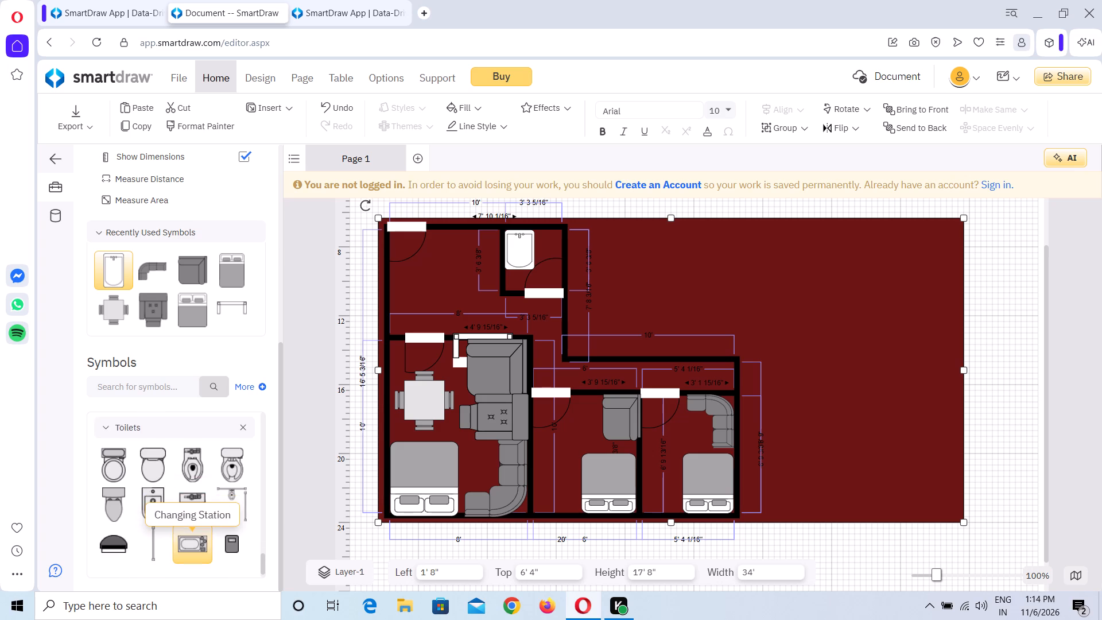
pyautogui.scroll(-1, 199, 536)
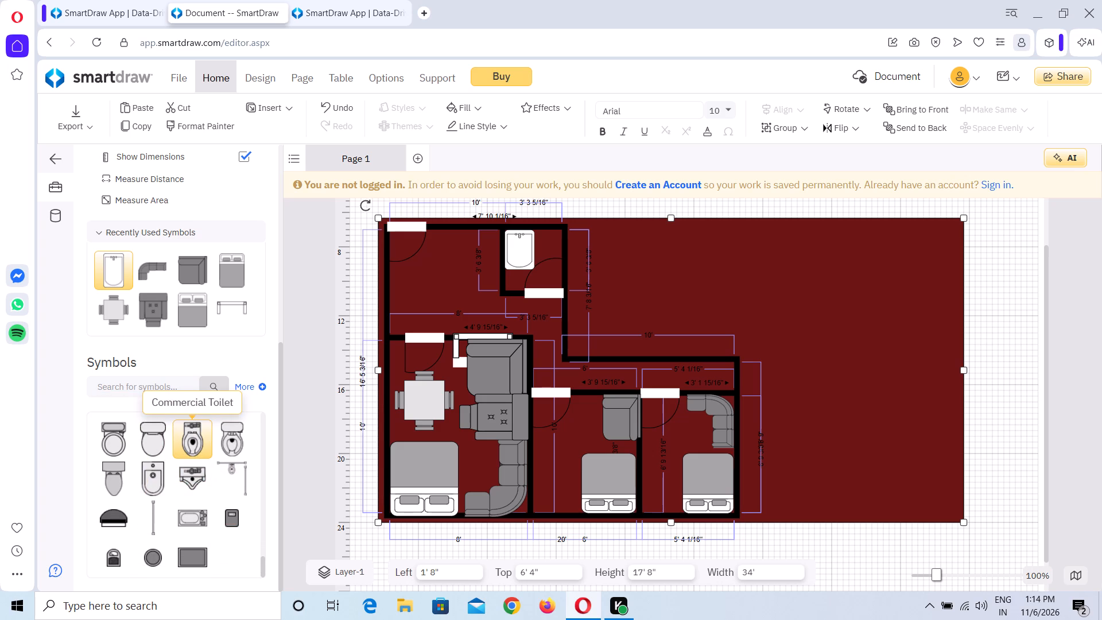
pyautogui.moveTo(193, 442); pyautogui.dragTo(544, 247)
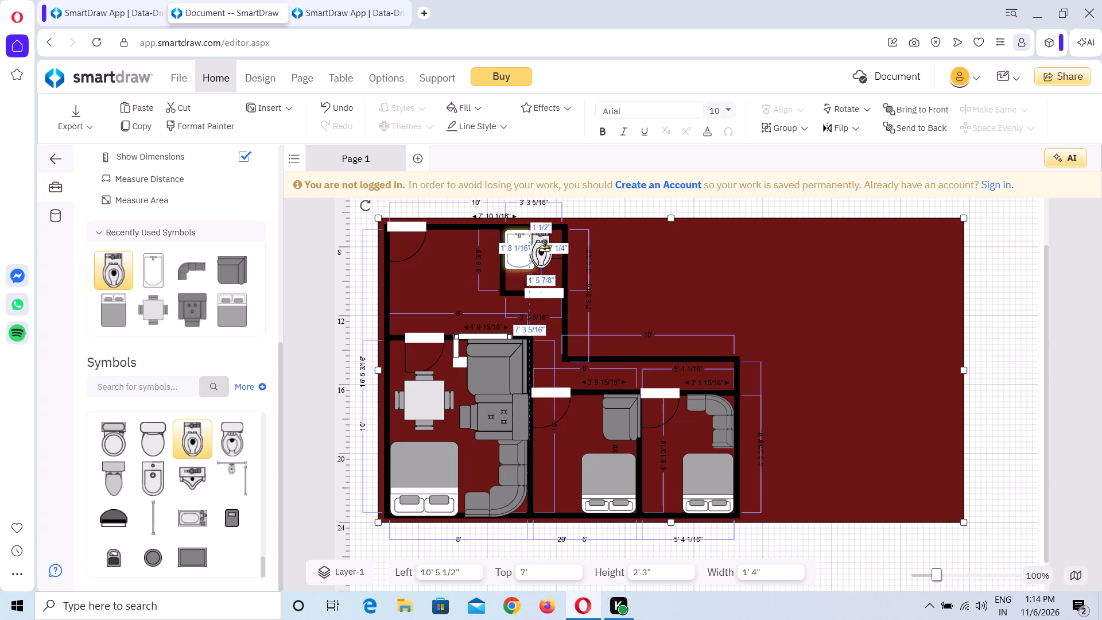
pyautogui.moveTo(544, 247); pyautogui.dragTo(548, 248)
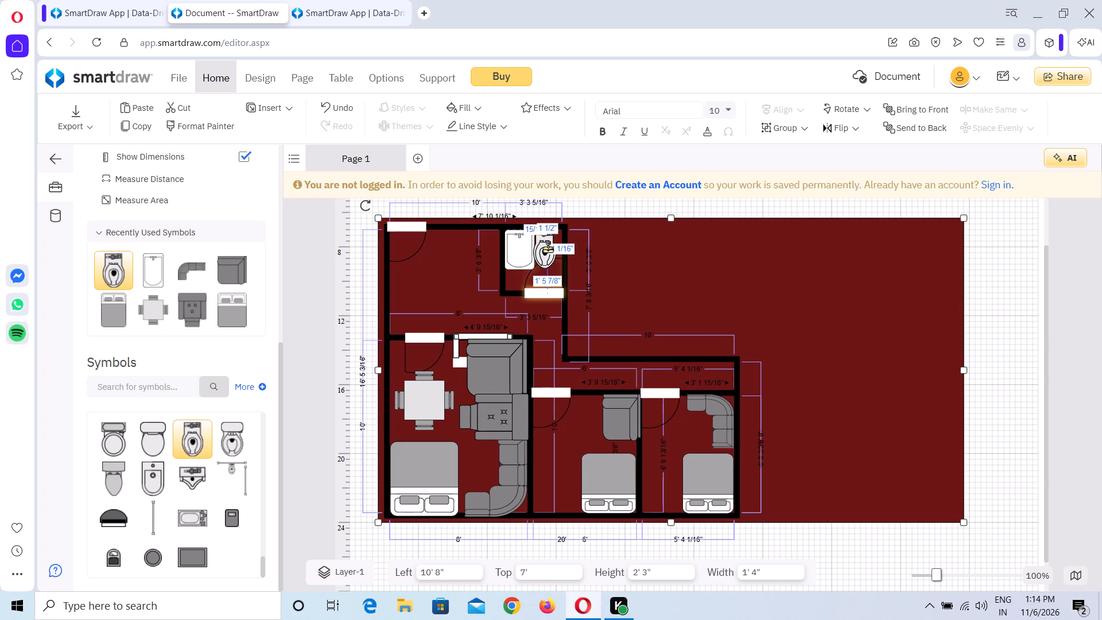
pyautogui.moveTo(548, 248); pyautogui.dragTo(548, 250)
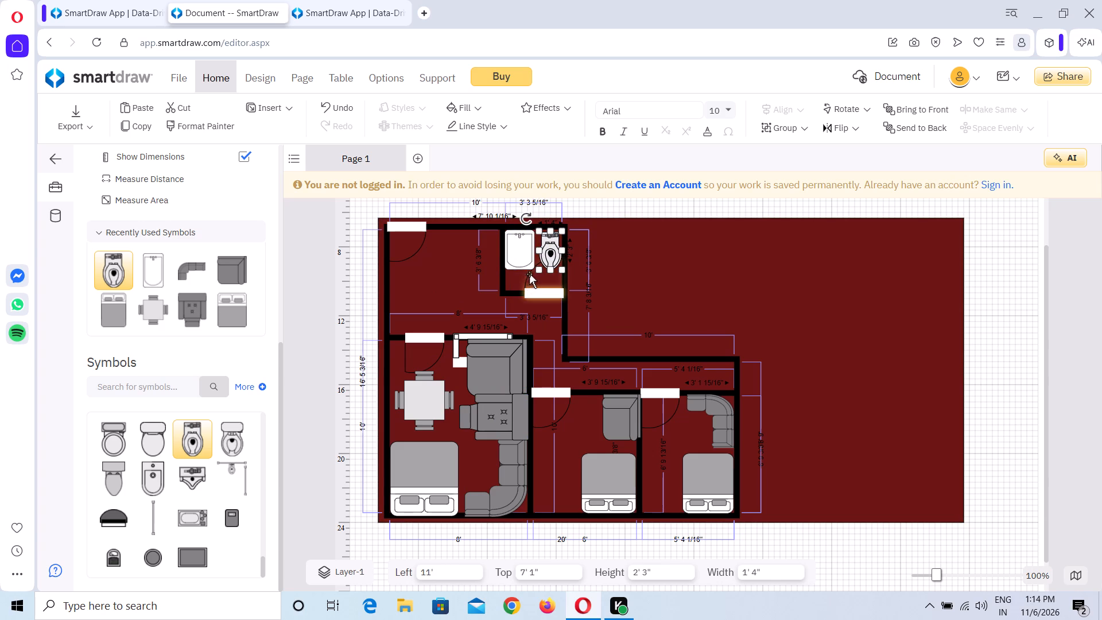
# Reduce the toilet's height to about 1' 11", keeping its width, and nudge it up to about 7' top.
pyautogui.moveTo(537, 272); pyautogui.dragTo(537, 267)
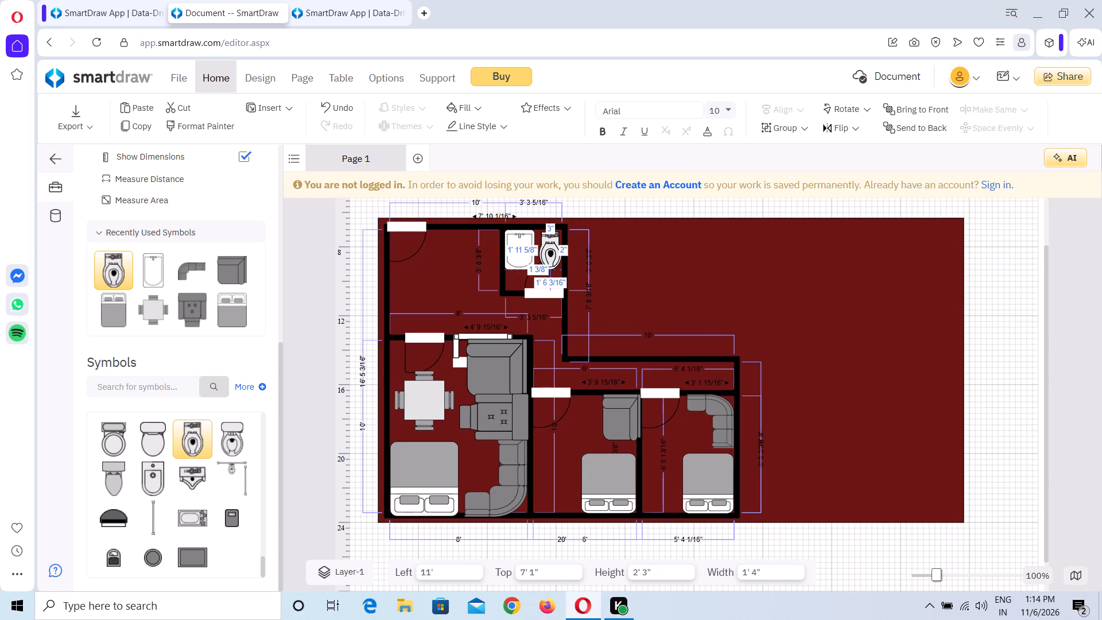
pyautogui.moveTo(537, 267); pyautogui.dragTo(540, 263)
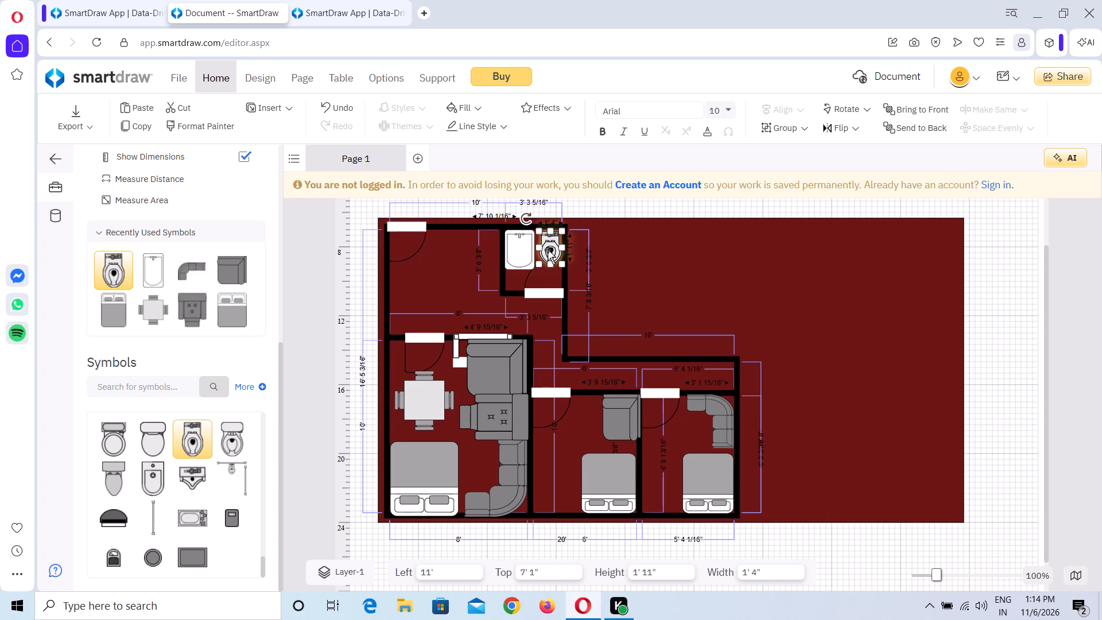
pyautogui.click(548, 250)
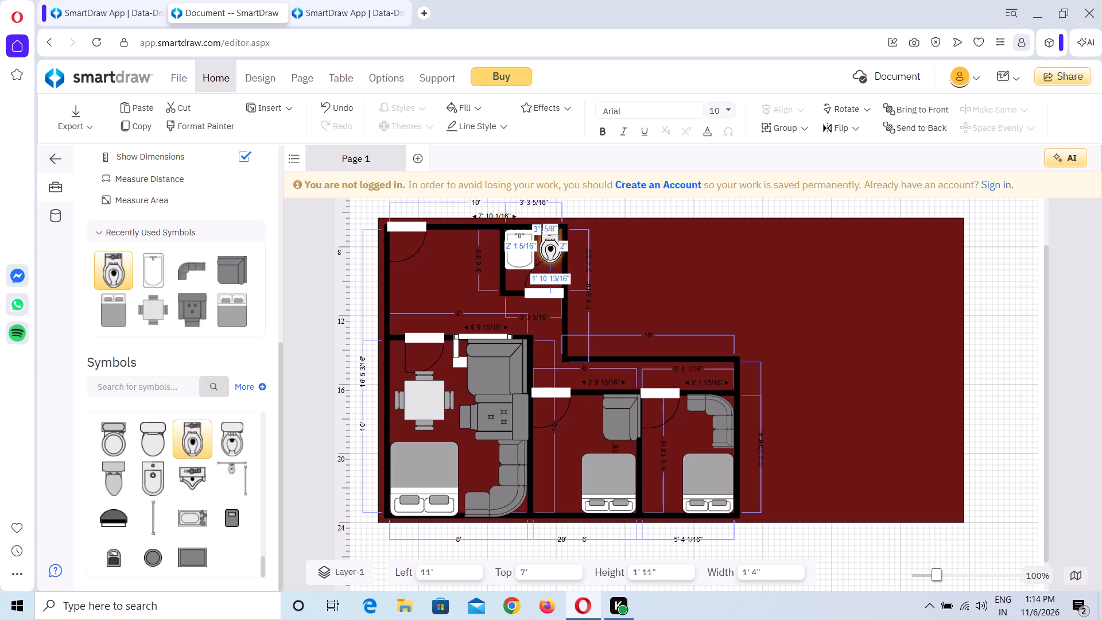
pyautogui.click(632, 241)
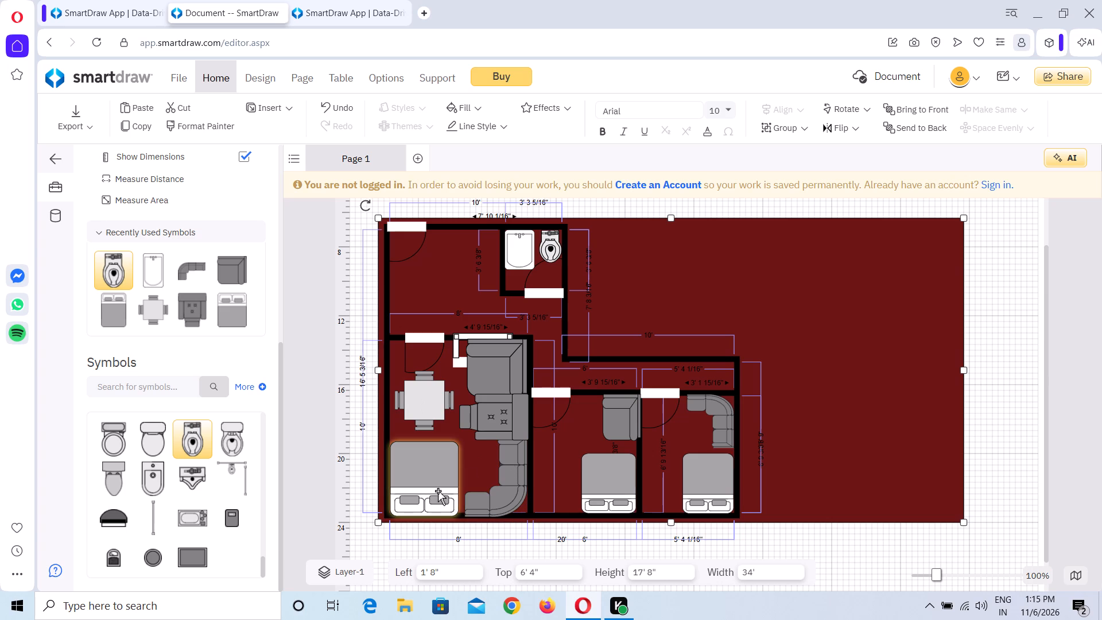
# Place the oval six-seat table from the Tables symbols in the upper-left room.
pyautogui.scroll(1, 170, 482)
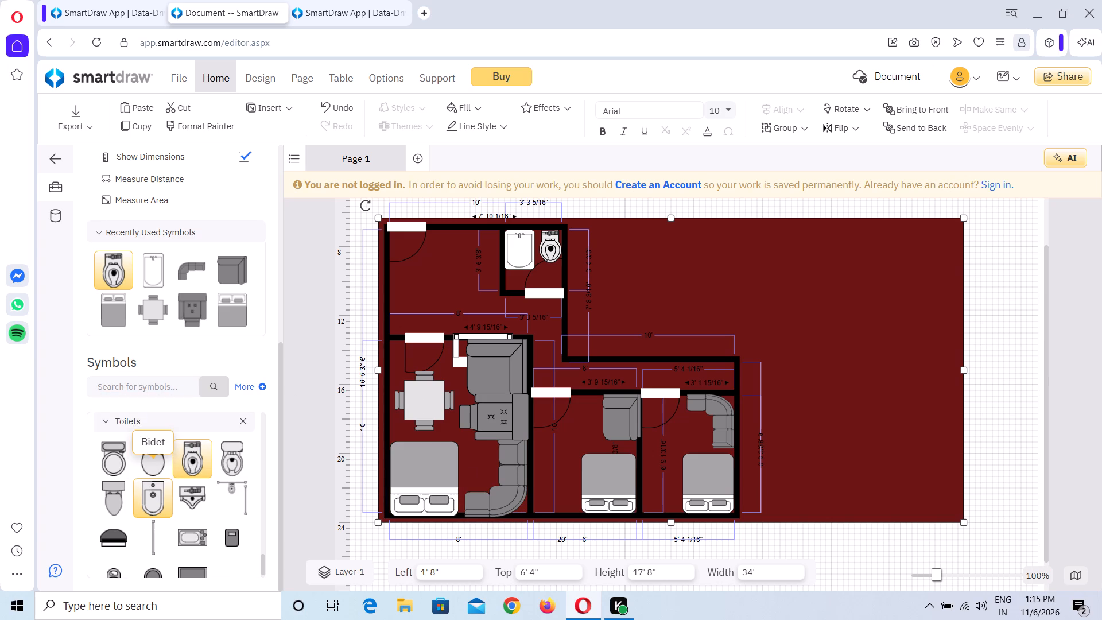
pyautogui.scroll(3, 170, 482)
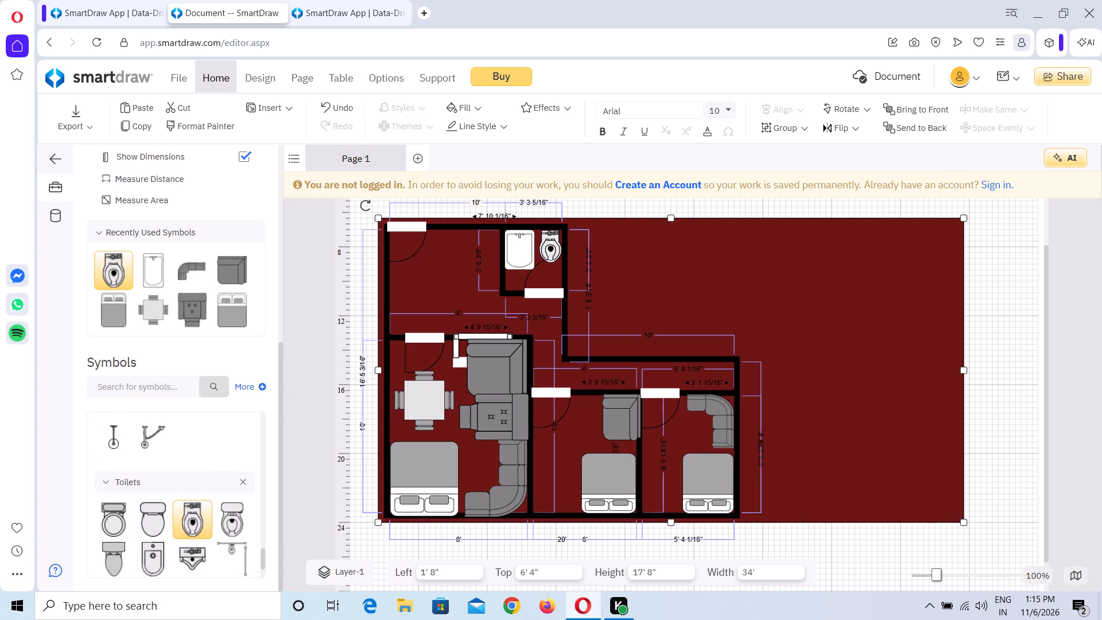
pyautogui.scroll(4, 170, 482)
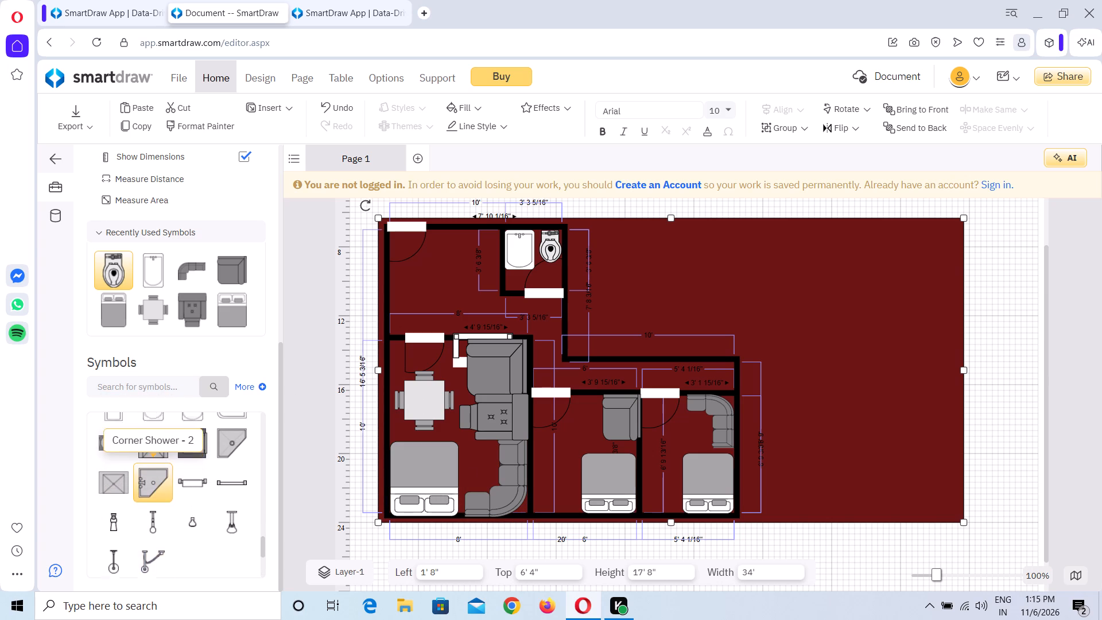
pyautogui.scroll(2, 170, 482)
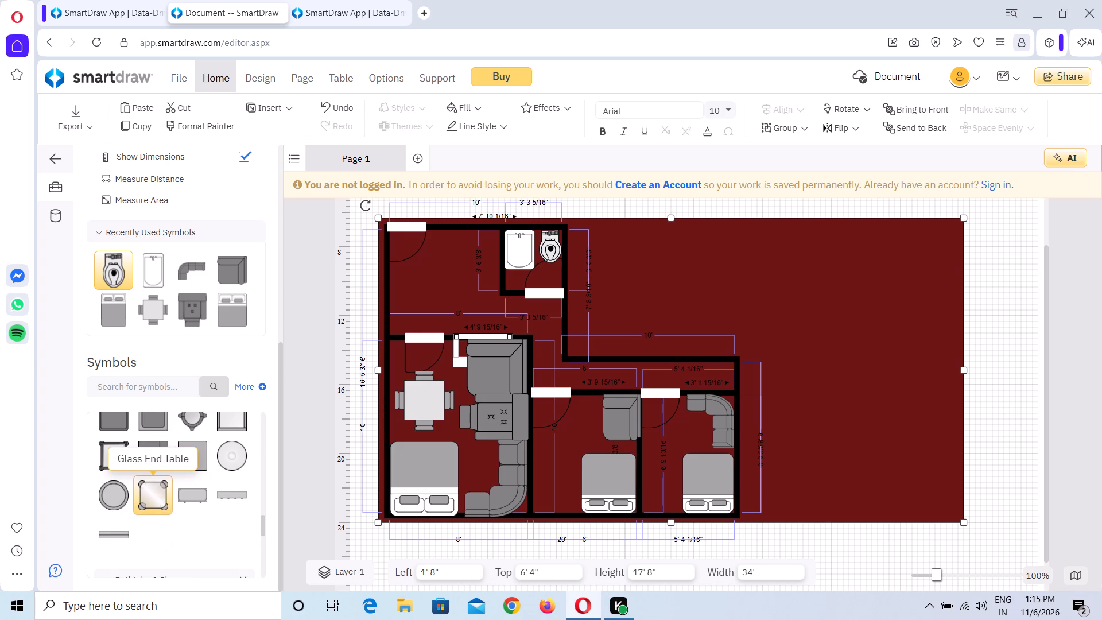
pyautogui.scroll(3, 170, 482)
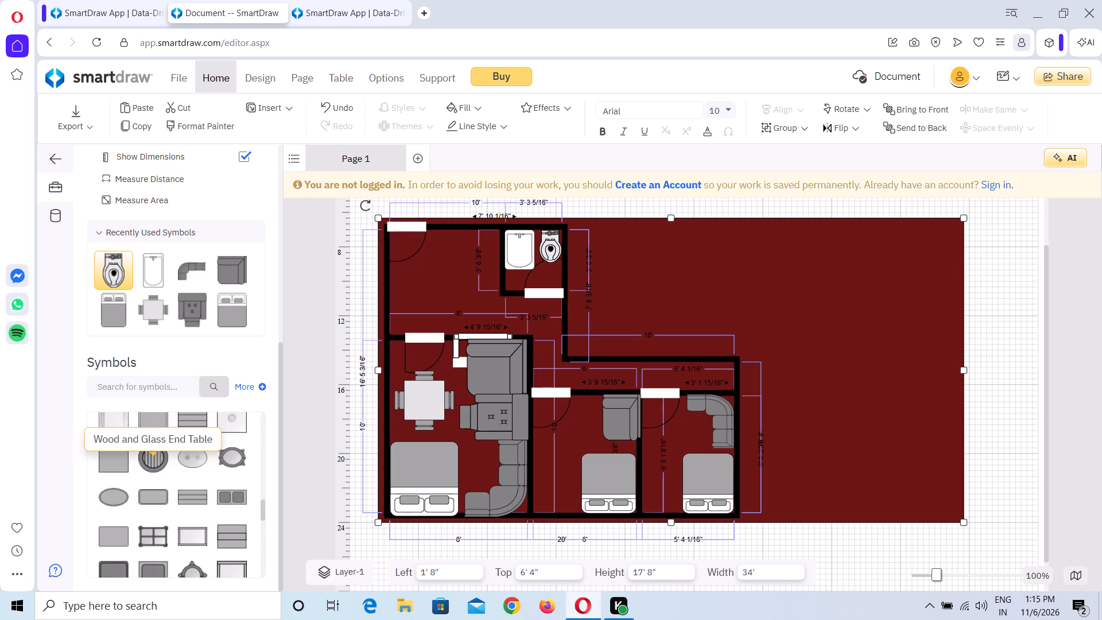
pyautogui.scroll(2, 170, 482)
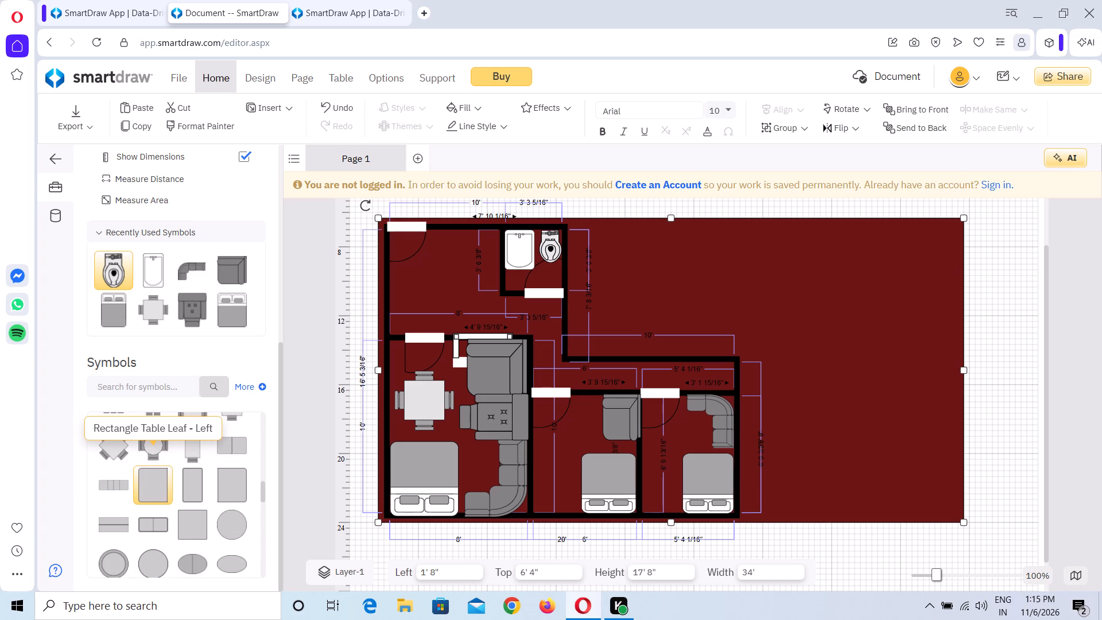
pyautogui.scroll(3, 170, 482)
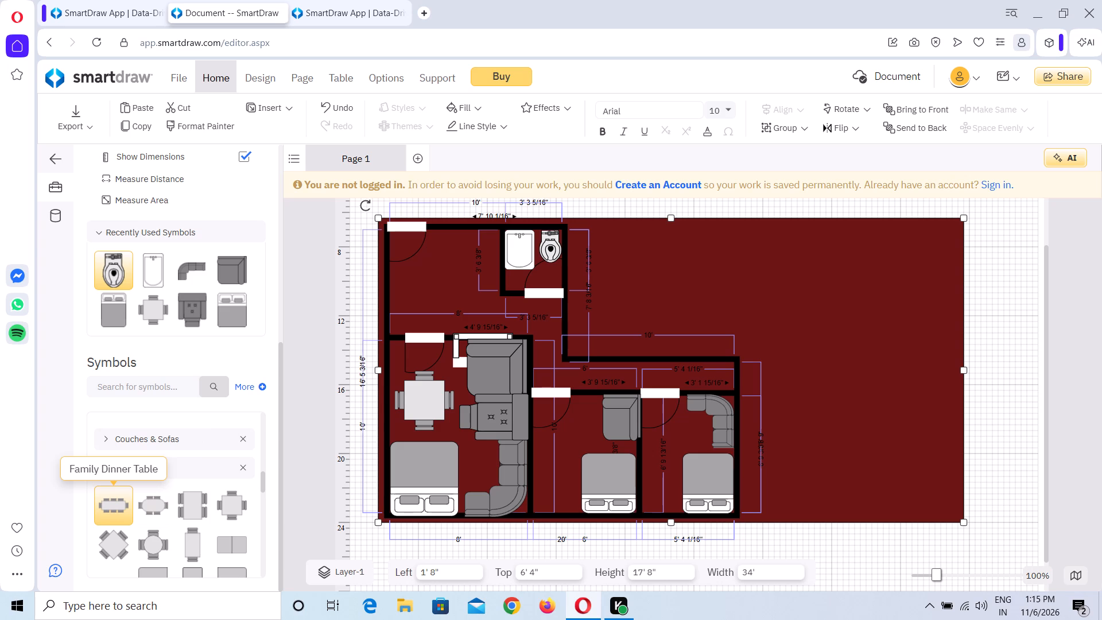
pyautogui.moveTo(149, 504); pyautogui.dragTo(441, 281)
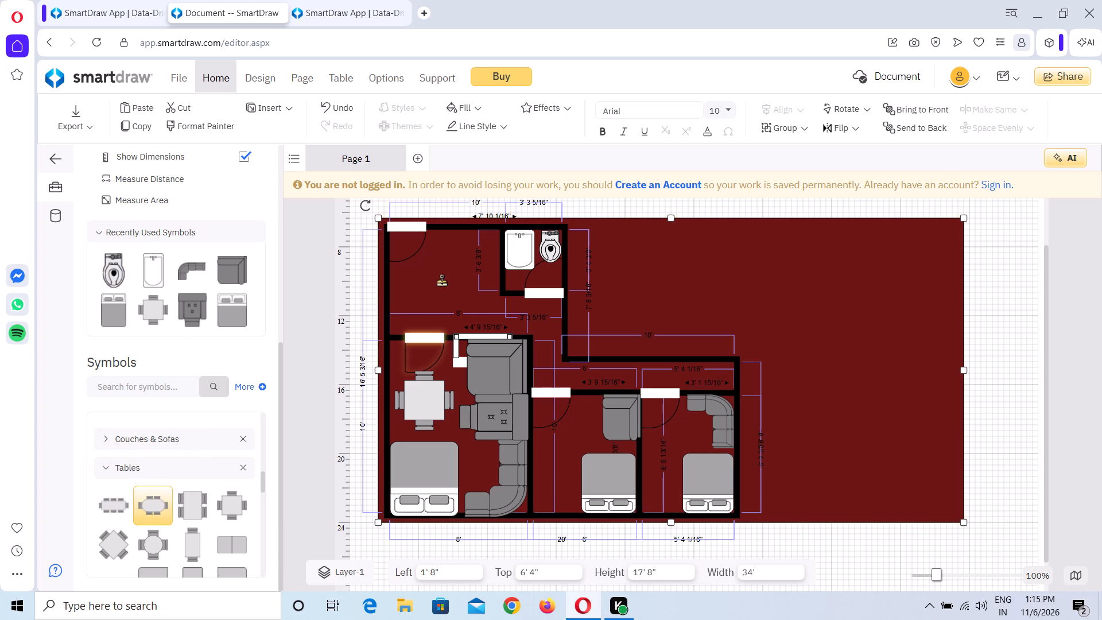
pyautogui.moveTo(441, 281); pyautogui.dragTo(440, 275)
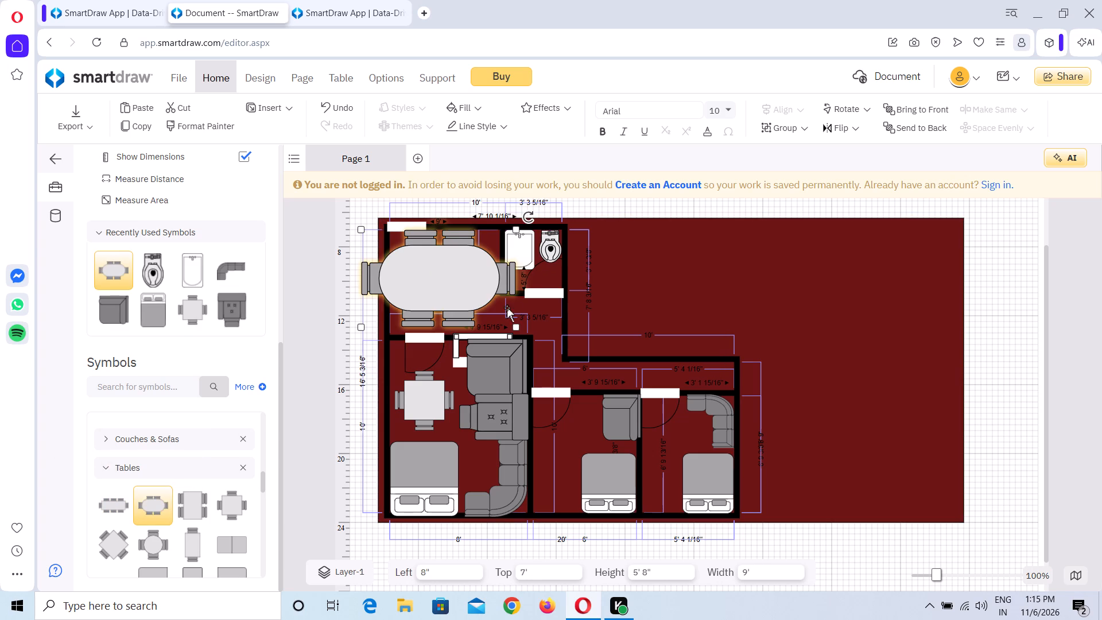
# Shrink the oval dining table to about 4' 4" wide and 2' 8 3/4" high.
pyautogui.moveTo(515, 325); pyautogui.dragTo(481, 289)
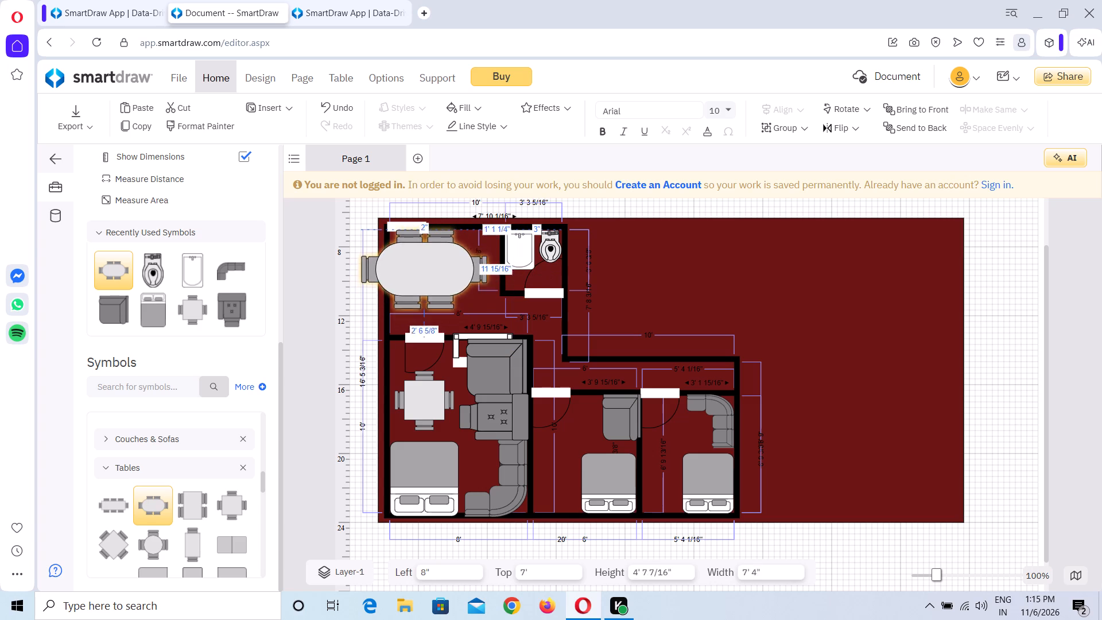
pyautogui.moveTo(481, 289); pyautogui.dragTo(436, 272)
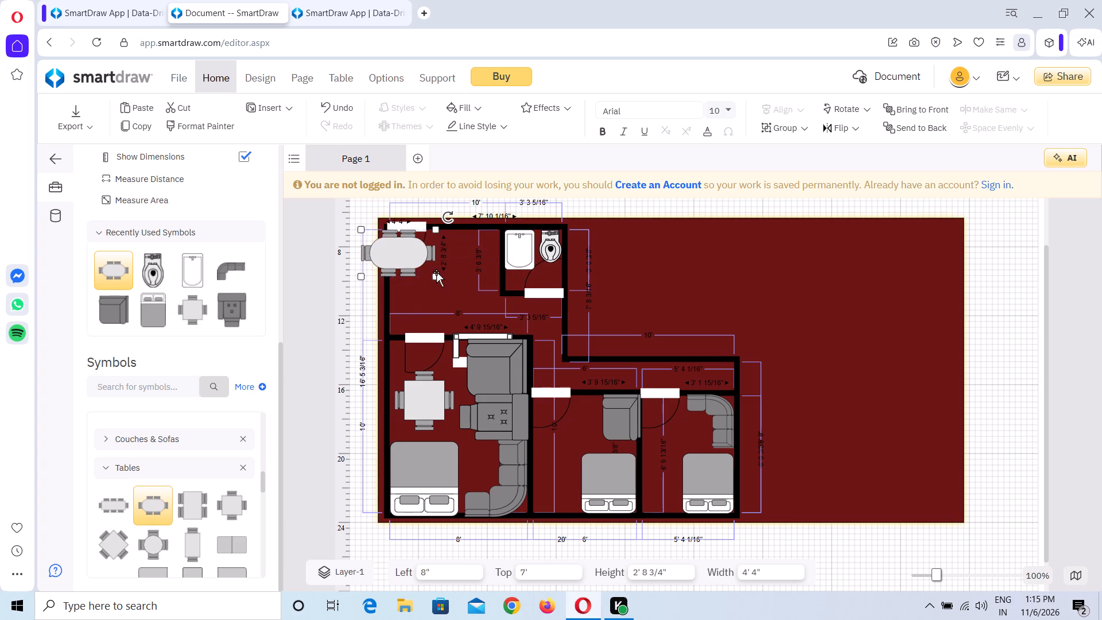
# Move the oval table into the open area of the upper-left room, at about 3' 4" left and 8' 3" top.
pyautogui.moveTo(406, 256); pyautogui.dragTo(452, 275)
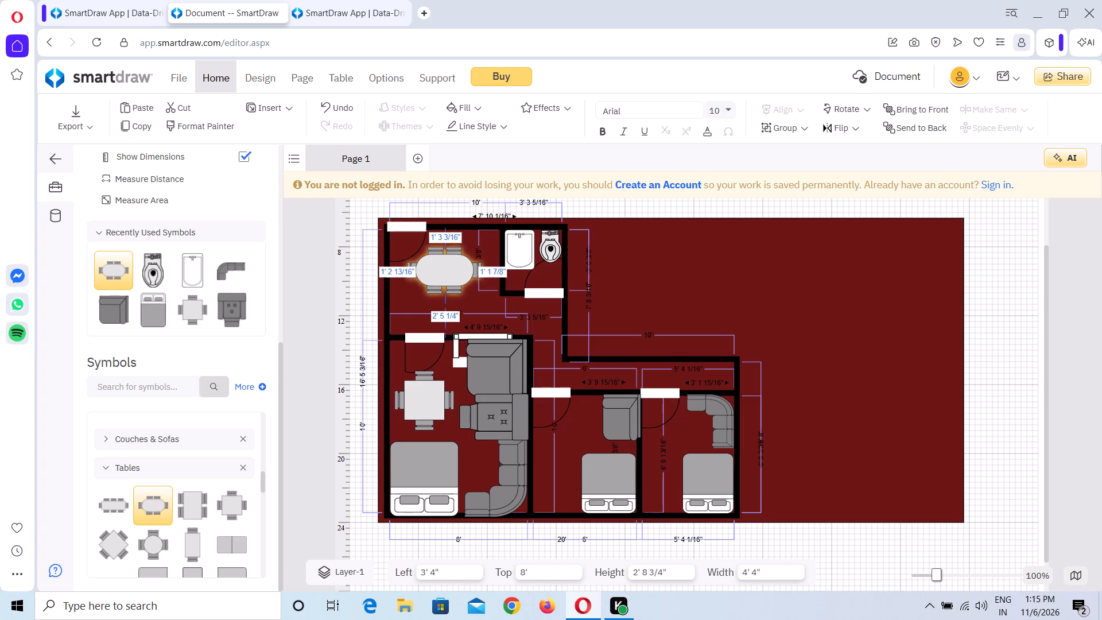
pyautogui.moveTo(452, 275); pyautogui.dragTo(447, 276)
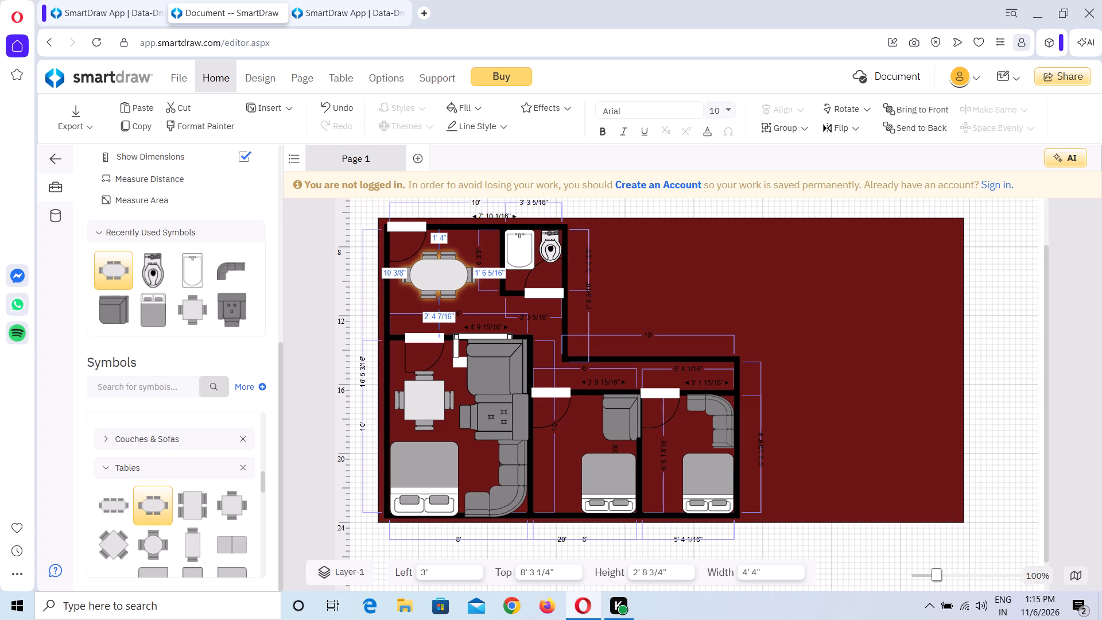
pyautogui.moveTo(447, 276); pyautogui.dragTo(449, 276)
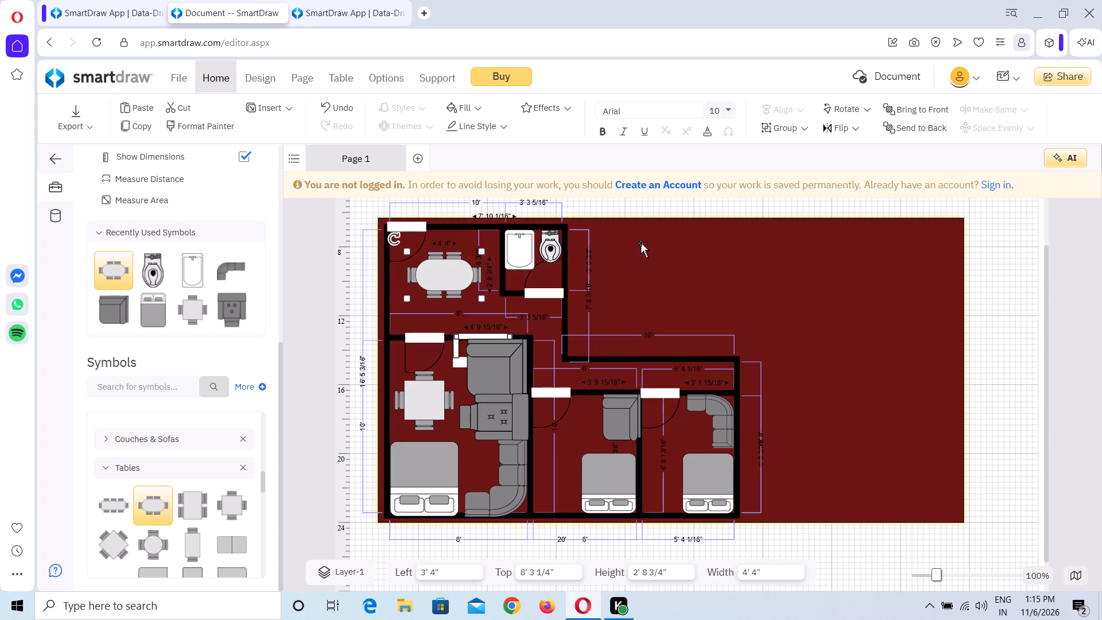
# Add a 6 x 6 Room against the right wall of the rightmost bedroom, bottom walls aligned, at about 22' 8" left and 17' 5" top.
pyautogui.scroll(-1, 203, 516)
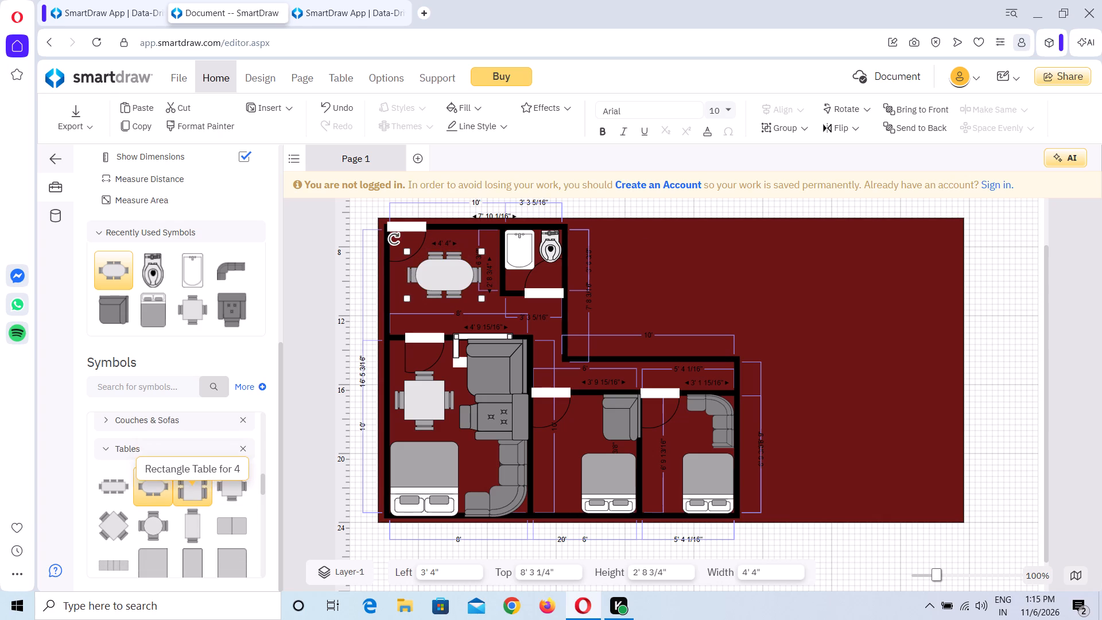
pyautogui.scroll(-2, 203, 516)
pyautogui.scroll(1, 203, 516)
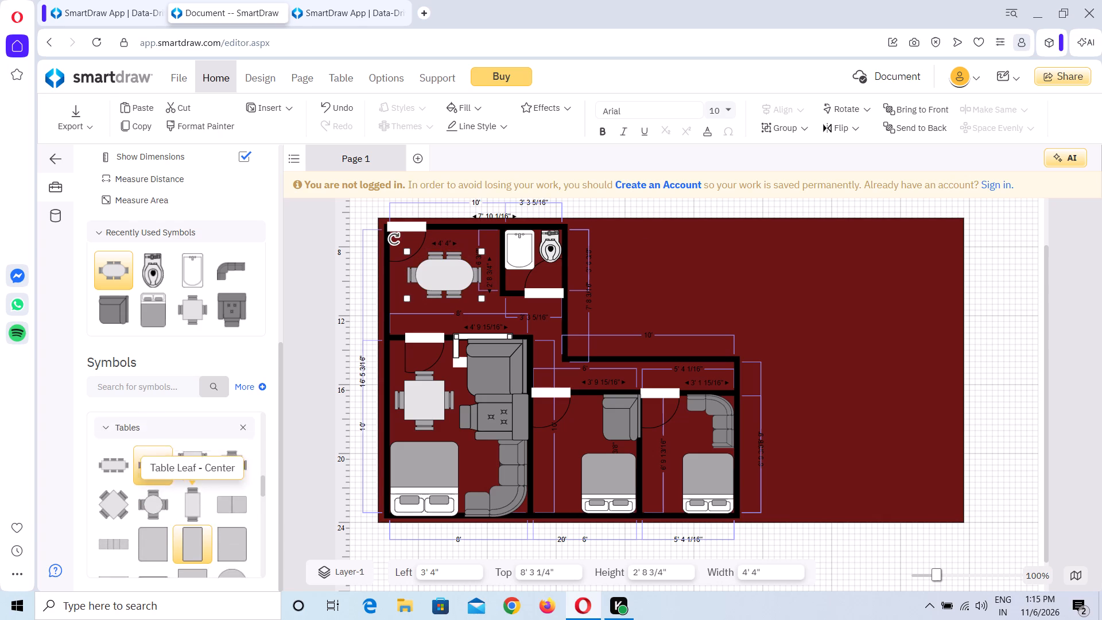
pyautogui.scroll(4, 203, 516)
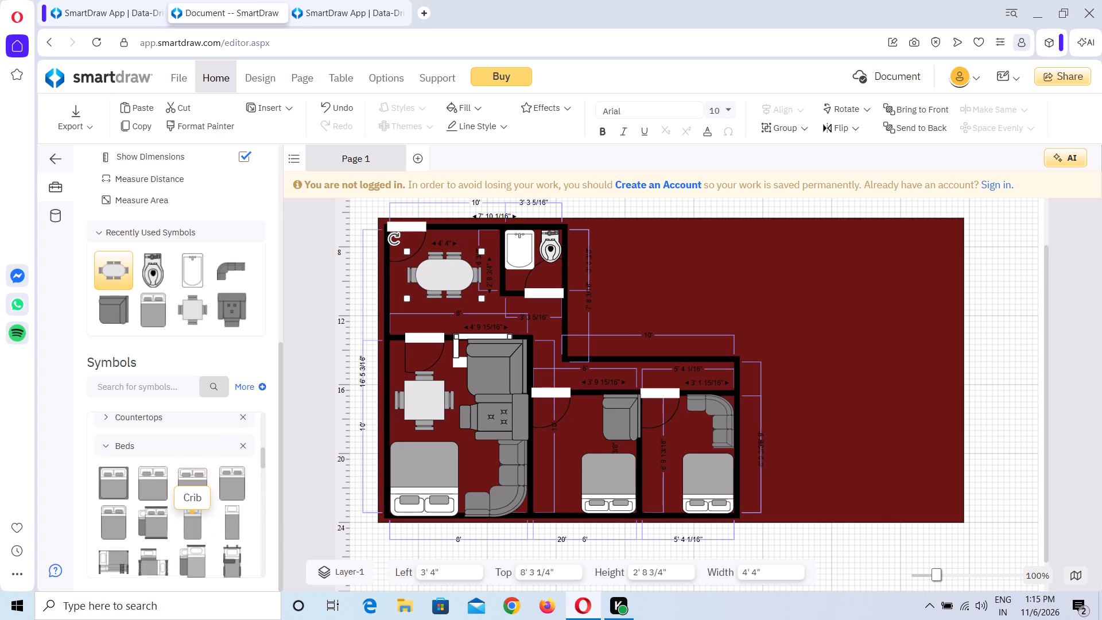
pyautogui.scroll(2, 203, 516)
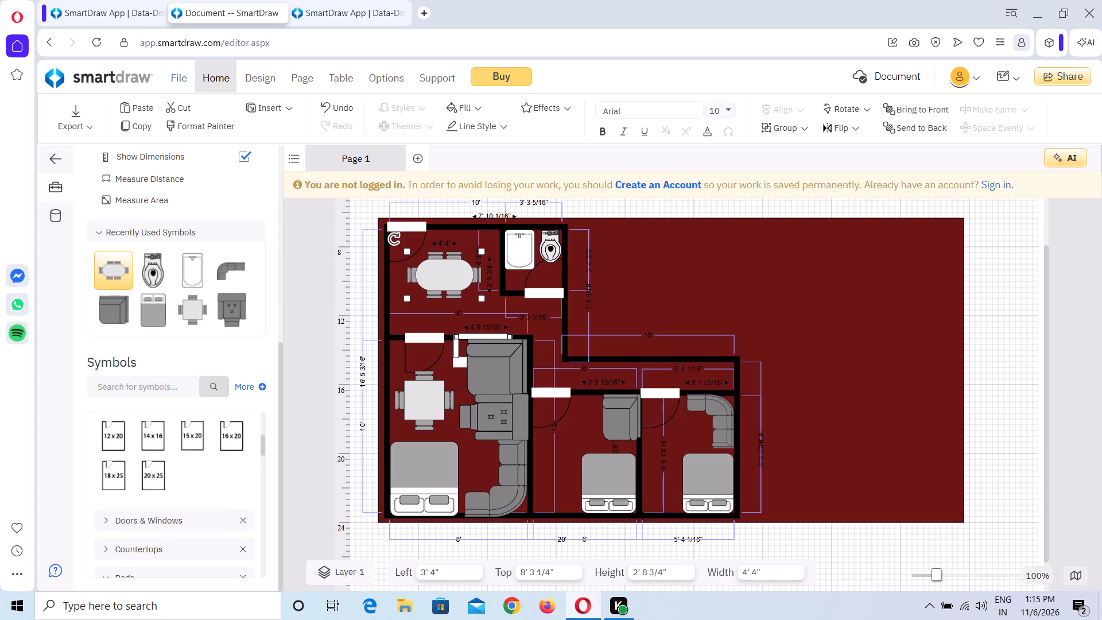
pyautogui.scroll(2, 195, 491)
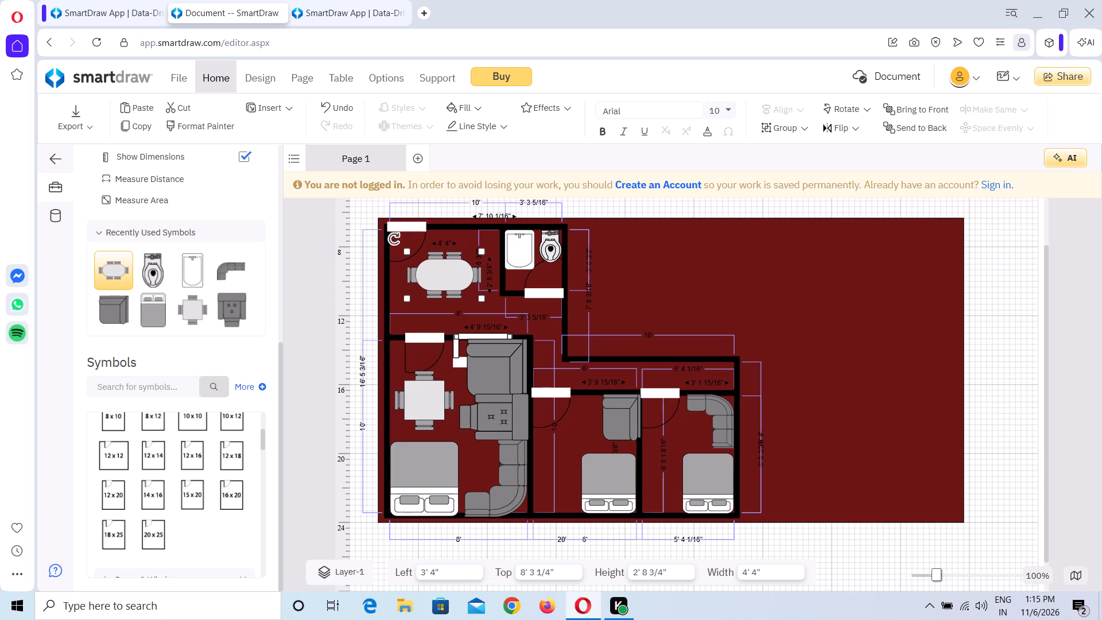
pyautogui.scroll(4, 195, 491)
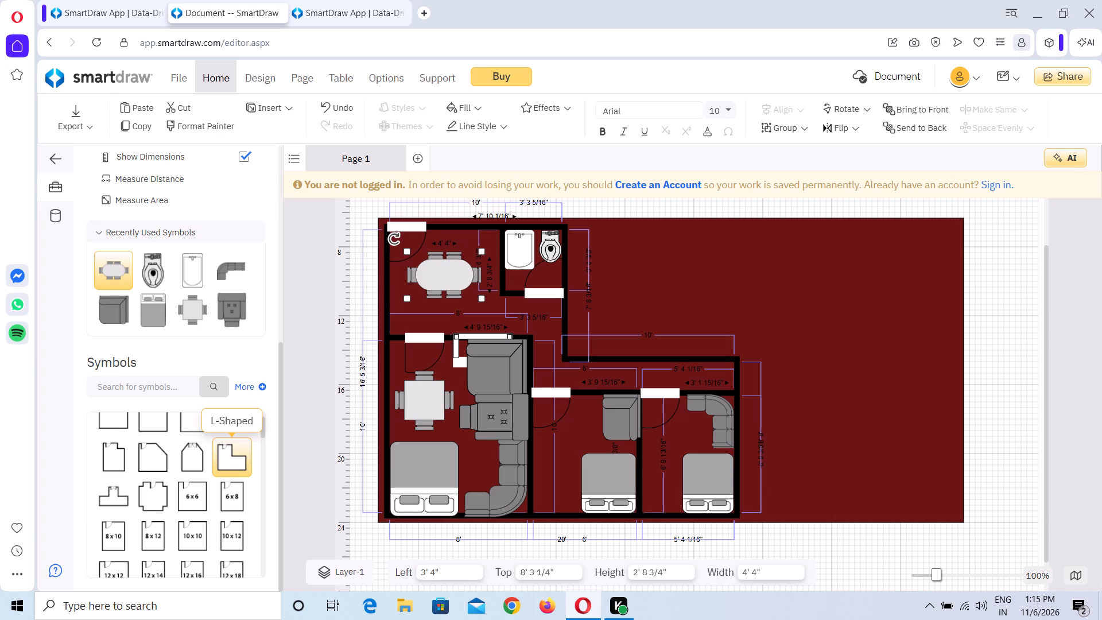
pyautogui.scroll(1, 176, 478)
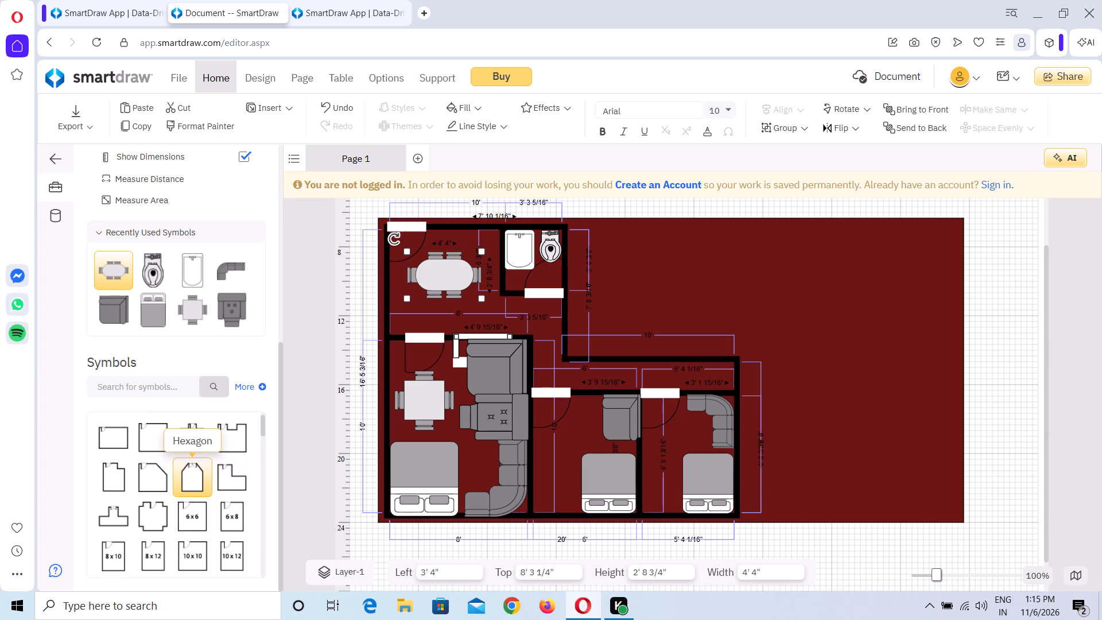
pyautogui.scroll(-1, 176, 478)
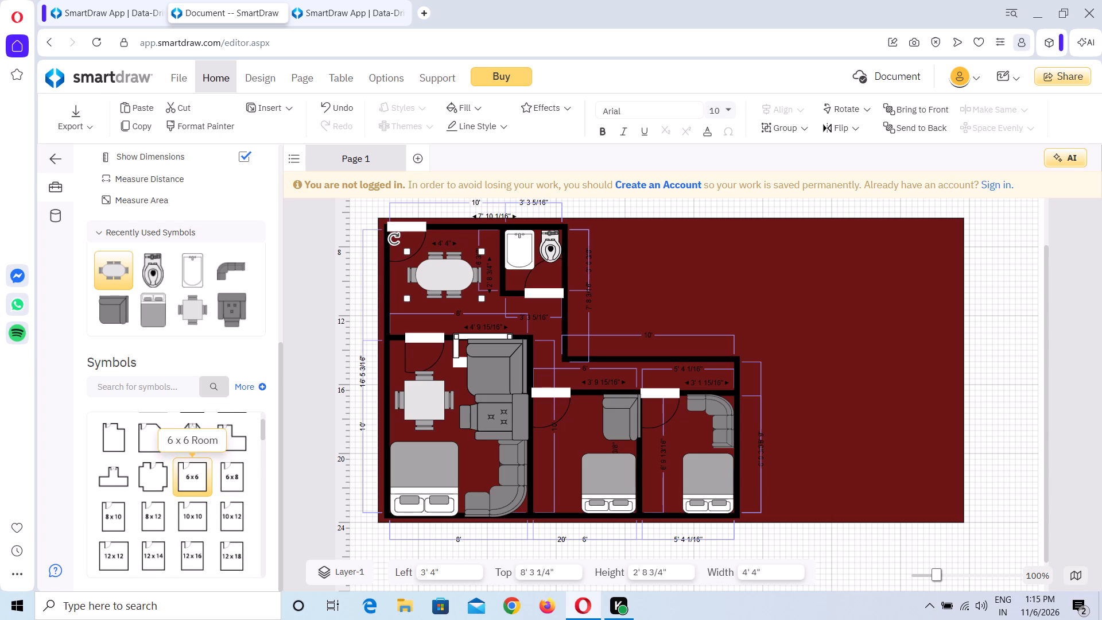
pyautogui.moveTo(196, 478); pyautogui.dragTo(723, 374)
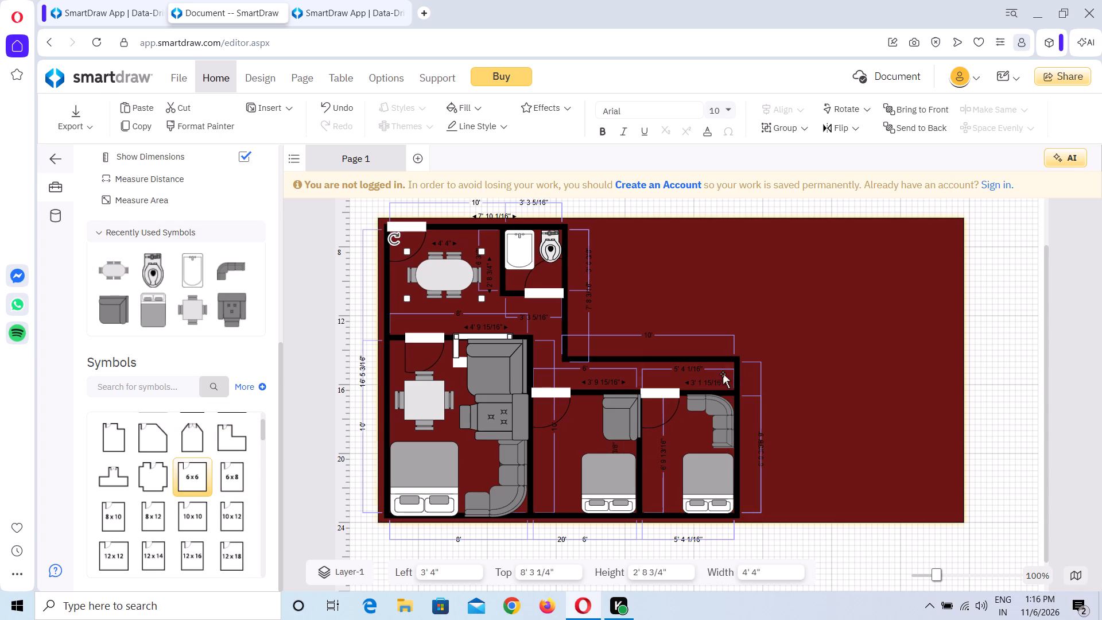
pyautogui.moveTo(723, 374); pyautogui.dragTo(813, 414)
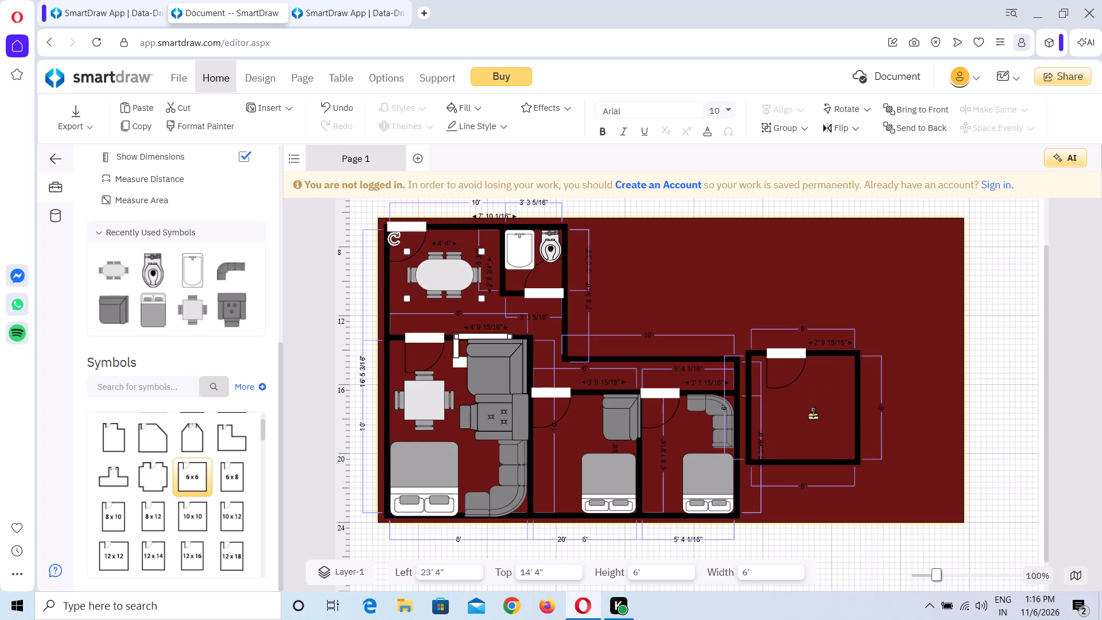
pyautogui.moveTo(813, 414); pyautogui.dragTo(804, 457)
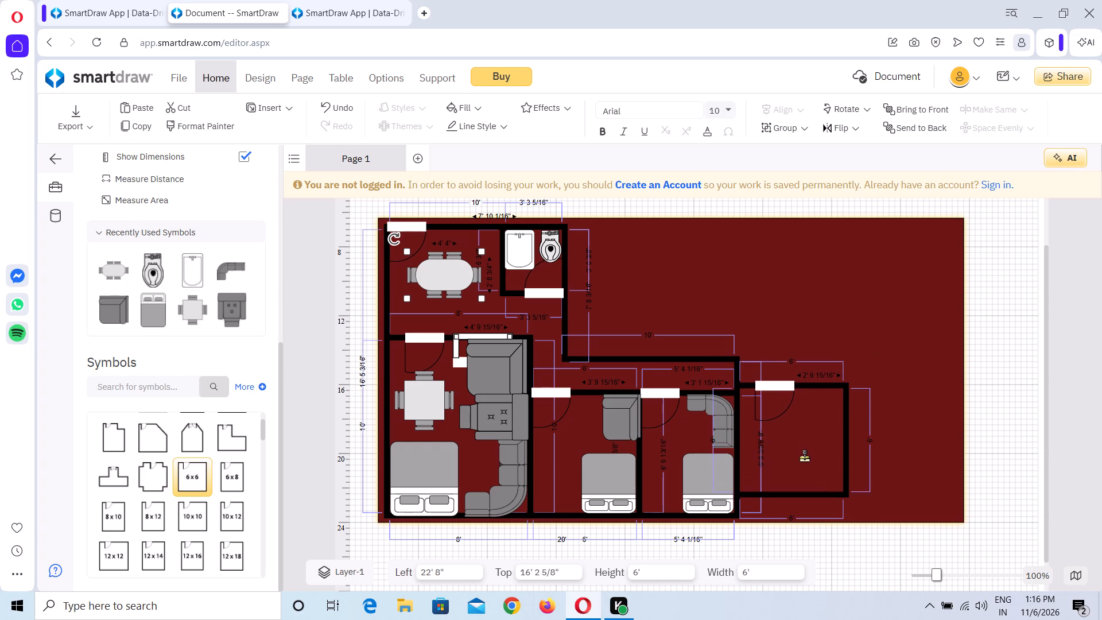
pyautogui.moveTo(804, 457); pyautogui.dragTo(805, 468)
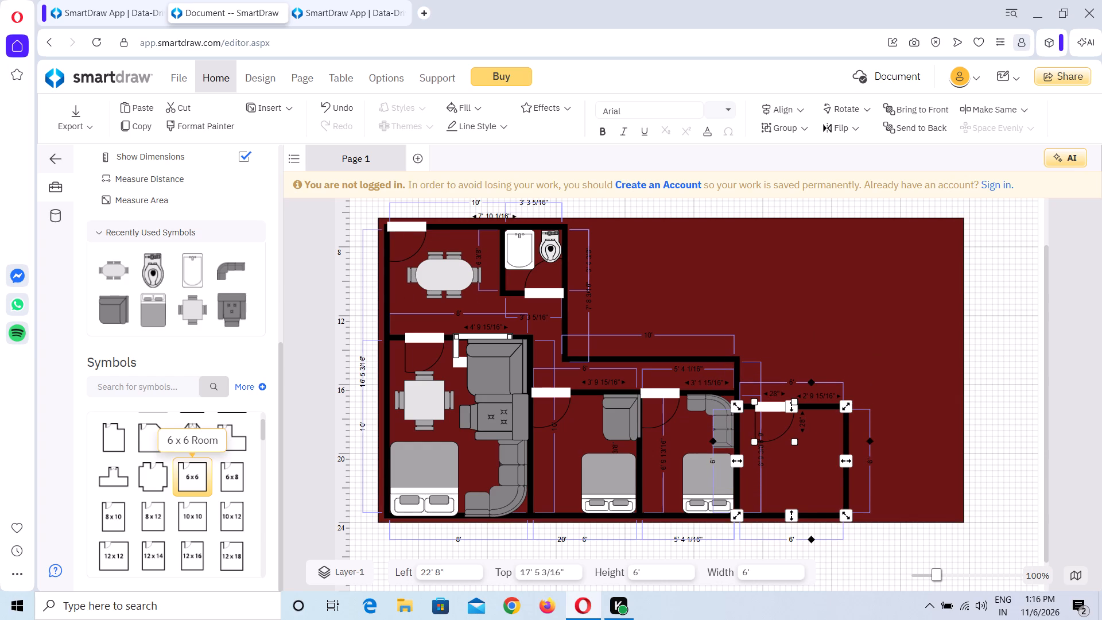
# Add another 6 x 6 Room against the right wall of the existing 6 x 6 room, at 29' left and about 17' 5" top.
pyautogui.moveTo(190, 479); pyautogui.dragTo(845, 398)
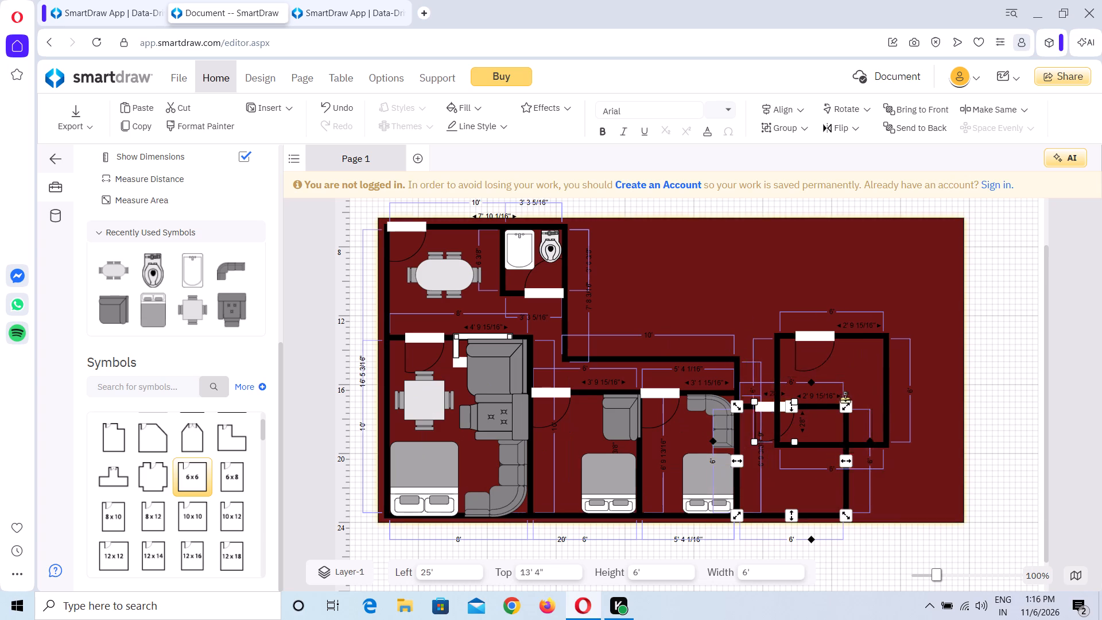
pyautogui.moveTo(845, 398); pyautogui.dragTo(886, 434)
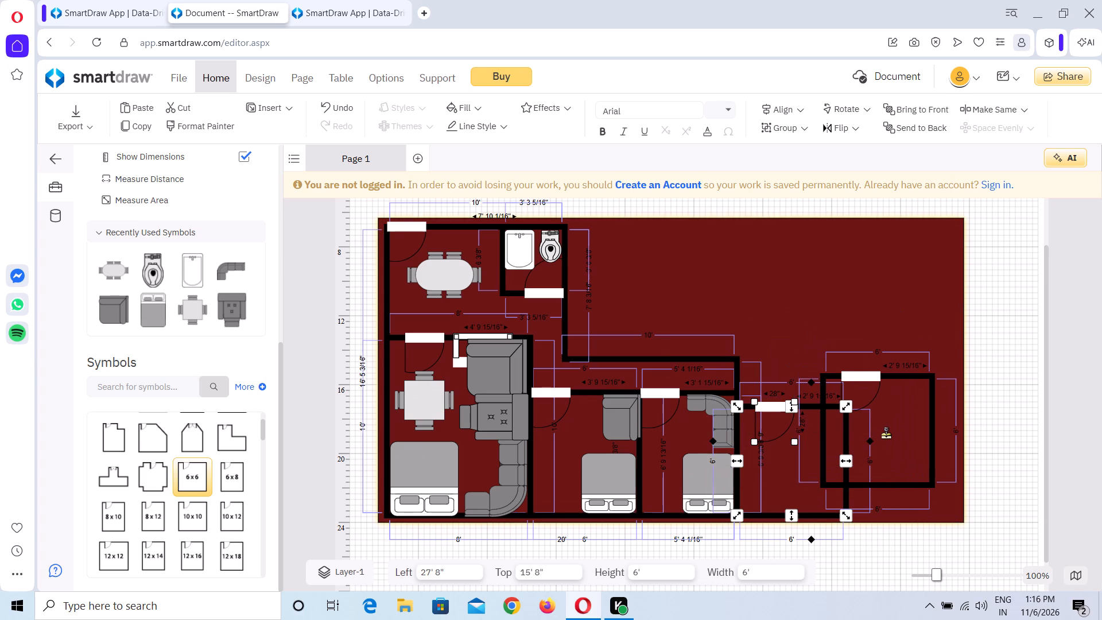
pyautogui.moveTo(886, 434); pyautogui.dragTo(897, 456)
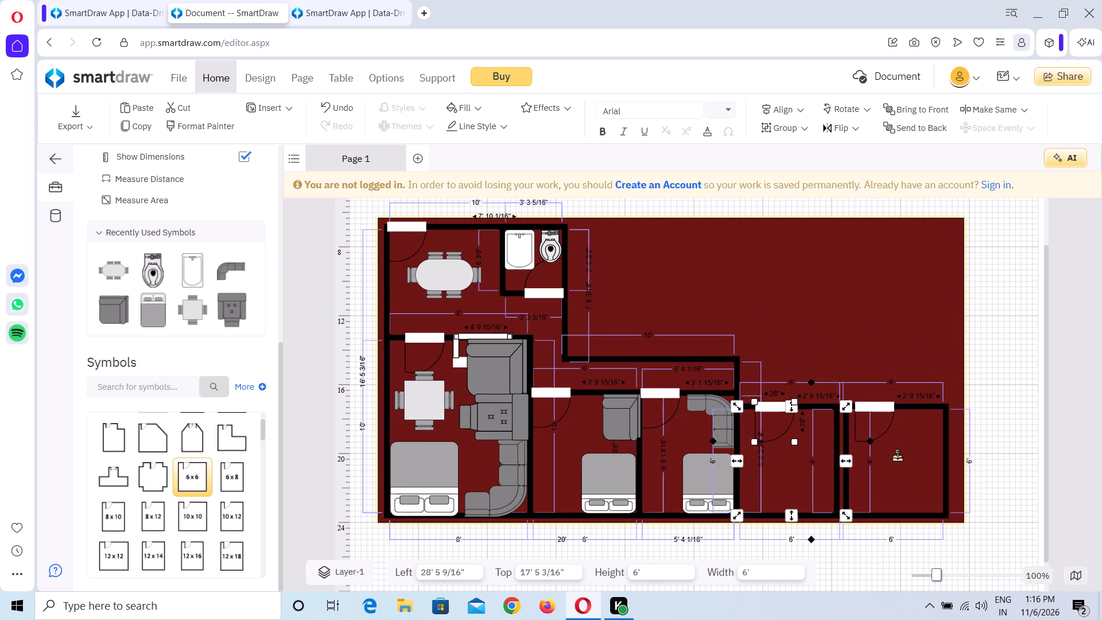
pyautogui.moveTo(897, 456); pyautogui.dragTo(902, 460)
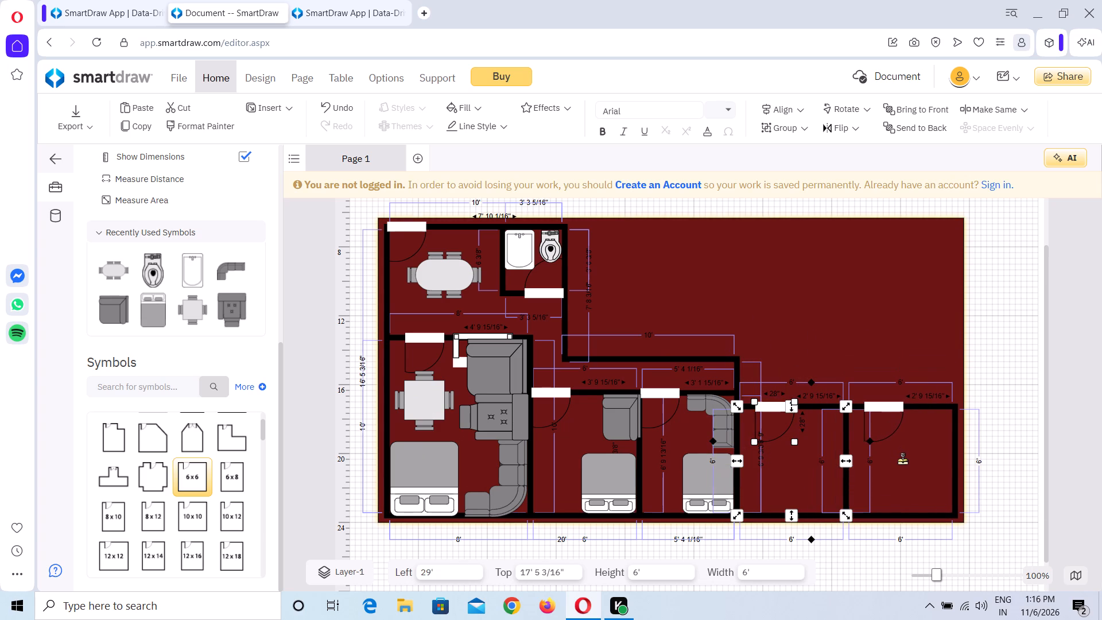
pyautogui.click(824, 361)
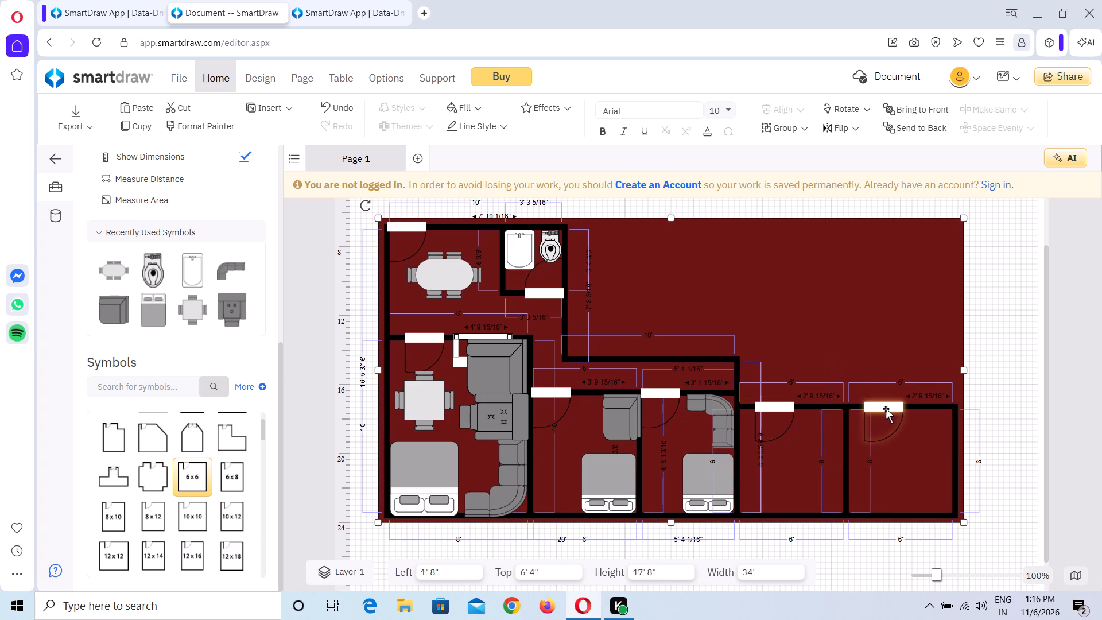
# Slide the doors of the two 6 x 6 rooms to the left ends of their top walls.
pyautogui.moveTo(886, 409); pyautogui.dragTo(870, 409)
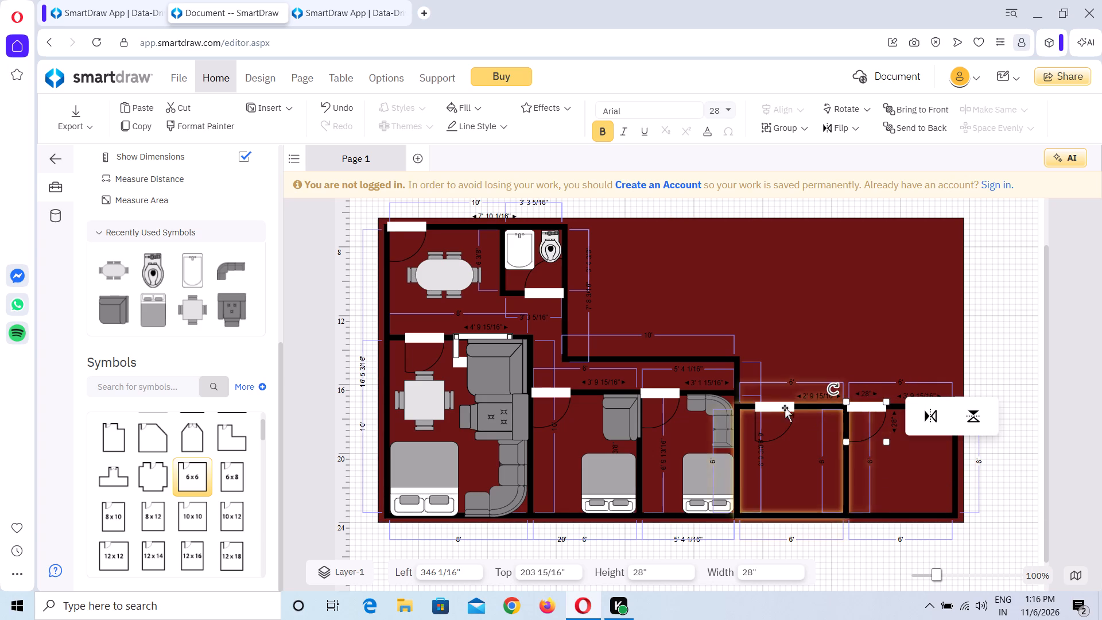
pyautogui.moveTo(767, 405); pyautogui.dragTo(752, 408)
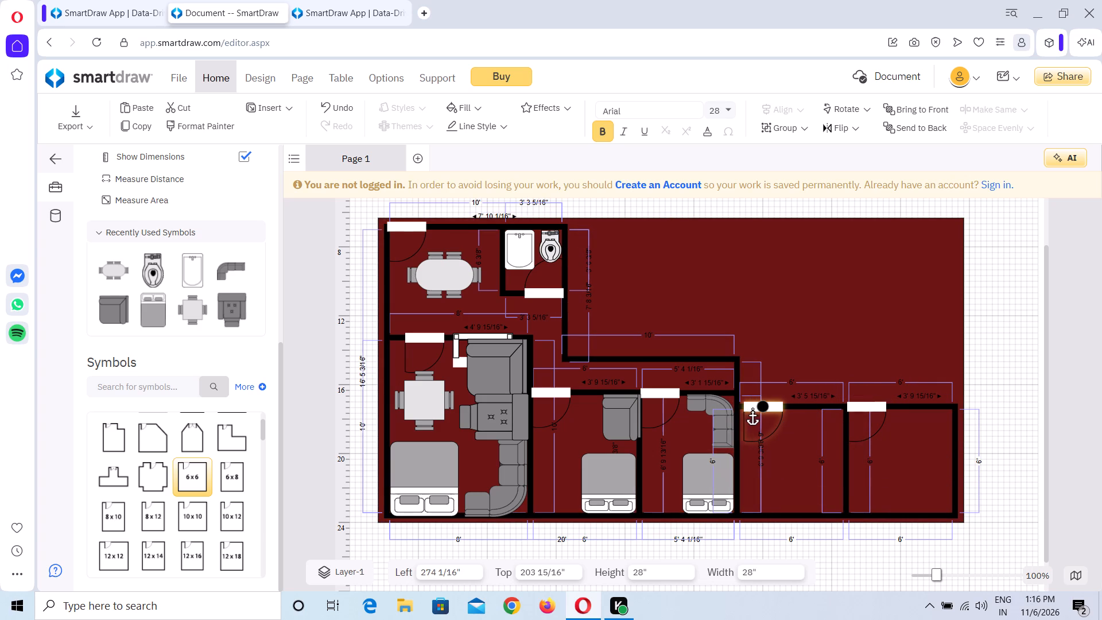
pyautogui.moveTo(752, 408); pyautogui.dragTo(750, 409)
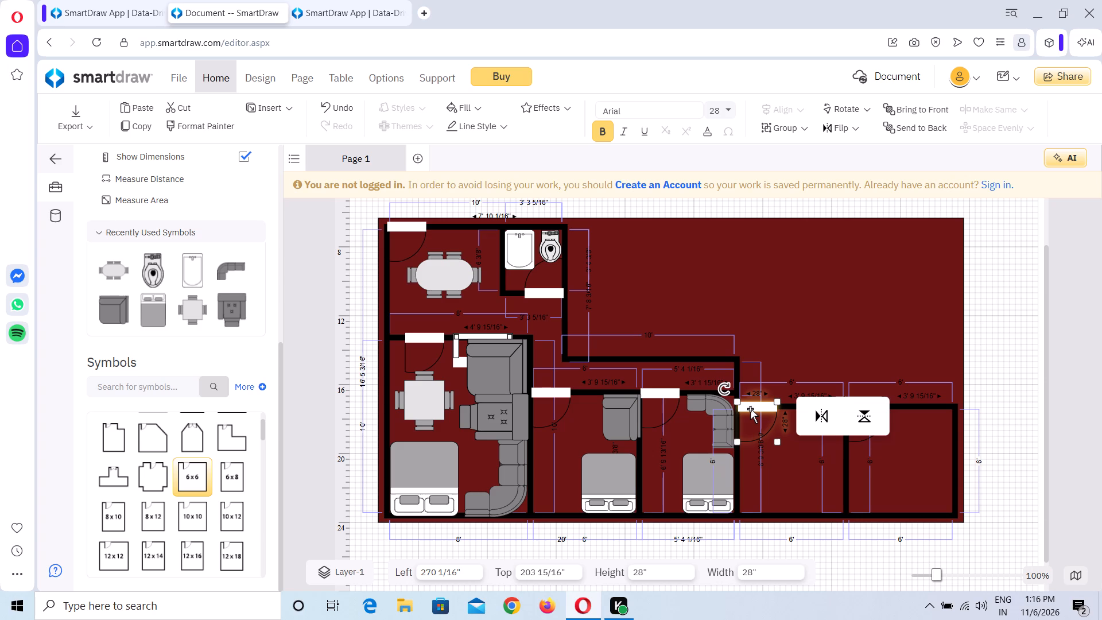
pyautogui.click(832, 332)
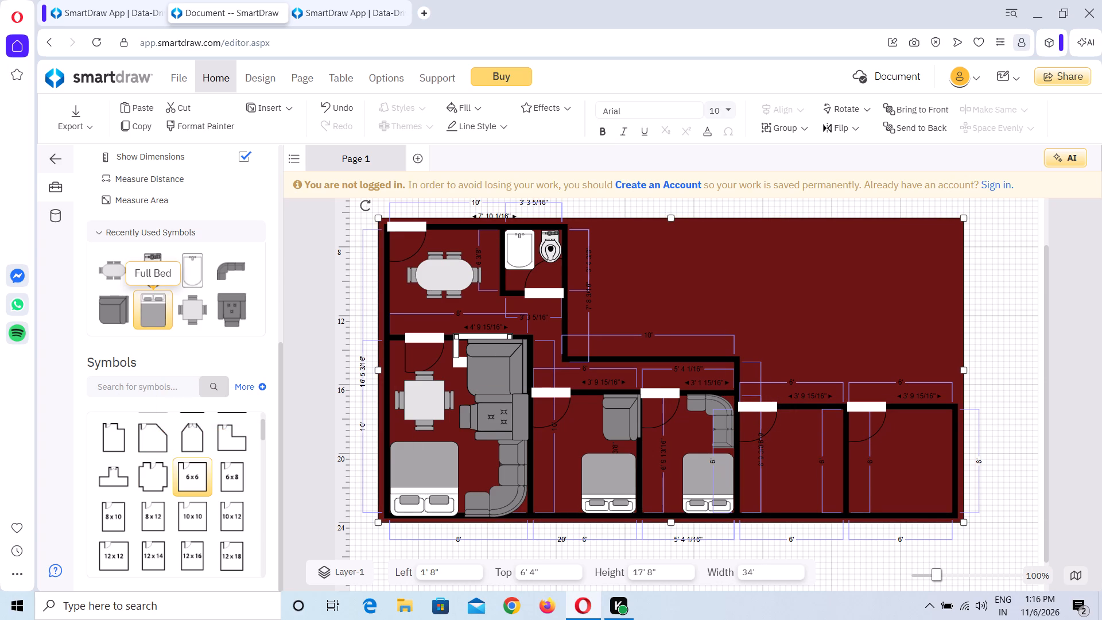
# Place a Full Bed in the left 6 x 6 room and rotate it 180° so its pillows face the bottom wall.
pyautogui.moveTo(152, 299); pyautogui.dragTo(514, 405)
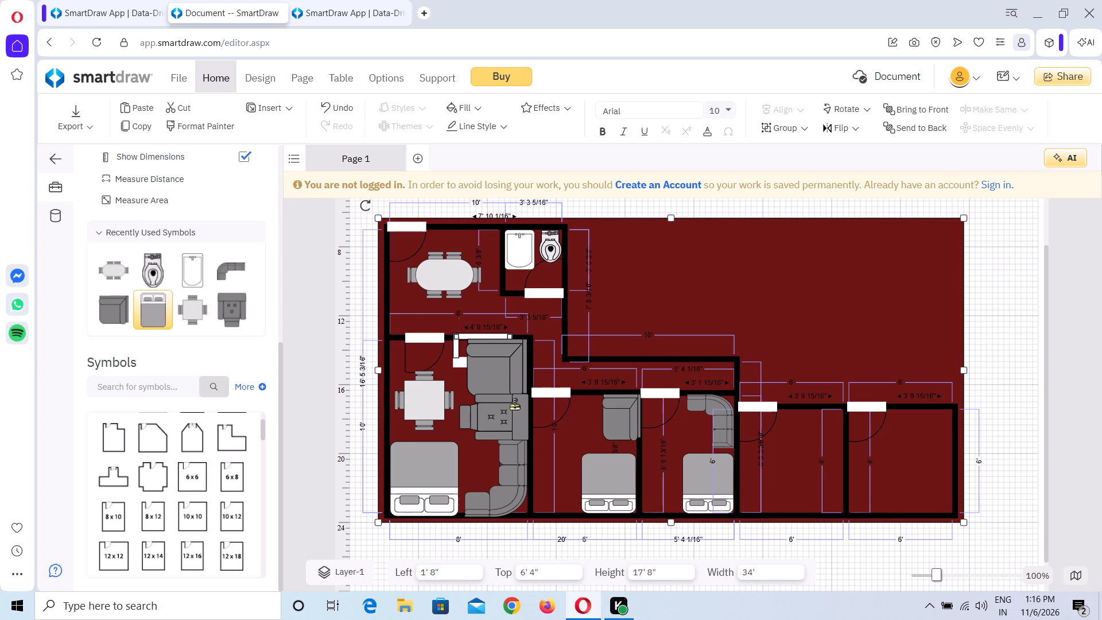
pyautogui.moveTo(514, 405); pyautogui.dragTo(820, 447)
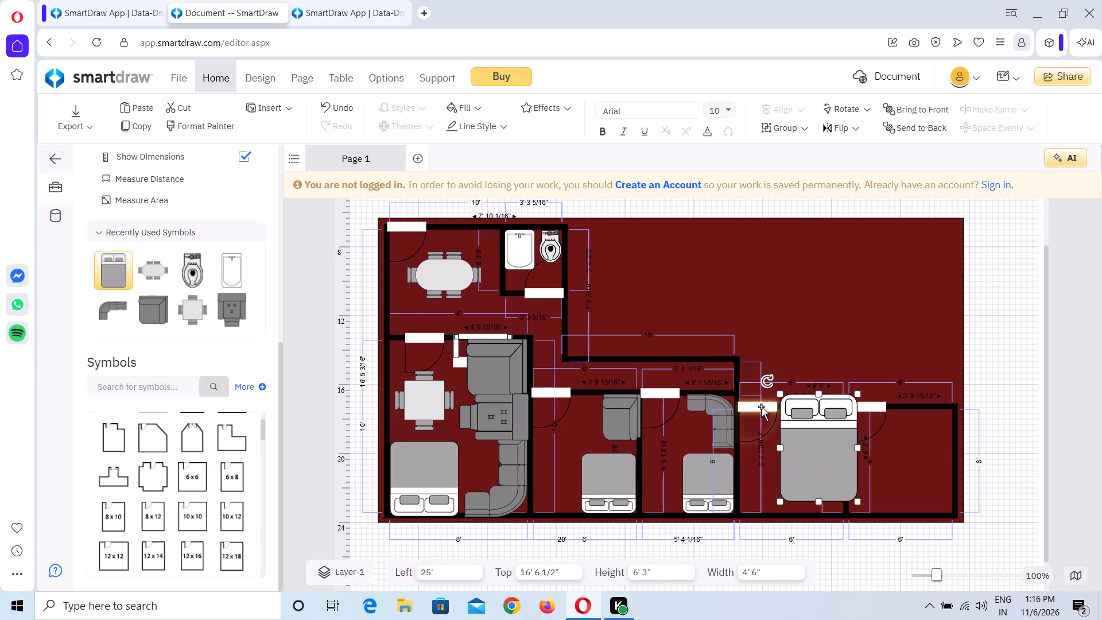
pyautogui.moveTo(766, 381); pyautogui.dragTo(866, 445)
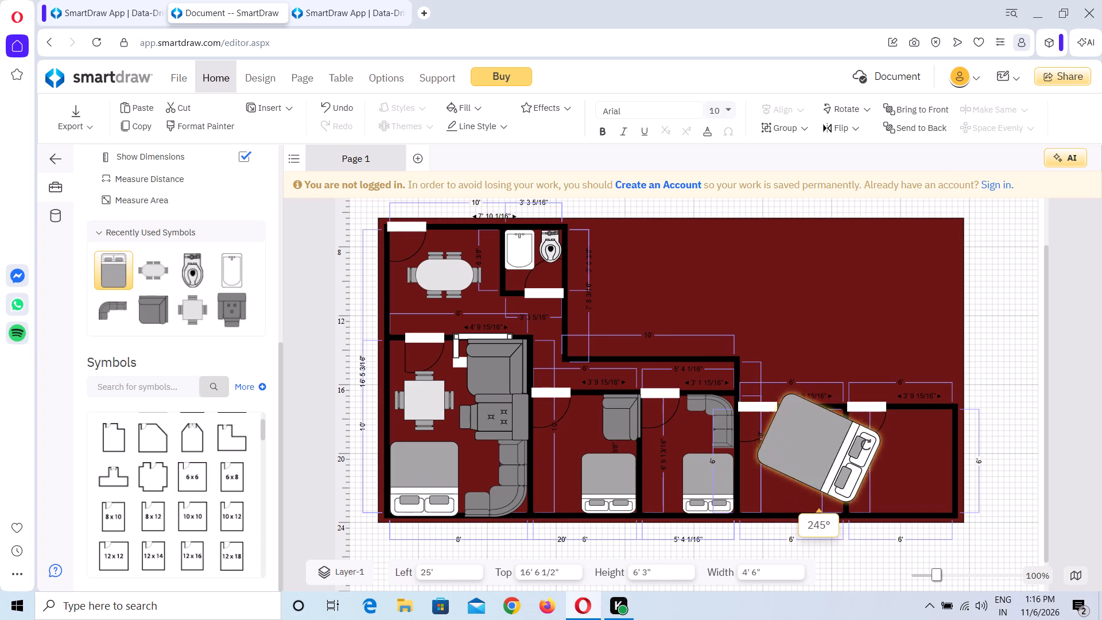
pyautogui.moveTo(866, 445); pyautogui.dragTo(825, 449)
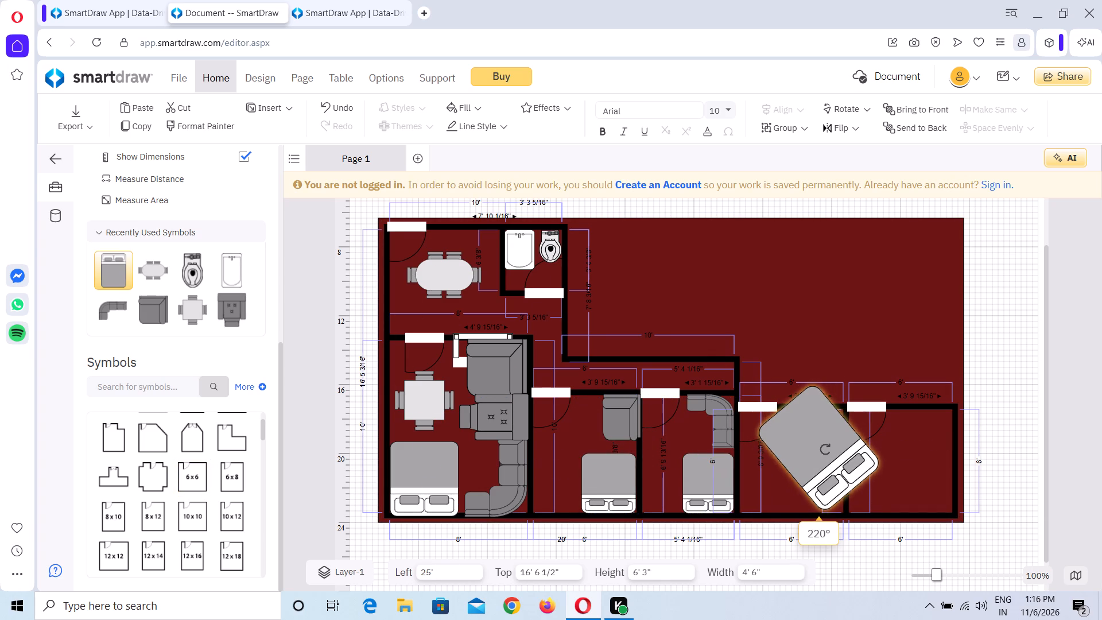
pyautogui.moveTo(825, 449); pyautogui.dragTo(820, 449)
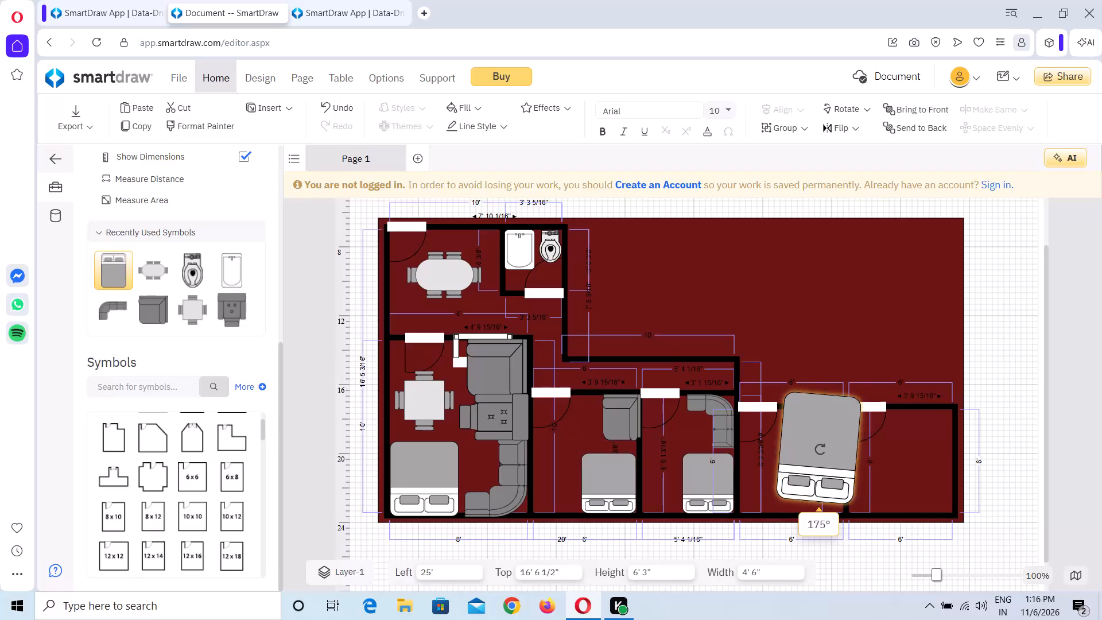
pyautogui.moveTo(820, 449); pyautogui.dragTo(821, 449)
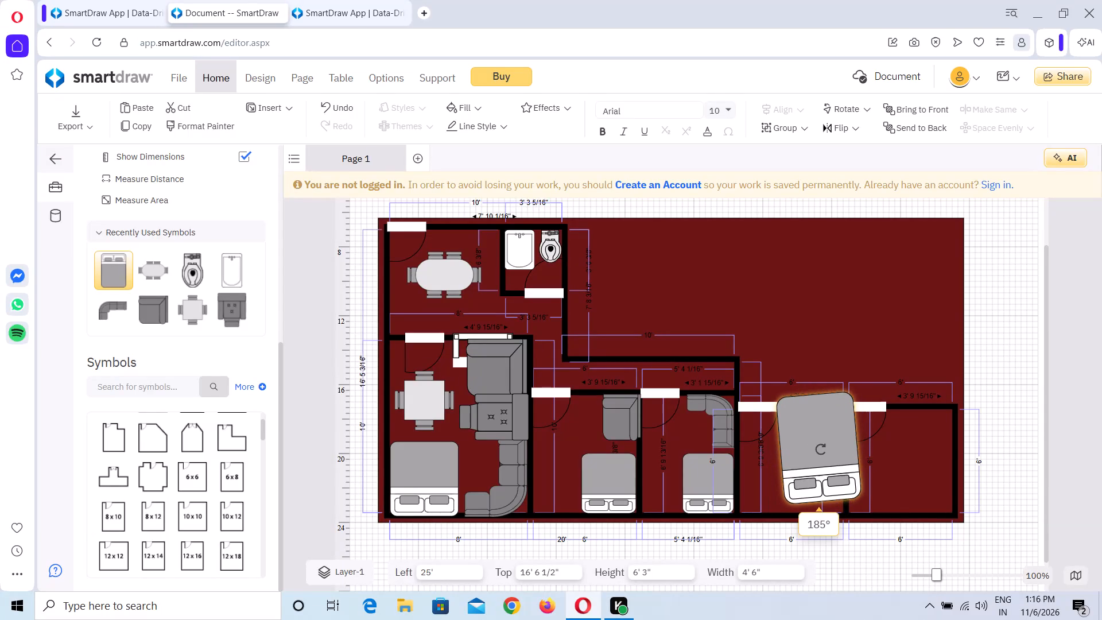
pyautogui.moveTo(821, 449); pyautogui.dragTo(821, 450)
# Fit the bed into the left 6 x 6 room's bottom-right corner, shrinking it to about 3' 2" wide and 3' 9 5/8" high.
pyautogui.moveTo(816, 449); pyautogui.dragTo(801, 458)
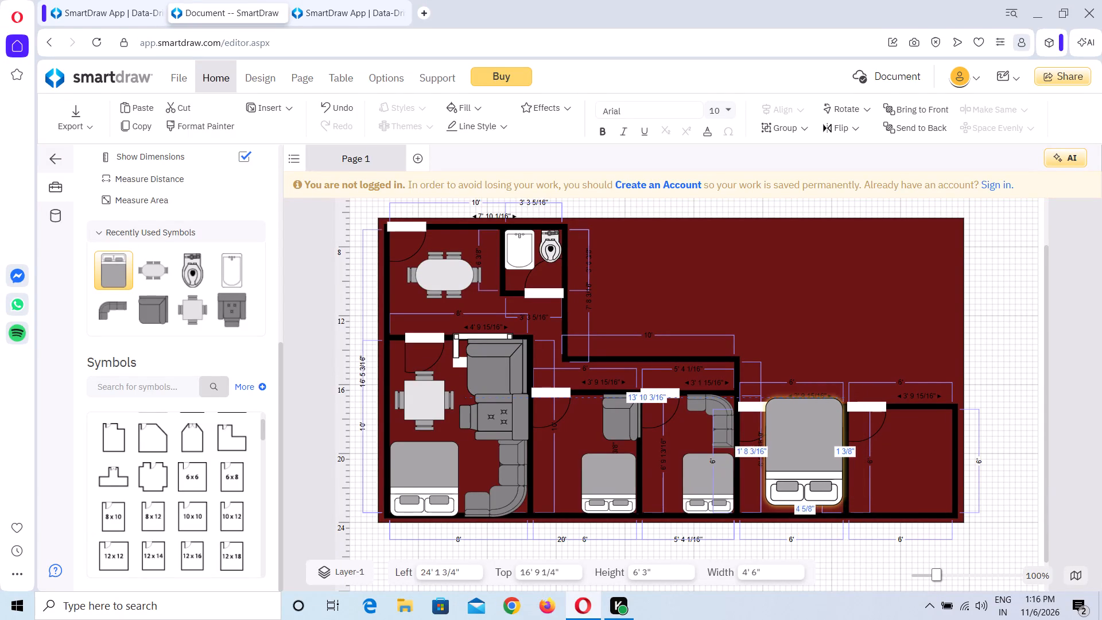
pyautogui.moveTo(801, 458); pyautogui.dragTo(798, 464)
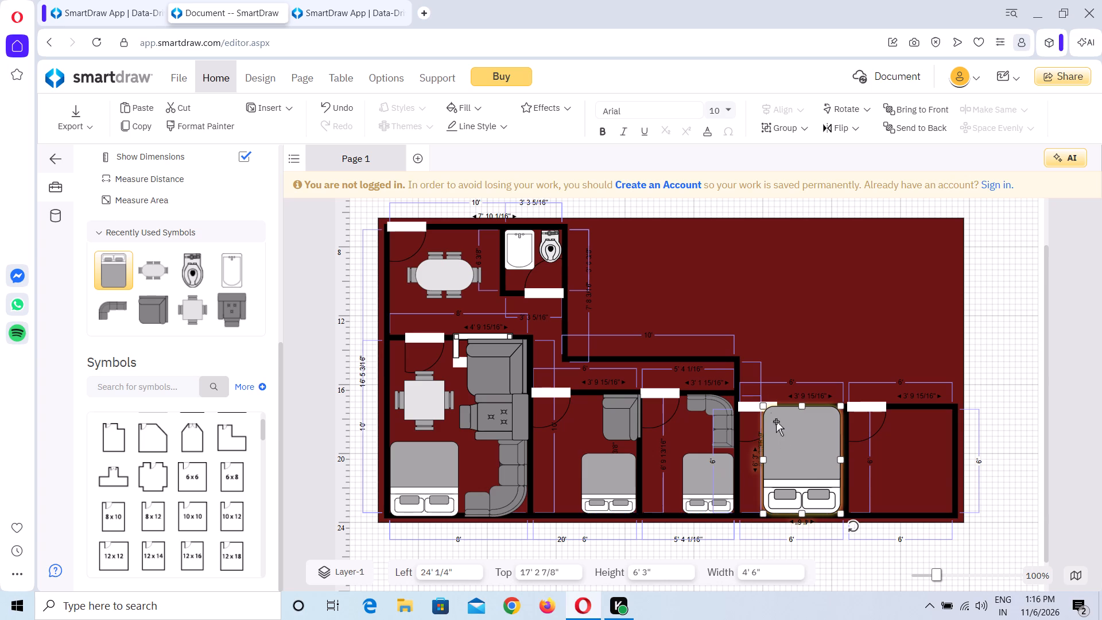
pyautogui.moveTo(765, 408); pyautogui.dragTo(786, 441)
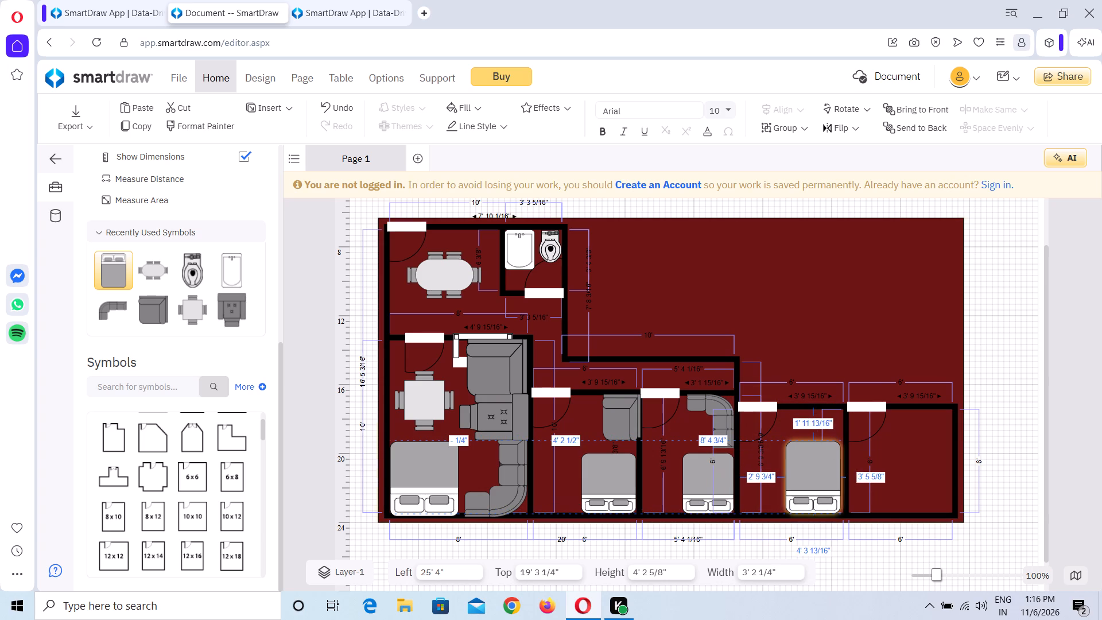
pyautogui.moveTo(786, 441); pyautogui.dragTo(786, 448)
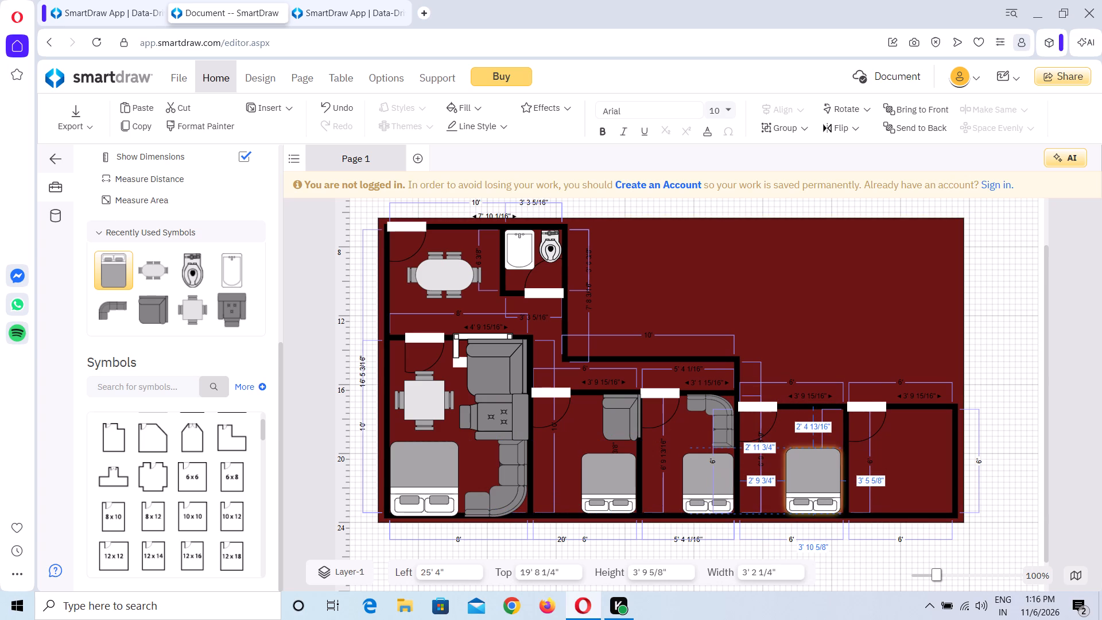
pyautogui.moveTo(786, 448); pyautogui.dragTo(789, 448)
pyautogui.click(807, 464)
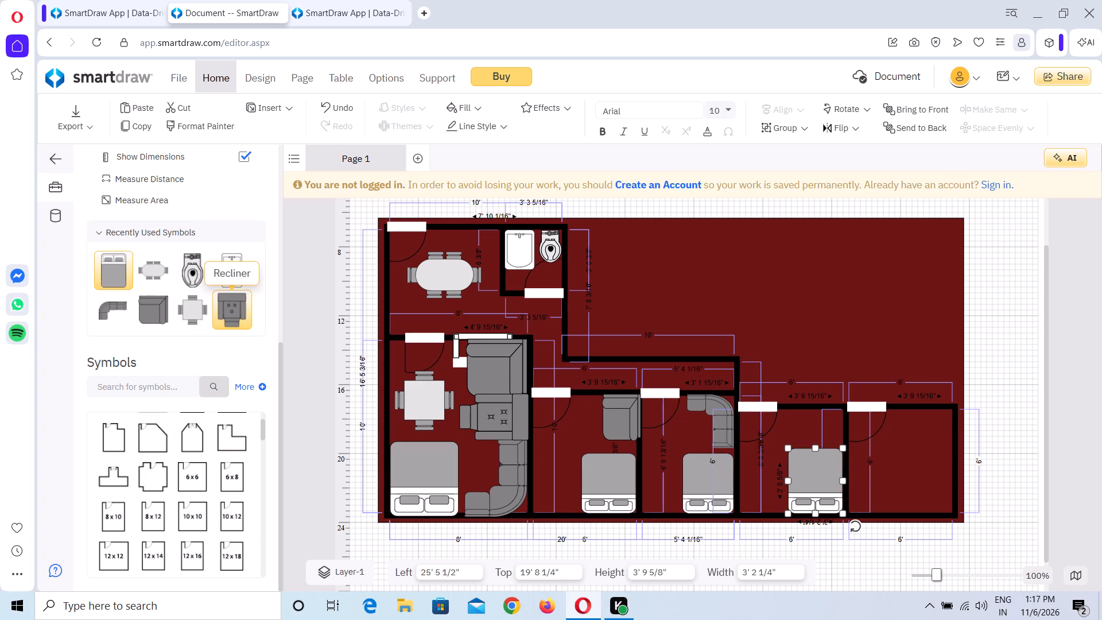
# Place another Full Bed at the top wall of the rightmost 6 x 6 room and rotate it 180°.
pyautogui.moveTo(111, 268); pyautogui.dragTo(593, 354)
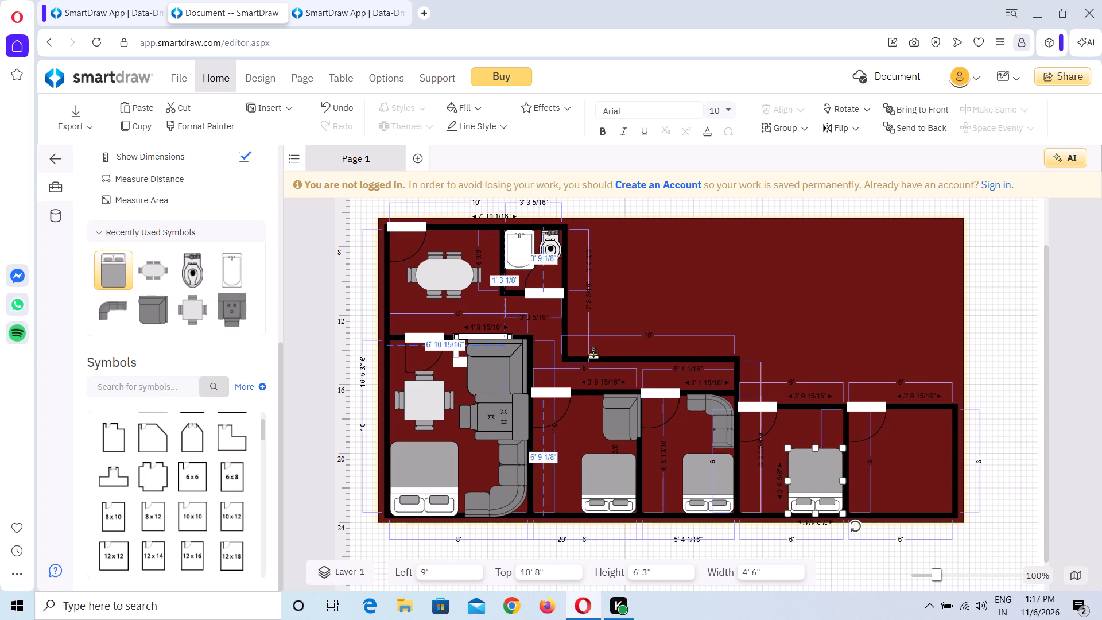
pyautogui.moveTo(593, 354); pyautogui.dragTo(624, 358)
pyautogui.moveTo(611, 358); pyautogui.dragTo(914, 363)
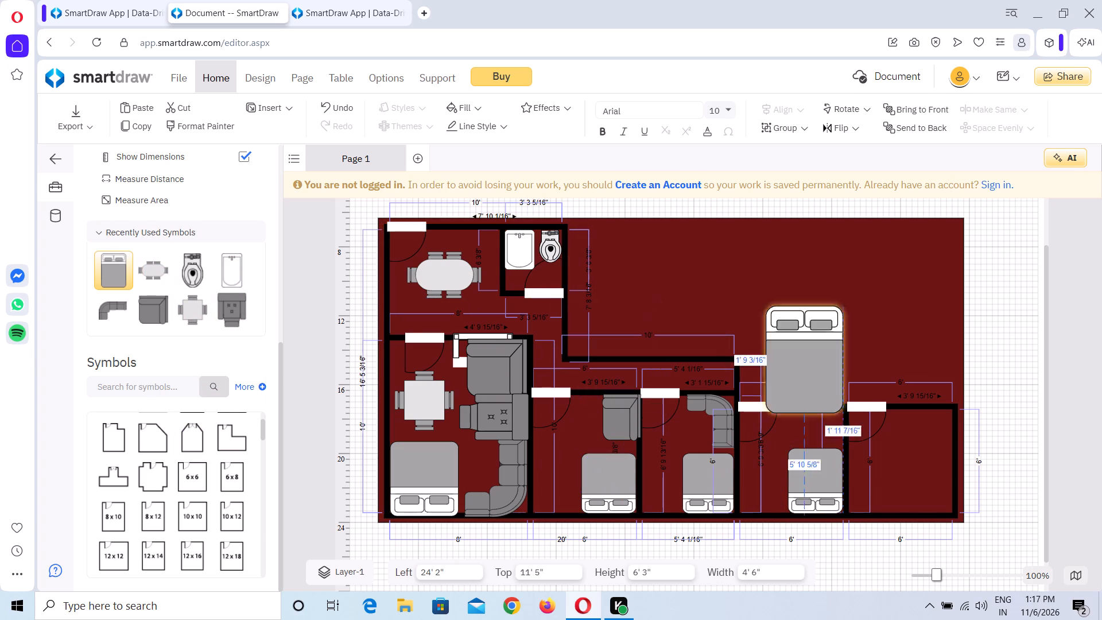
pyautogui.moveTo(914, 363); pyautogui.dragTo(884, 370)
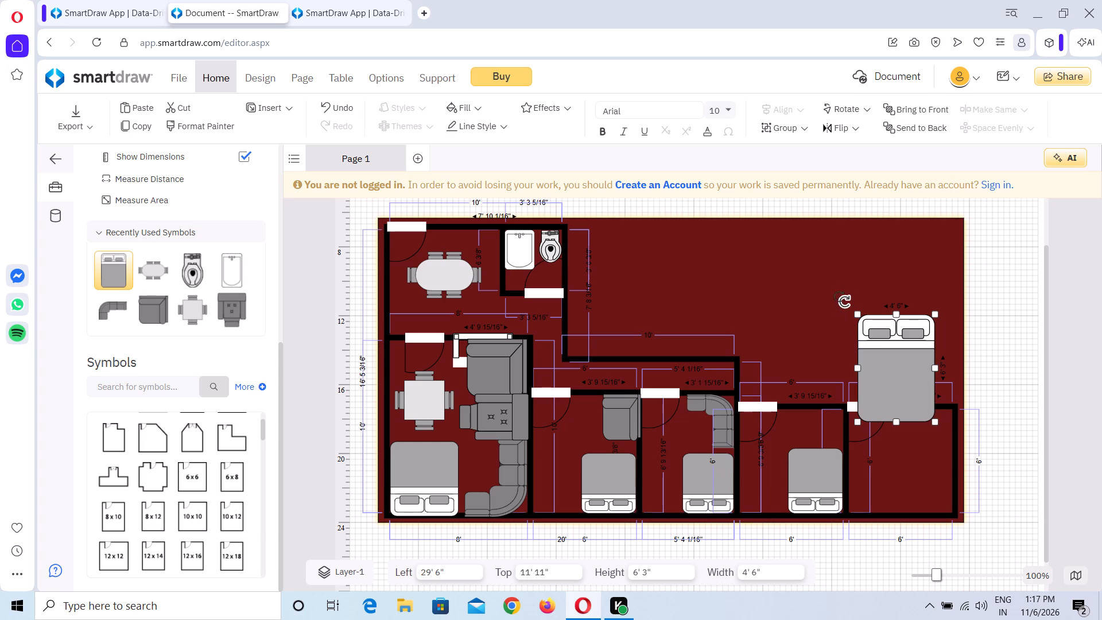
pyautogui.moveTo(848, 300); pyautogui.dragTo(911, 375)
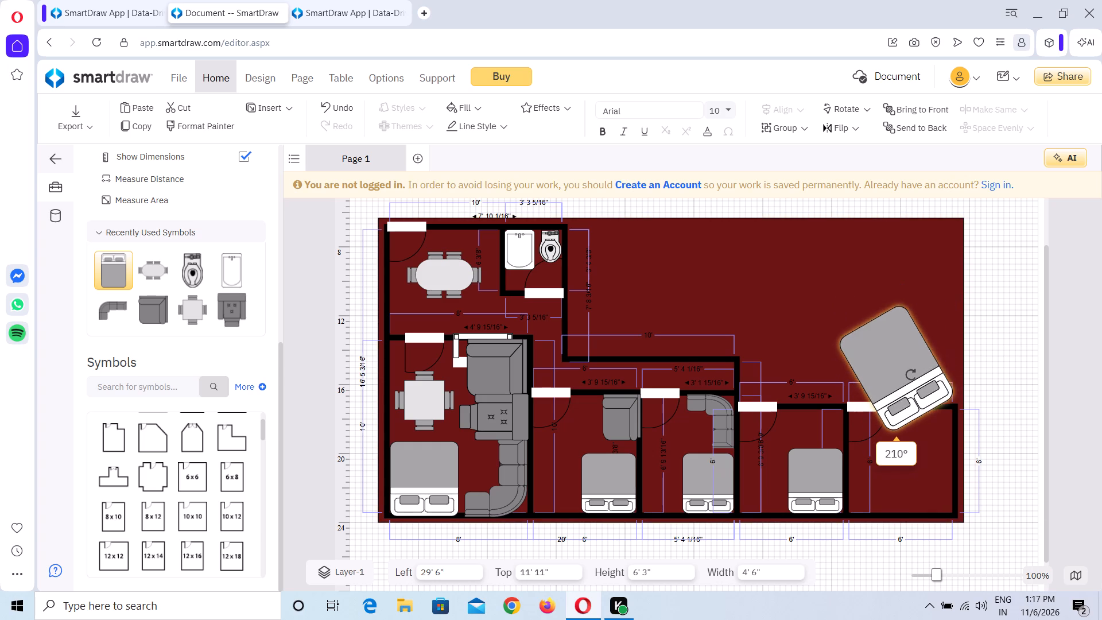
pyautogui.moveTo(911, 375); pyautogui.dragTo(901, 374)
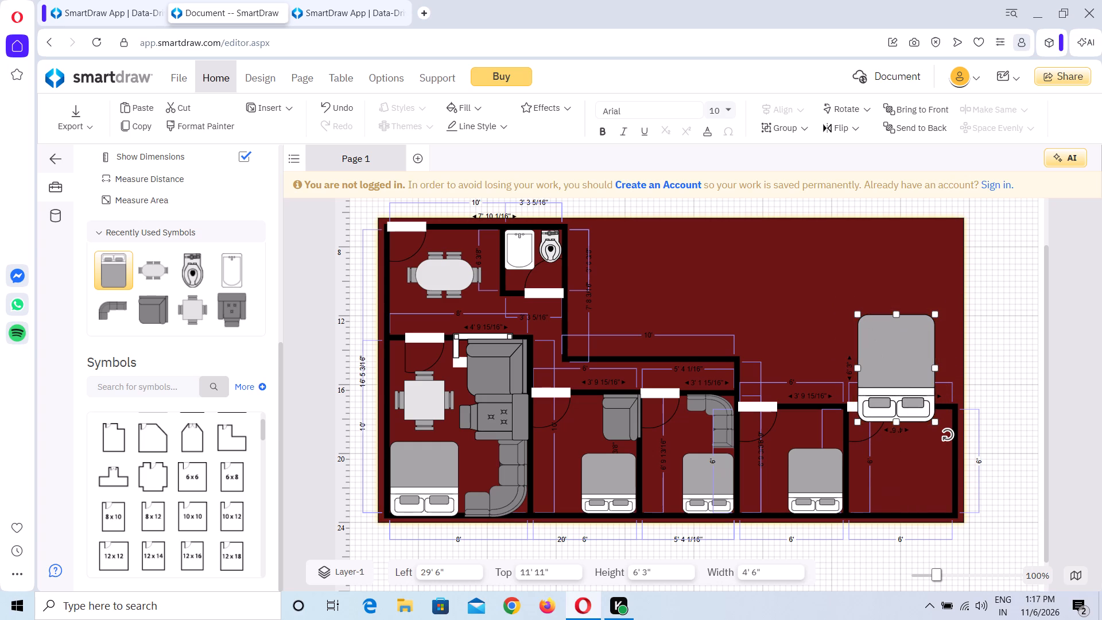
# Shrink this bed to 3' wide and 3' 6" high and move it into the rightmost room's bottom-right corner.
pyautogui.moveTo(854, 315); pyautogui.dragTo(882, 359)
pyautogui.moveTo(899, 379); pyautogui.dragTo(917, 469)
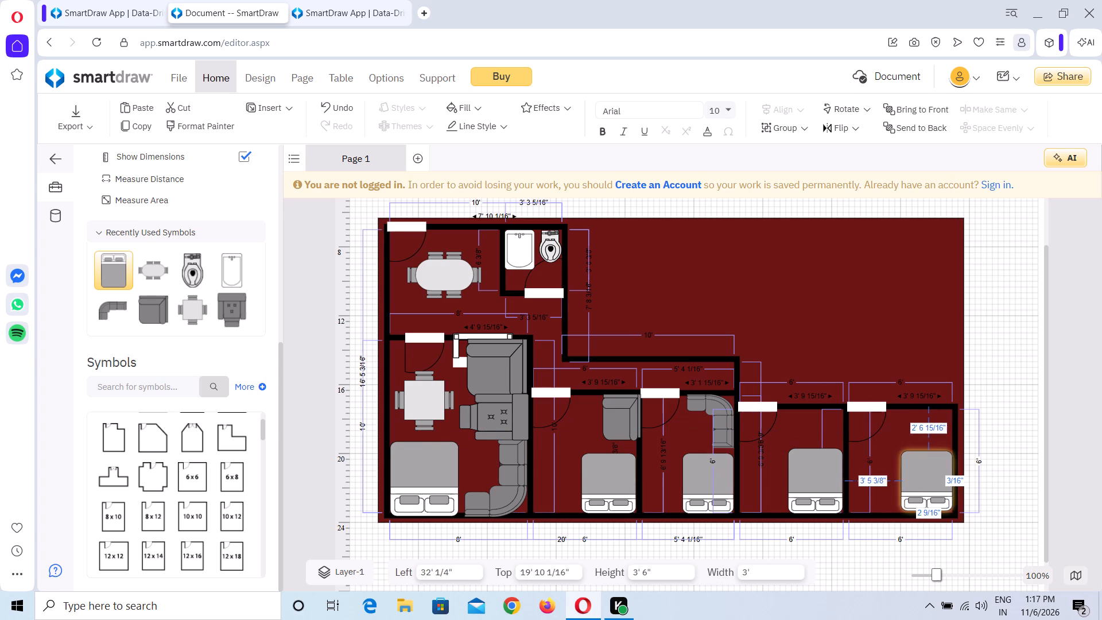
pyautogui.moveTo(917, 469); pyautogui.dragTo(914, 473)
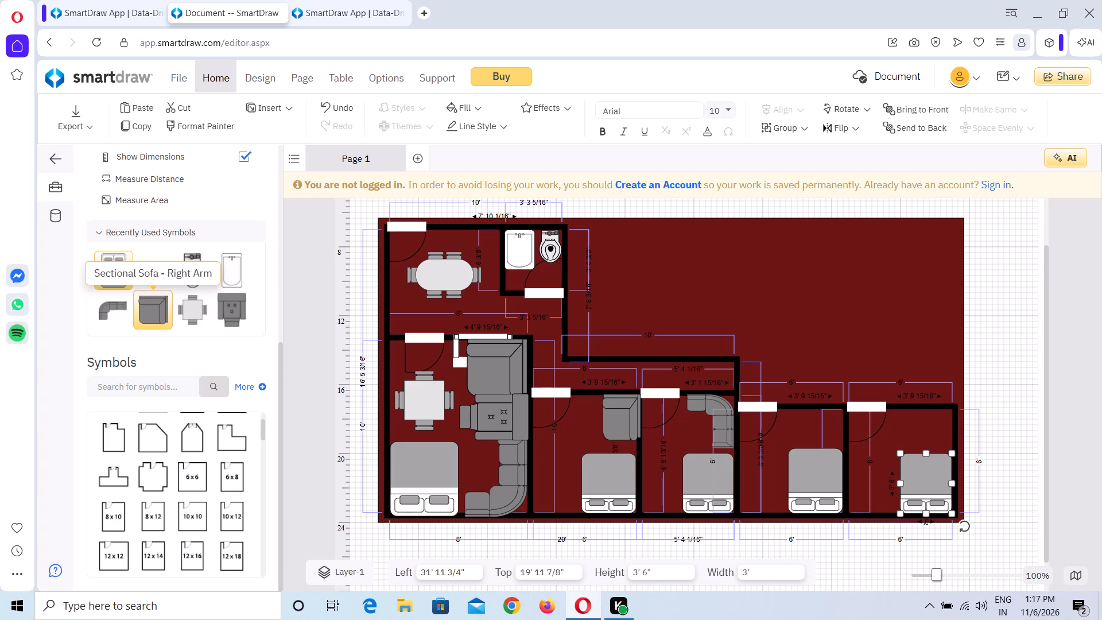
# Place a Sectional Sofa - Right Arm in the left 6 x 6 room and rotate it 180°.
pyautogui.moveTo(159, 308); pyautogui.dragTo(538, 388)
pyautogui.moveTo(538, 388); pyautogui.dragTo(748, 435)
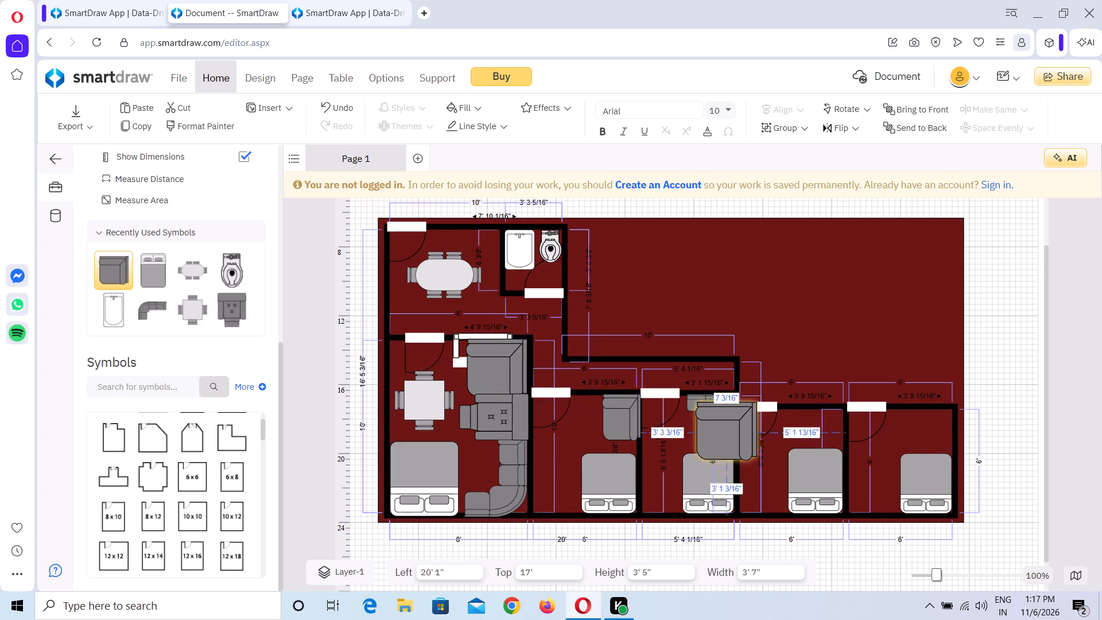
pyautogui.moveTo(748, 435); pyautogui.dragTo(769, 436)
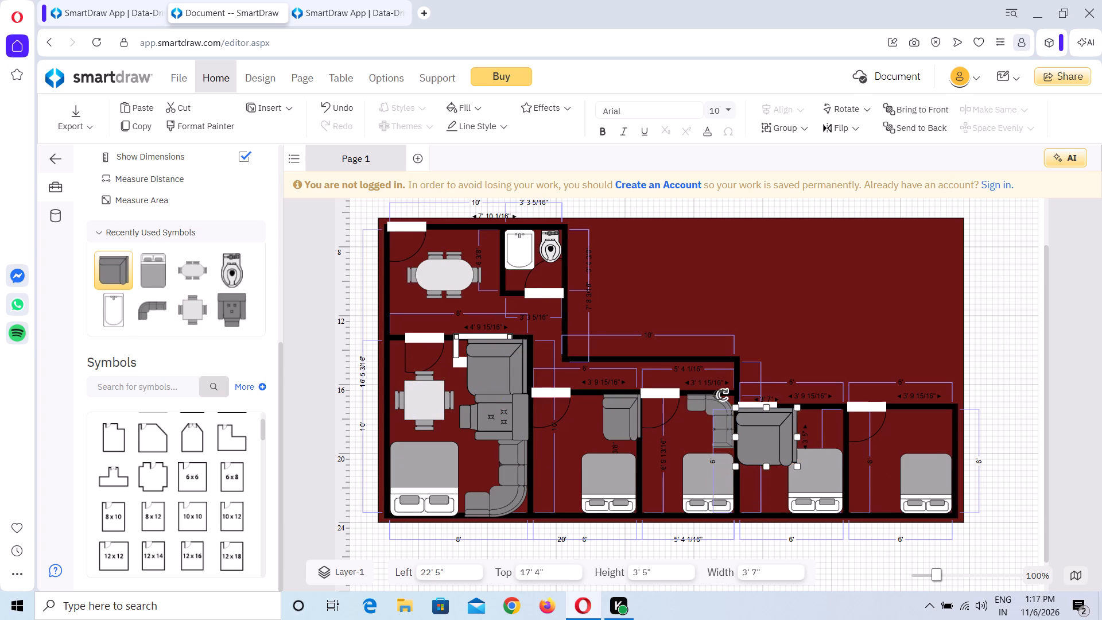
pyautogui.moveTo(719, 395); pyautogui.dragTo(790, 486)
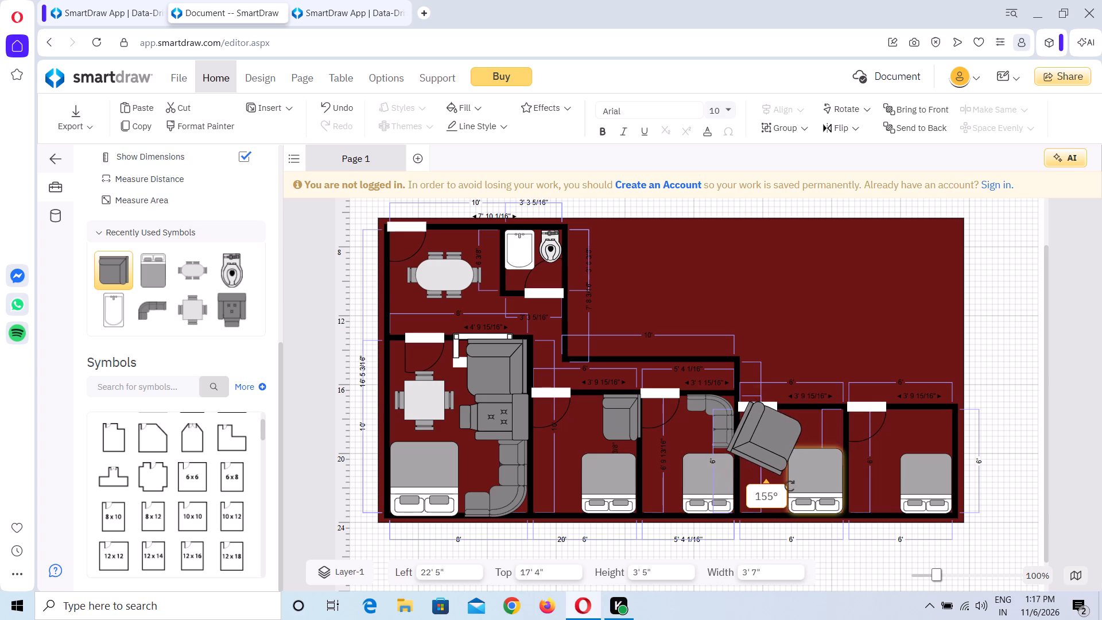
pyautogui.moveTo(790, 486); pyautogui.dragTo(817, 482)
# Move the sofa into the left 6 x 6 room's bottom-left corner and shrink it to about 2' 3 3/4" wide and 2' 1 7/8" high.
pyautogui.moveTo(765, 448); pyautogui.dragTo(766, 480)
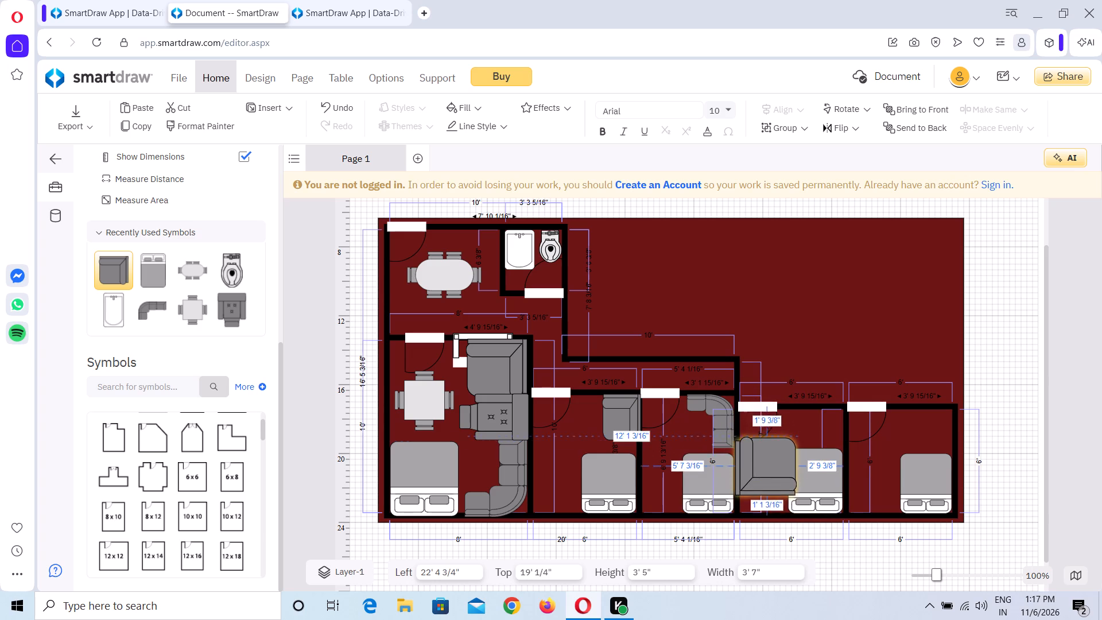
pyautogui.moveTo(766, 480); pyautogui.dragTo(767, 494)
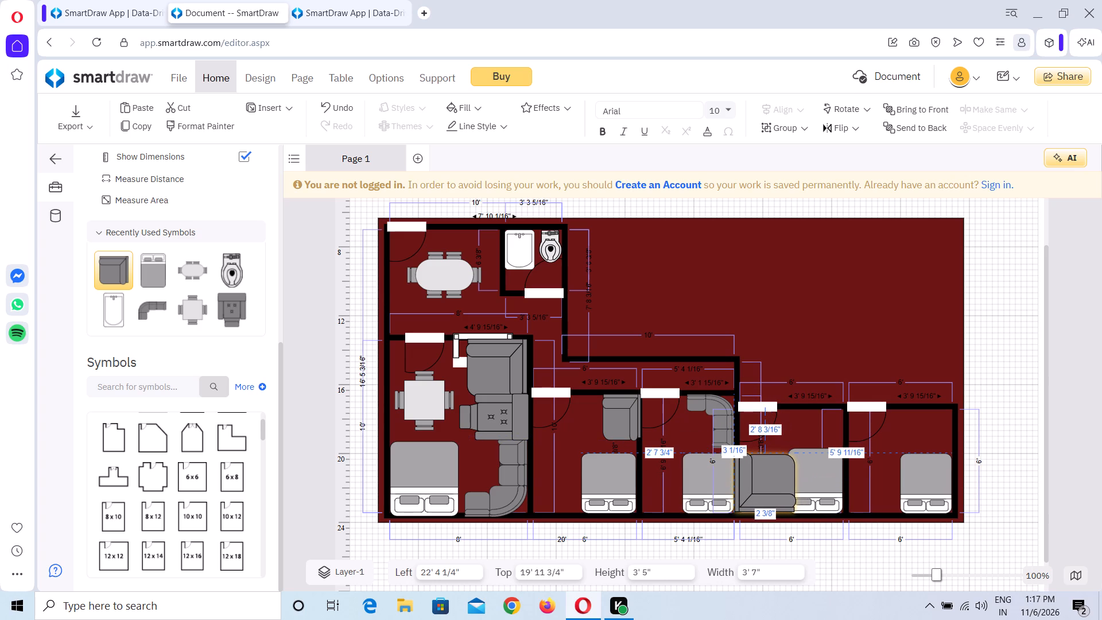
pyautogui.moveTo(767, 494); pyautogui.dragTo(769, 496)
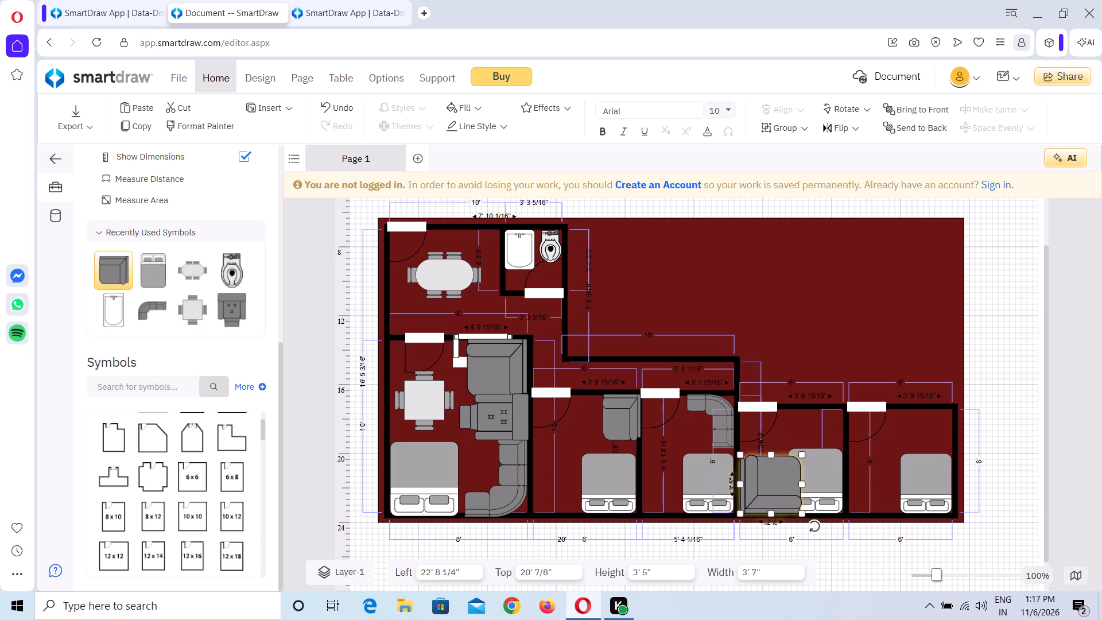
pyautogui.moveTo(801, 456); pyautogui.dragTo(781, 453)
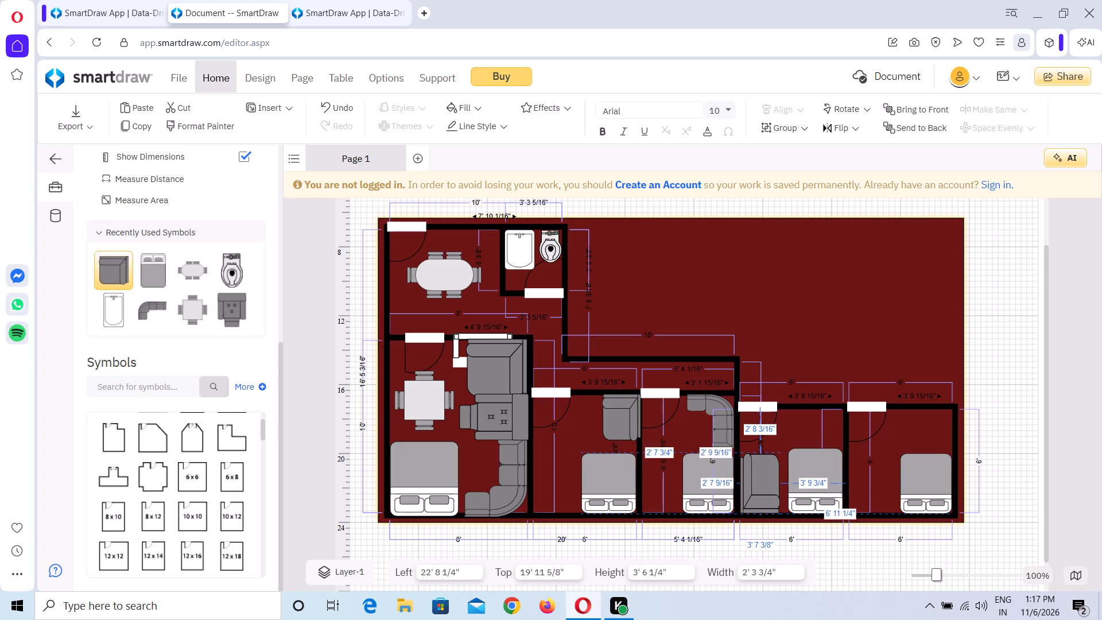
pyautogui.moveTo(781, 453); pyautogui.dragTo(781, 473)
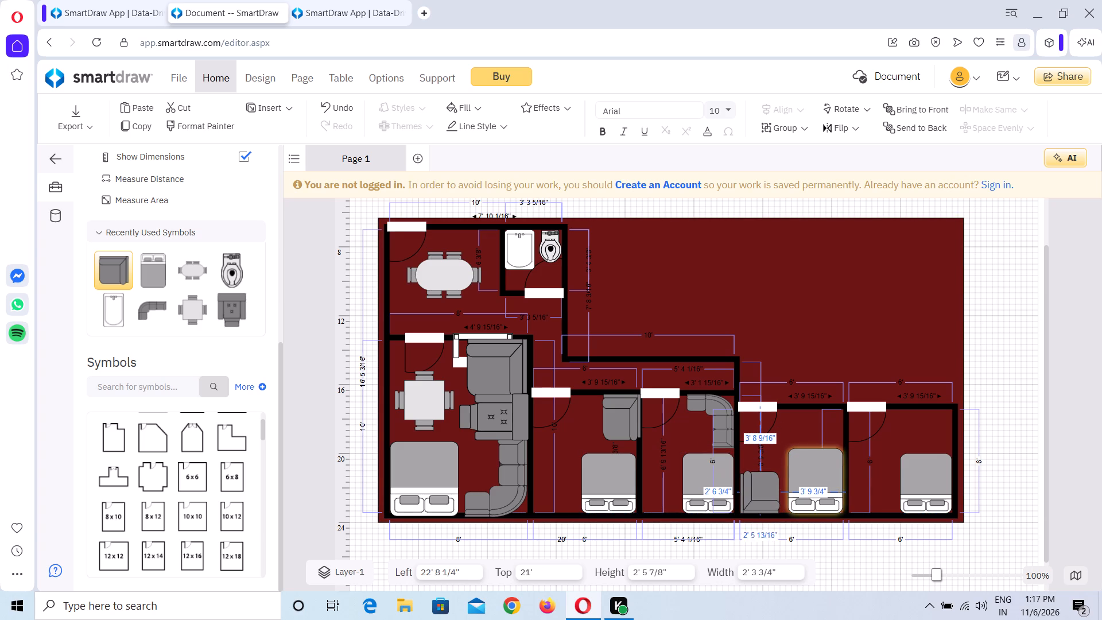
pyautogui.moveTo(781, 473); pyautogui.dragTo(781, 474)
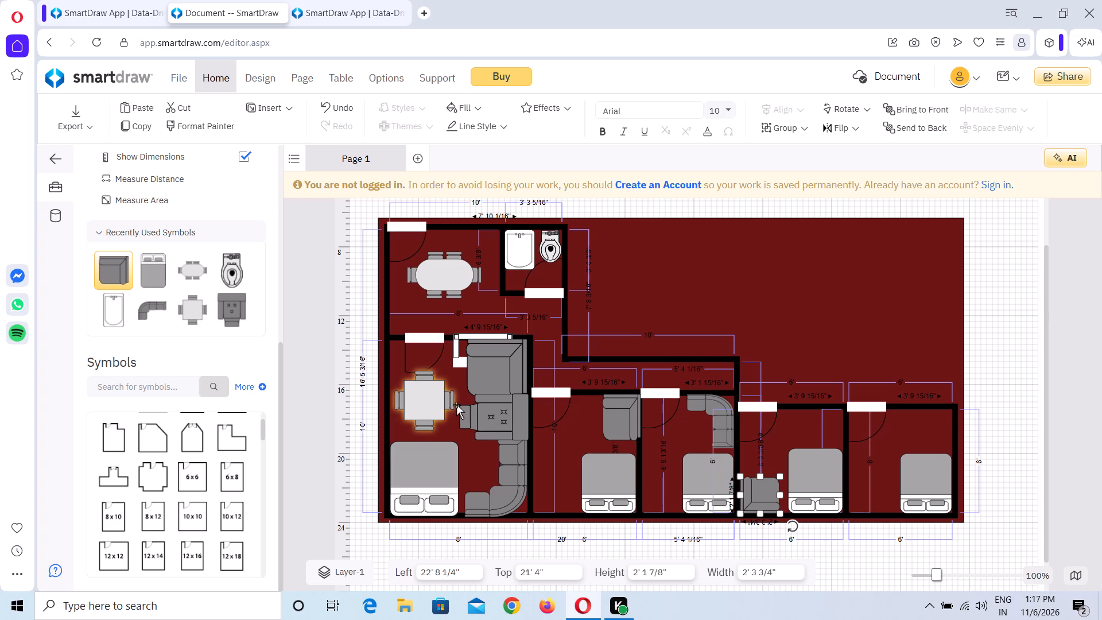
# Place another Sectional Sofa - Right Arm above the two 6 x 6 rooms and rotate it 180°.
pyautogui.moveTo(116, 276); pyautogui.dragTo(562, 377)
pyautogui.moveTo(548, 382); pyautogui.dragTo(804, 365)
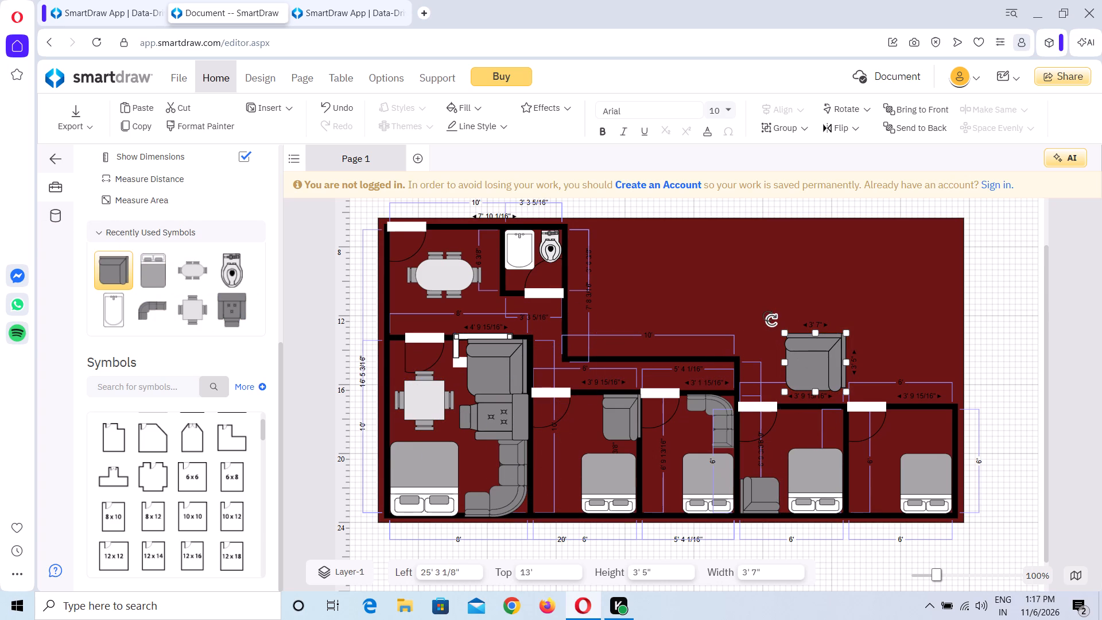
pyautogui.moveTo(769, 317); pyautogui.dragTo(835, 387)
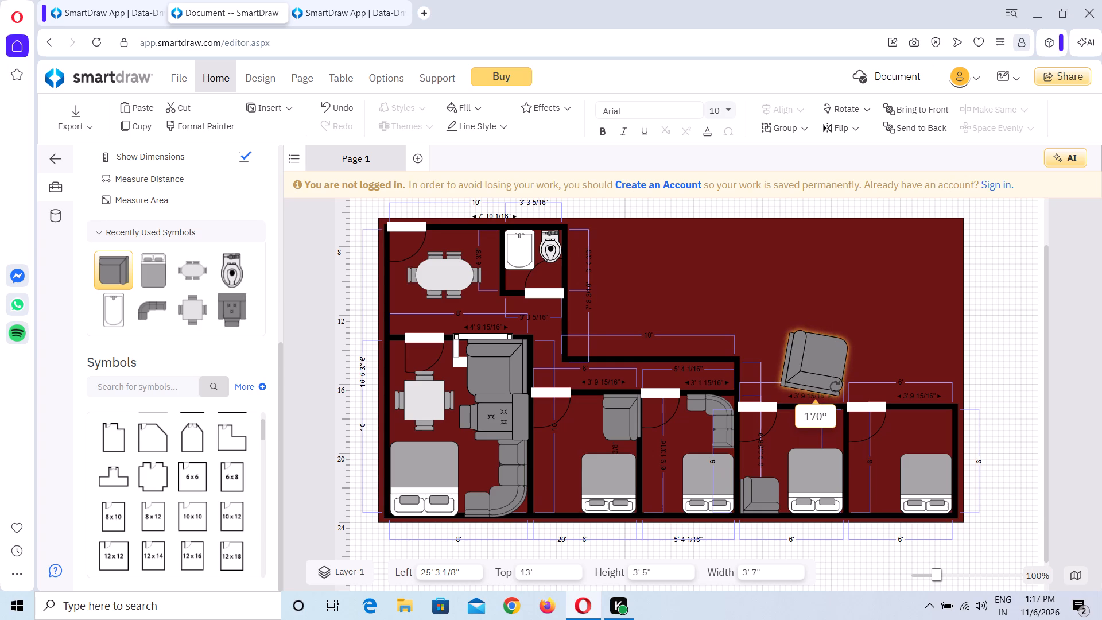
pyautogui.moveTo(835, 387); pyautogui.dragTo(841, 385)
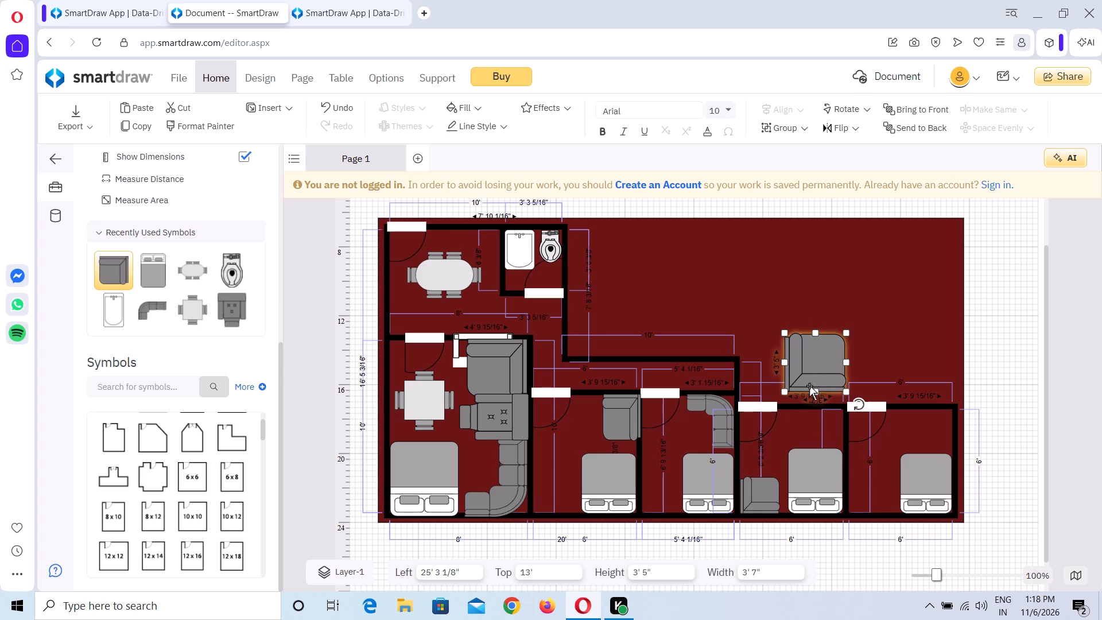
# Shrink this sofa to about 2' 4 7/8" wide and 2' 8" high and move it into the rightmost room's bottom-left corner.
pyautogui.moveTo(849, 391); pyautogui.dragTo(827, 376)
pyautogui.moveTo(809, 360); pyautogui.dragTo(863, 465)
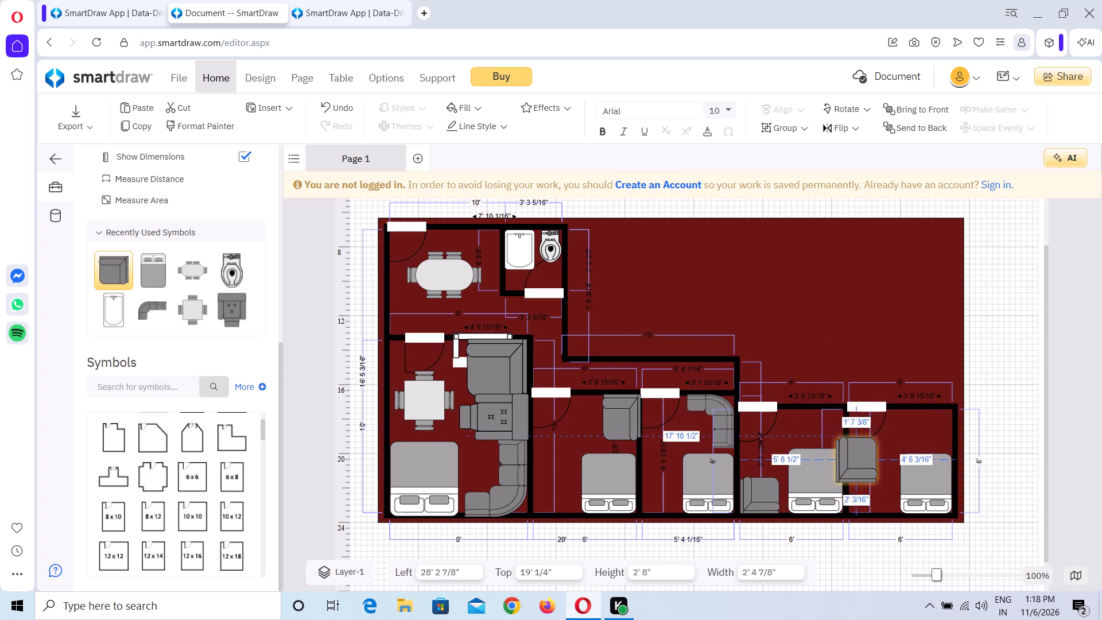
pyautogui.moveTo(863, 465); pyautogui.dragTo(869, 479)
pyautogui.moveTo(869, 479); pyautogui.dragTo(872, 484)
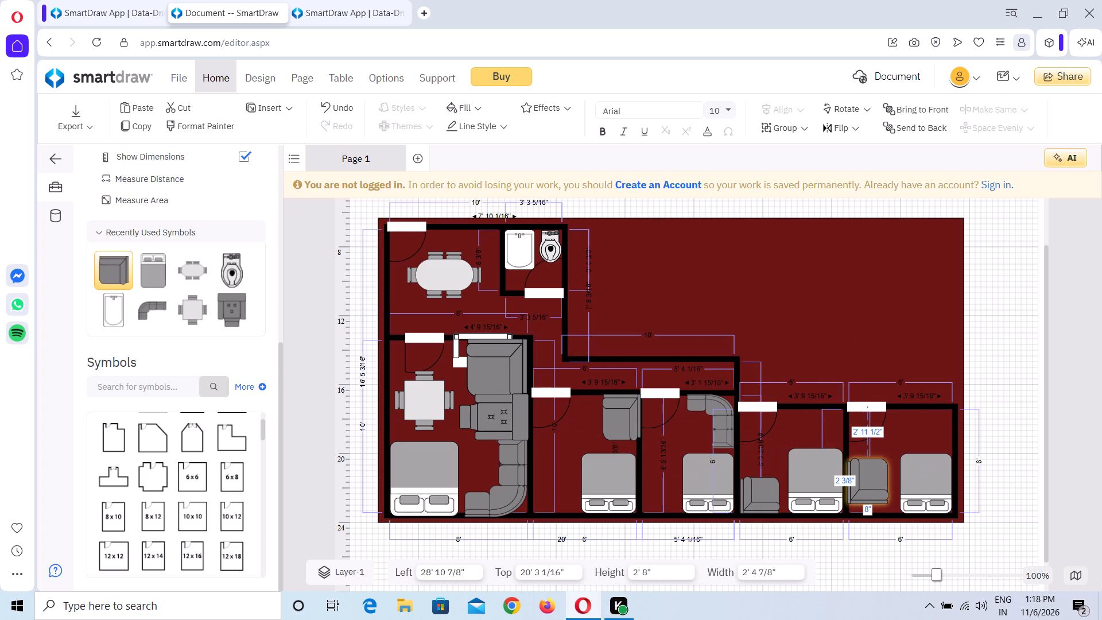
pyautogui.moveTo(872, 484); pyautogui.dragTo(875, 491)
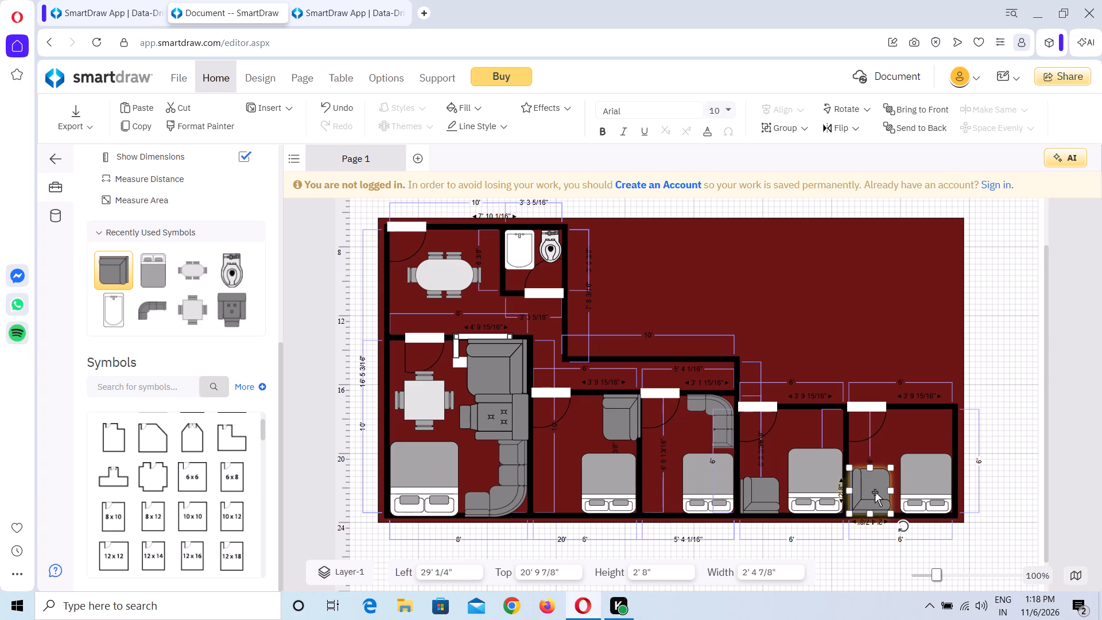
# Change the fill of the large base rectangle to the primary green.
pyautogui.click(847, 313)
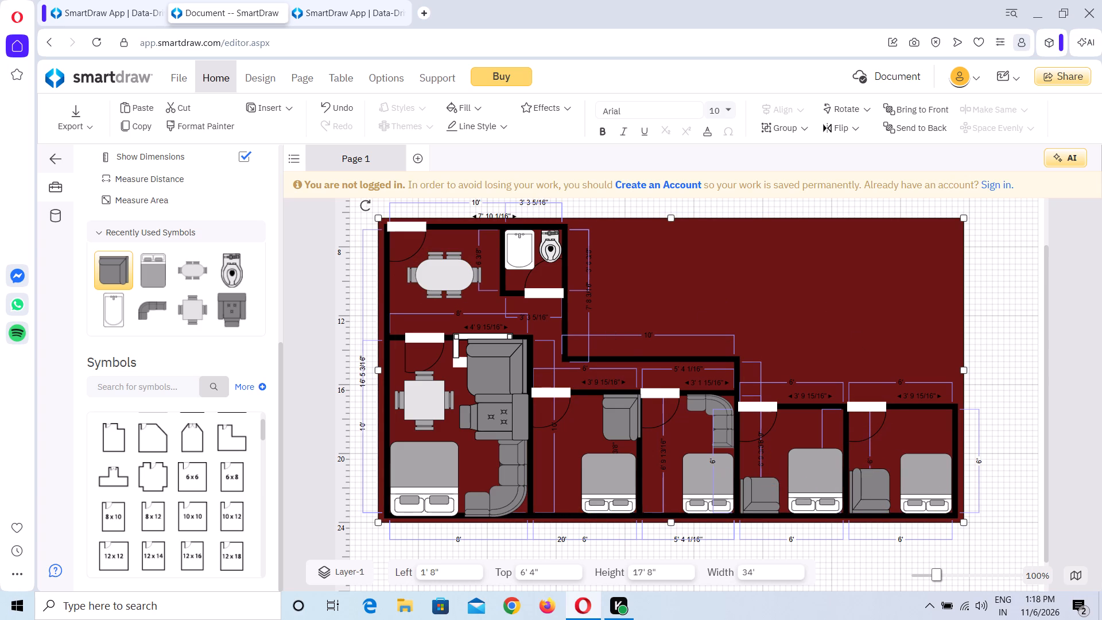
pyautogui.click(647, 258)
pyautogui.click(475, 104)
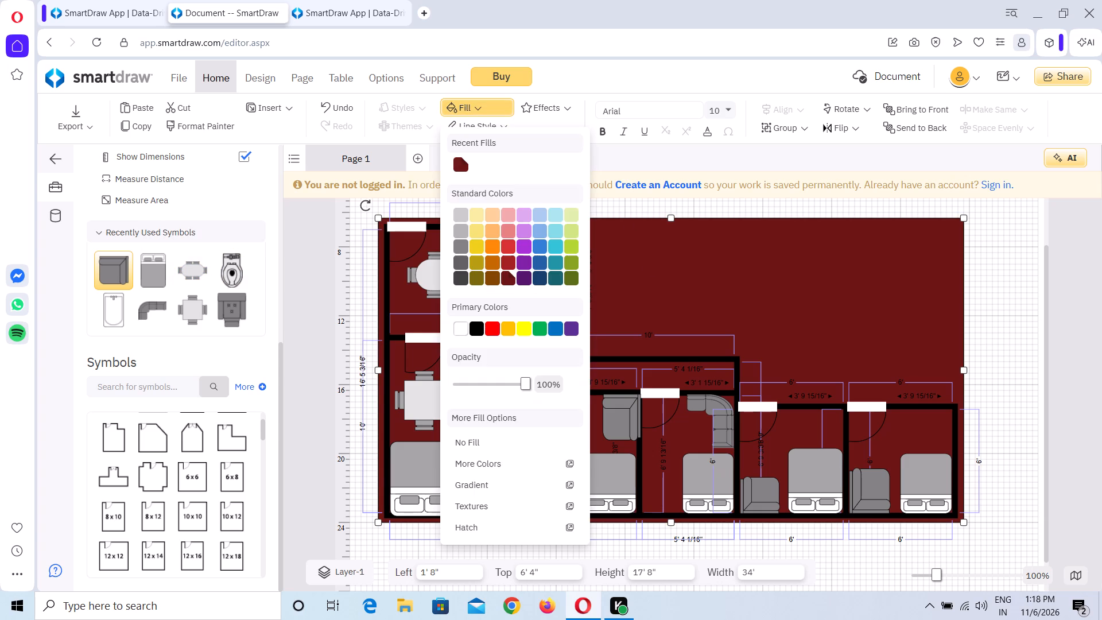
pyautogui.click(540, 331)
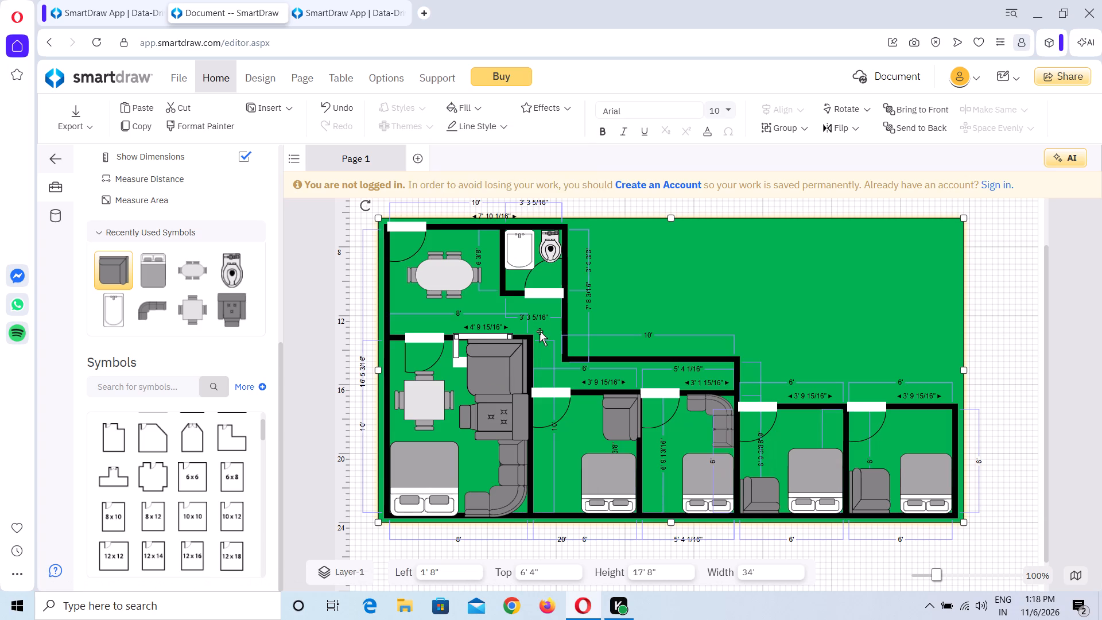
pyautogui.click(812, 280)
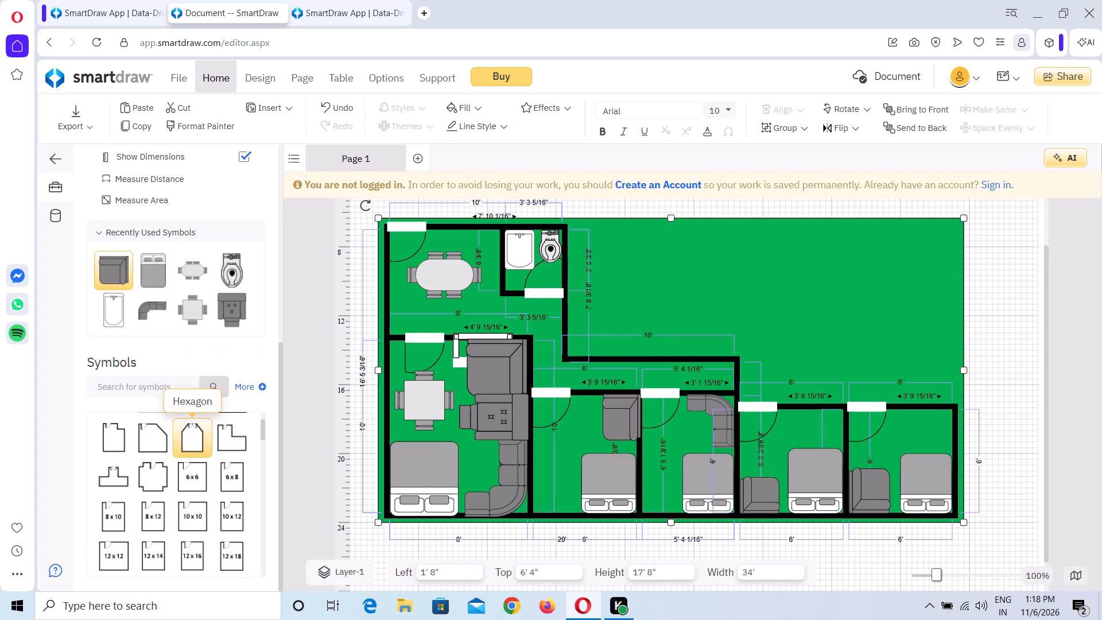
# Add a 6 x 6 Room and position it in the base's top-right corner, at left 29' and top 7'.
pyautogui.click(199, 479)
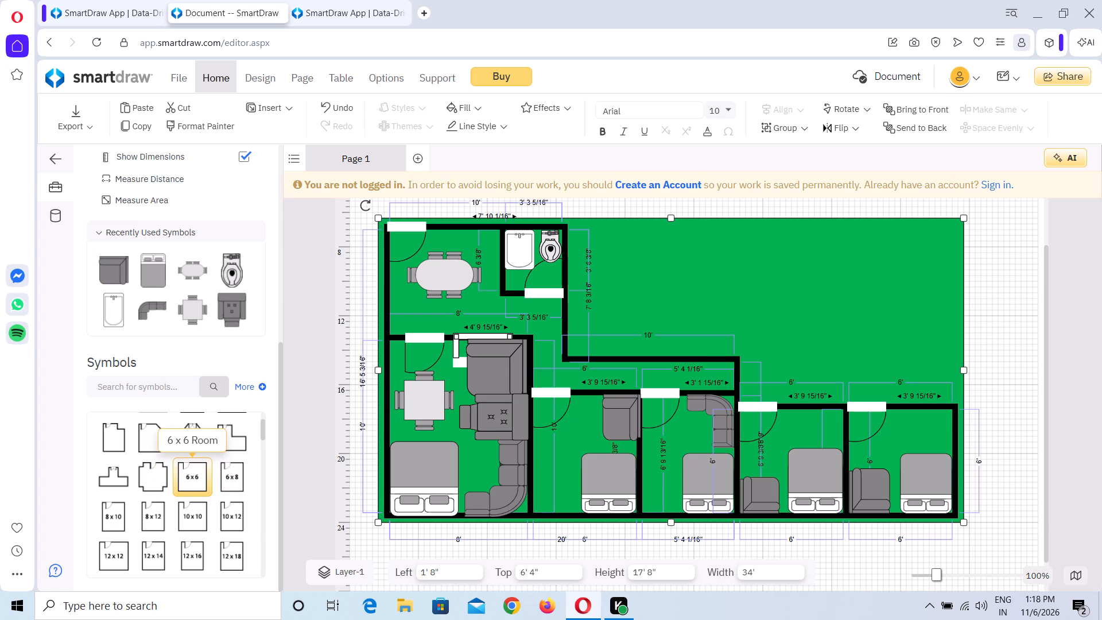
pyautogui.moveTo(199, 479); pyautogui.dragTo(746, 293)
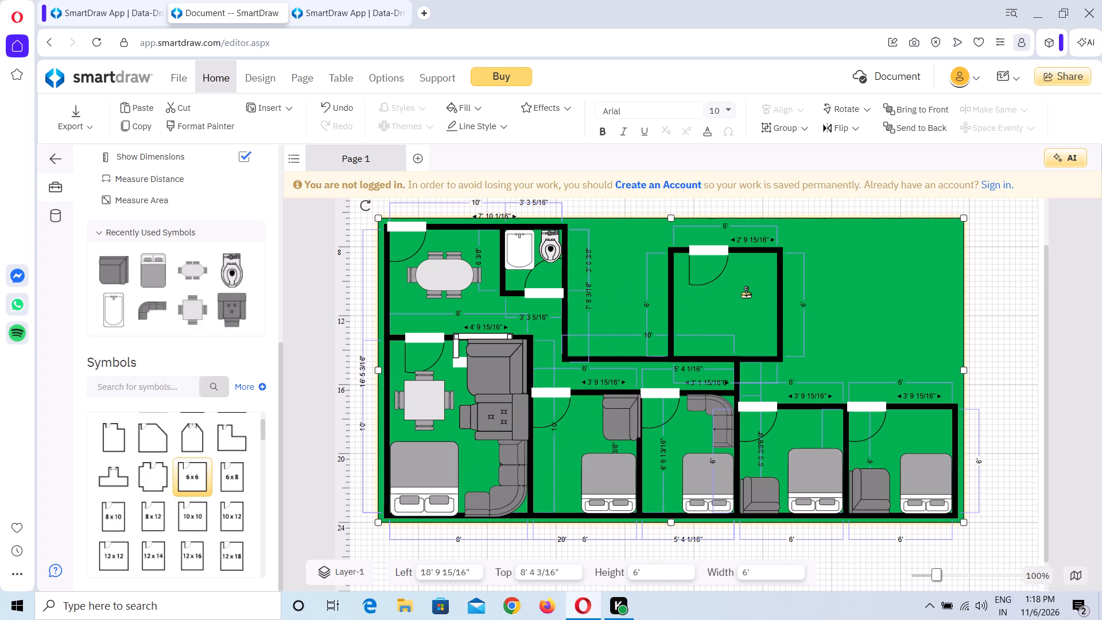
pyautogui.moveTo(746, 293); pyautogui.dragTo(785, 284)
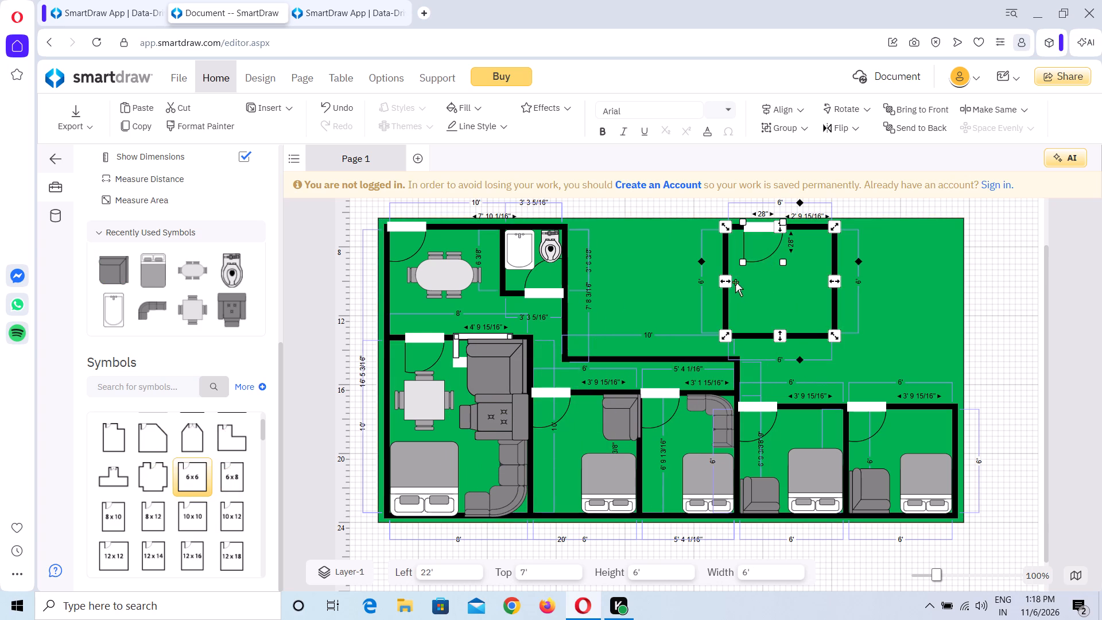
pyautogui.moveTo(765, 269); pyautogui.dragTo(794, 269)
pyautogui.hotkey('ctrl', 'z')
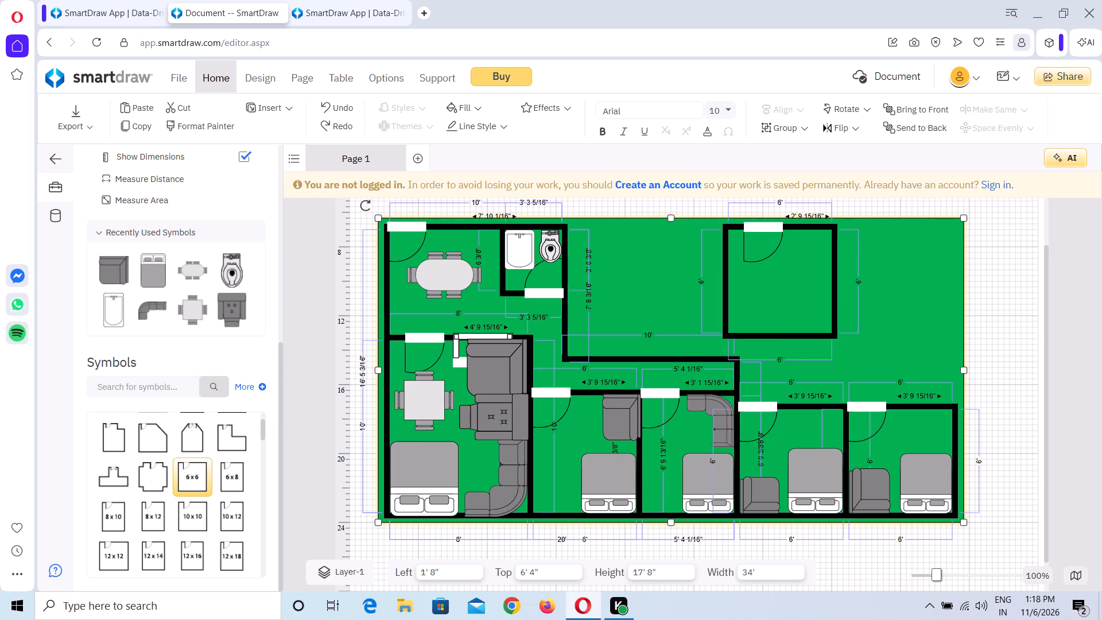
pyautogui.moveTo(796, 226); pyautogui.dragTo(875, 236)
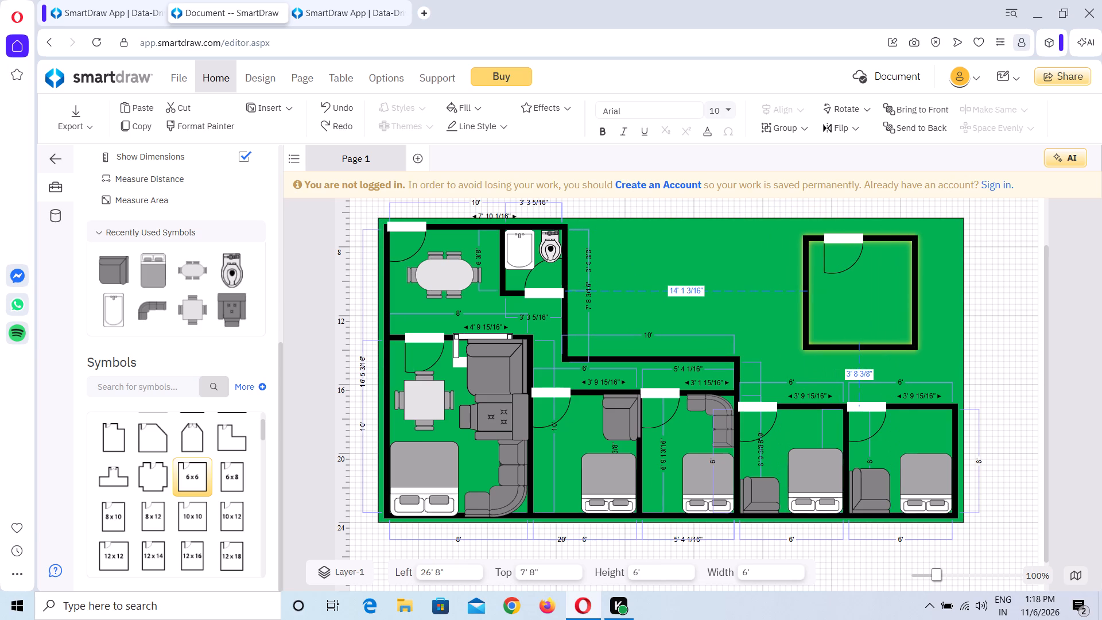
pyautogui.moveTo(875, 236); pyautogui.dragTo(903, 224)
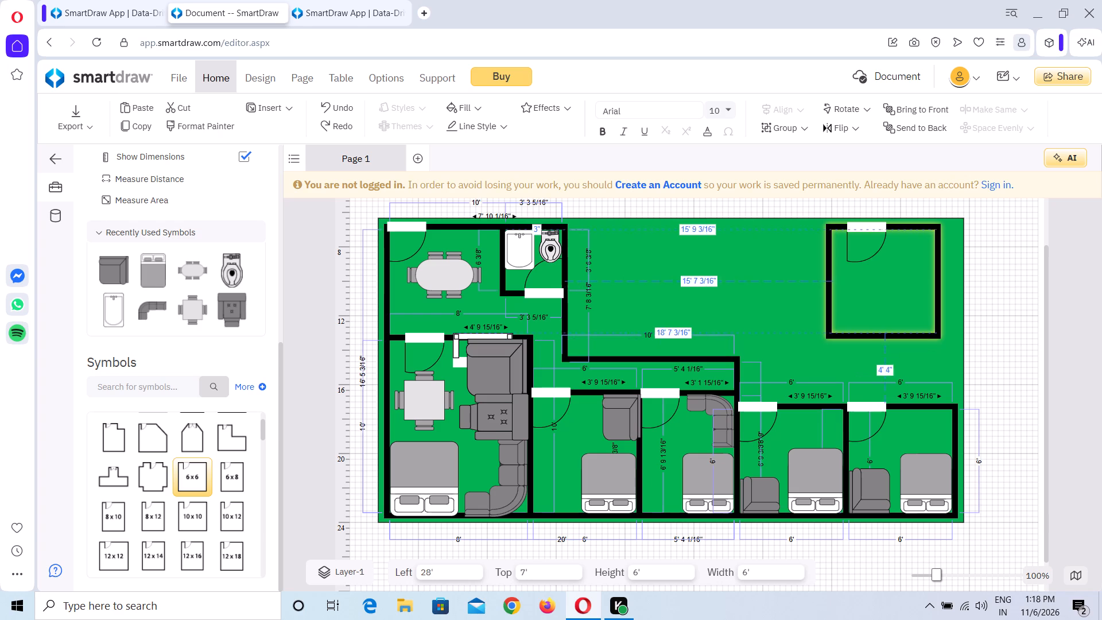
pyautogui.moveTo(903, 224); pyautogui.dragTo(914, 223)
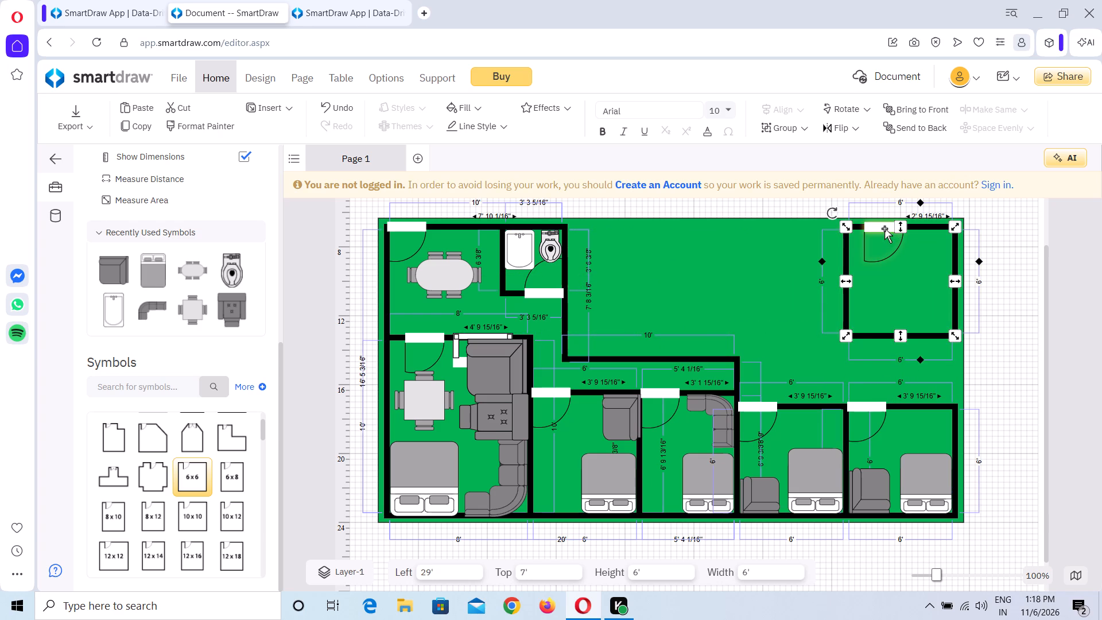
# Move the new room's door to the left end of its bottom wall and flip it vertically so it swings inward.
pyautogui.moveTo(884, 228); pyautogui.dragTo(882, 336)
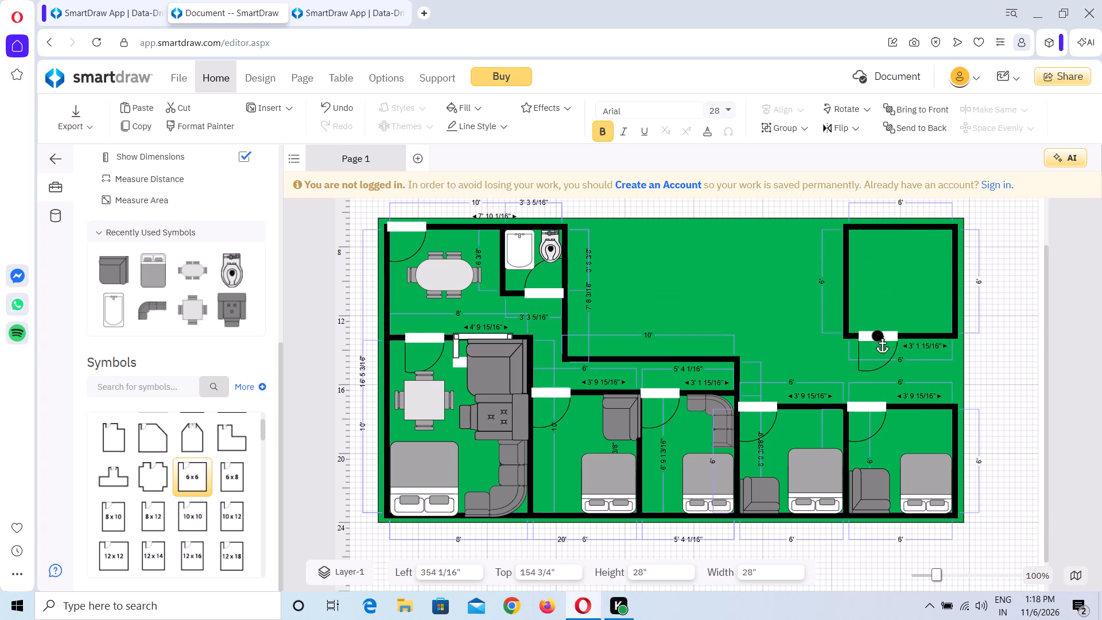
pyautogui.moveTo(882, 336); pyautogui.dragTo(869, 332)
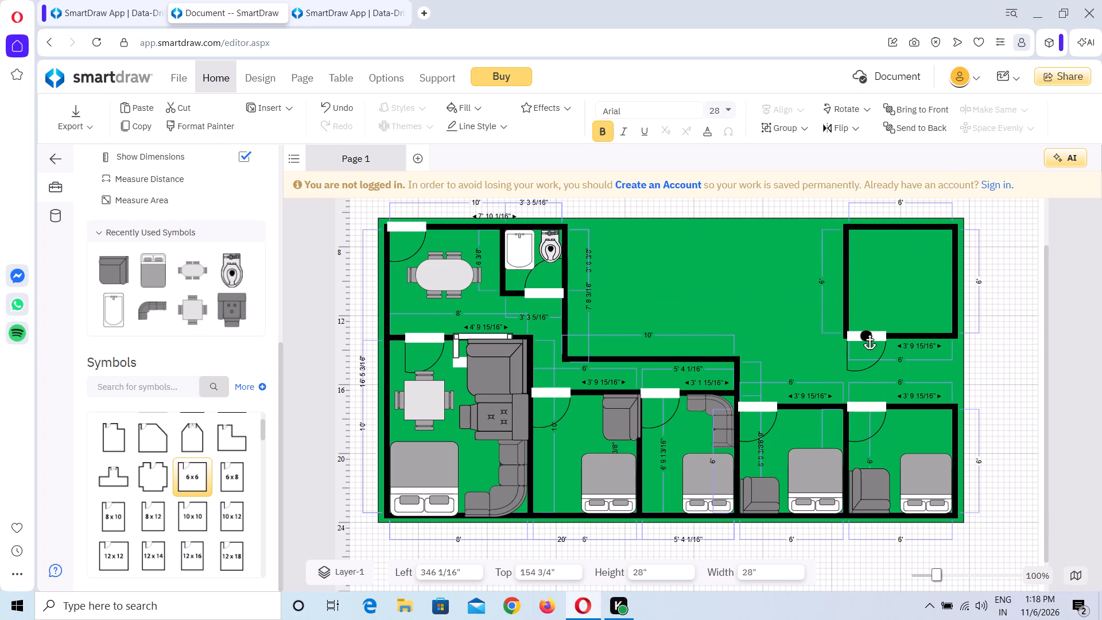
pyautogui.moveTo(869, 332); pyautogui.dragTo(868, 332)
pyautogui.click(863, 336)
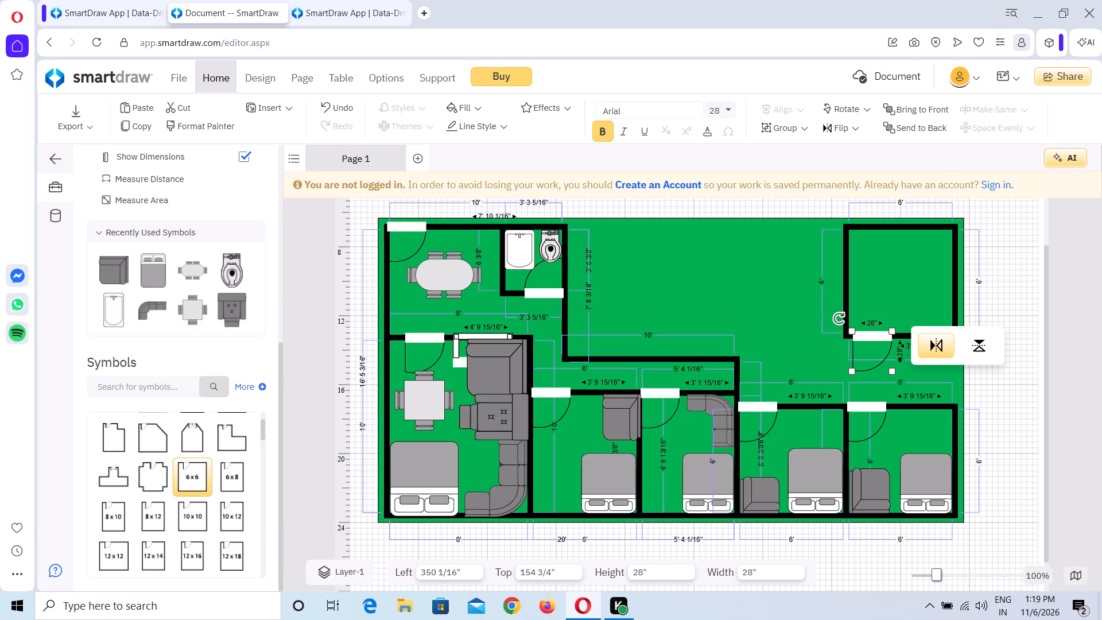
pyautogui.click(981, 348)
pyautogui.click(870, 337)
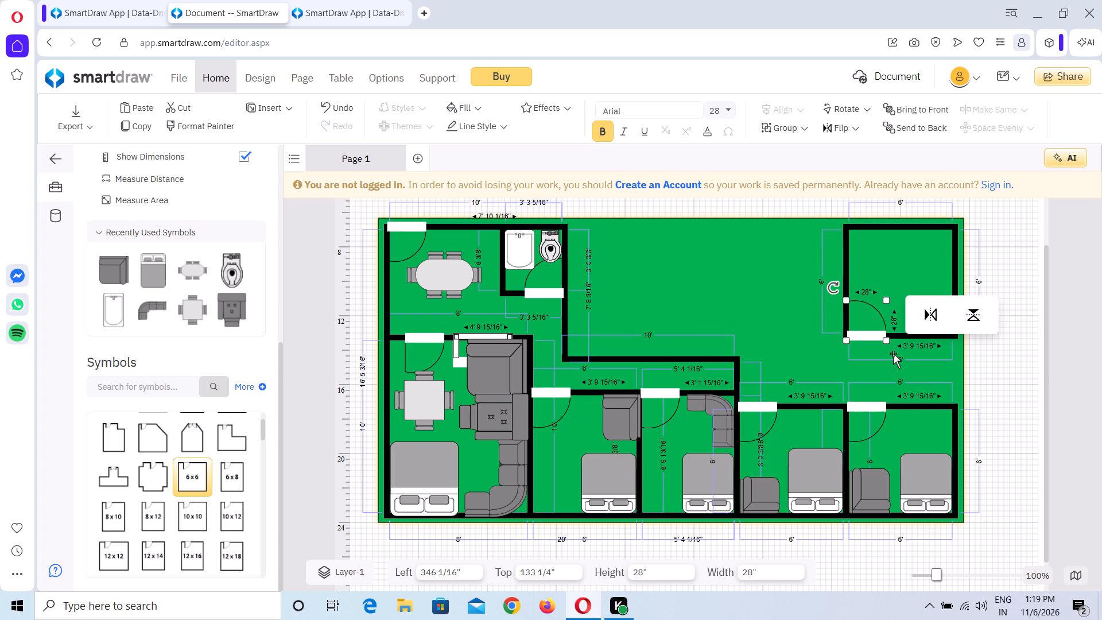
pyautogui.click(893, 354)
pyautogui.click(821, 362)
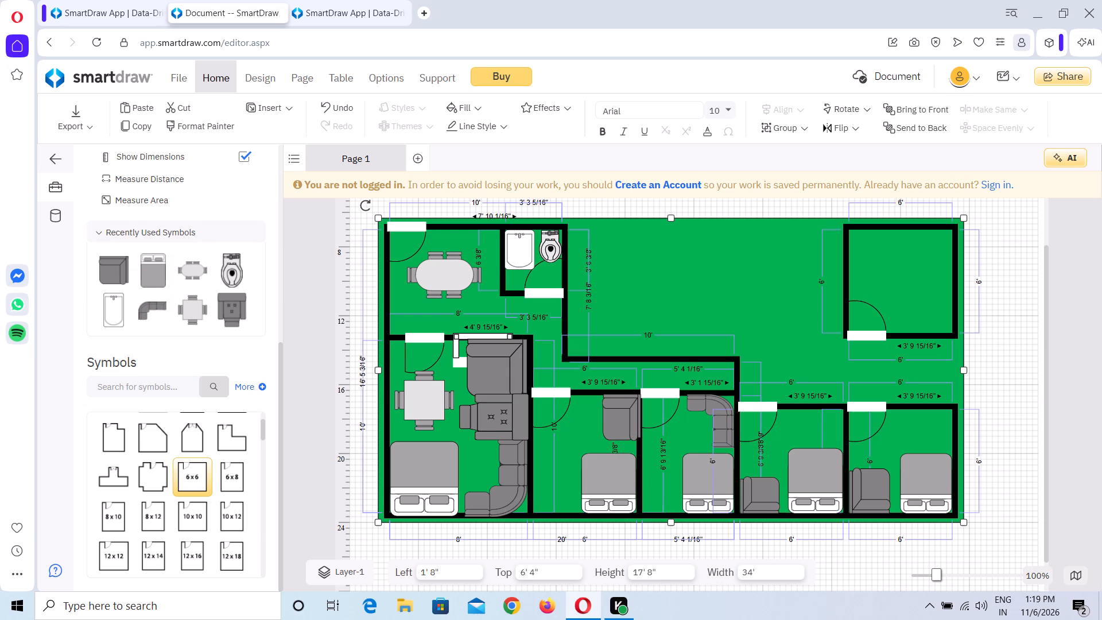
# Expand the Doors & Windows category in the symbol library.
pyautogui.scroll(-2, 187, 394)
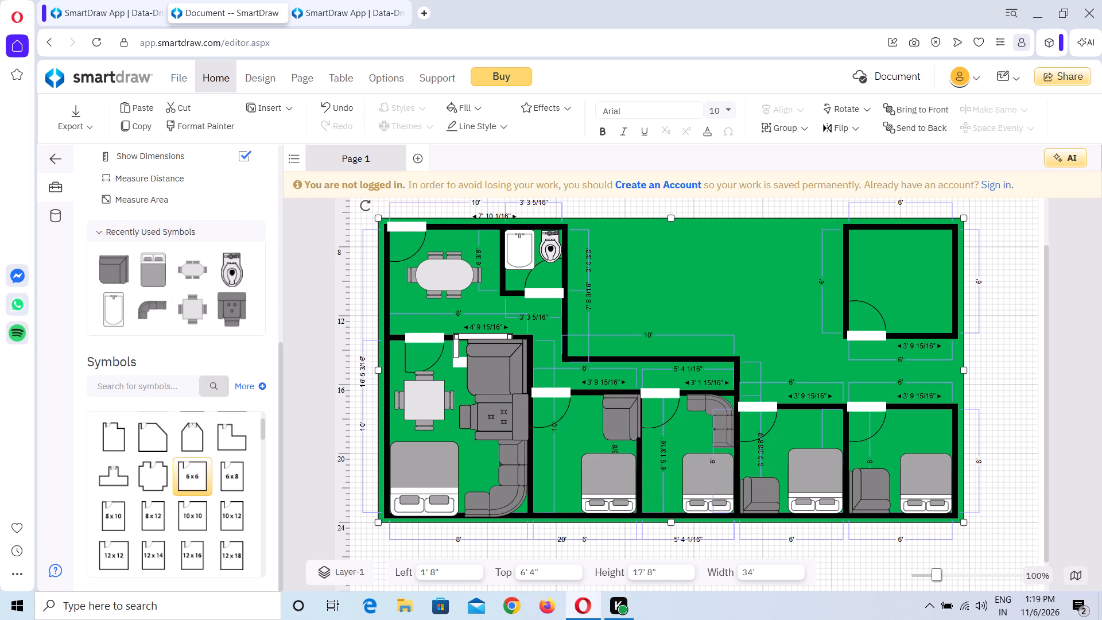
pyautogui.scroll(-1, 211, 462)
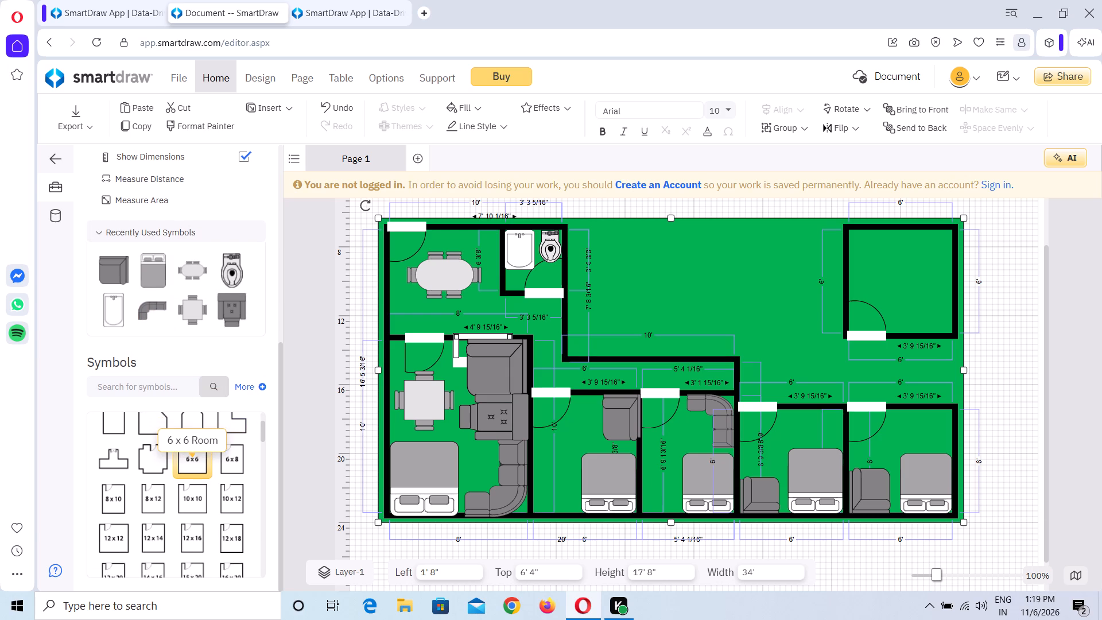
pyautogui.scroll(-4, 211, 462)
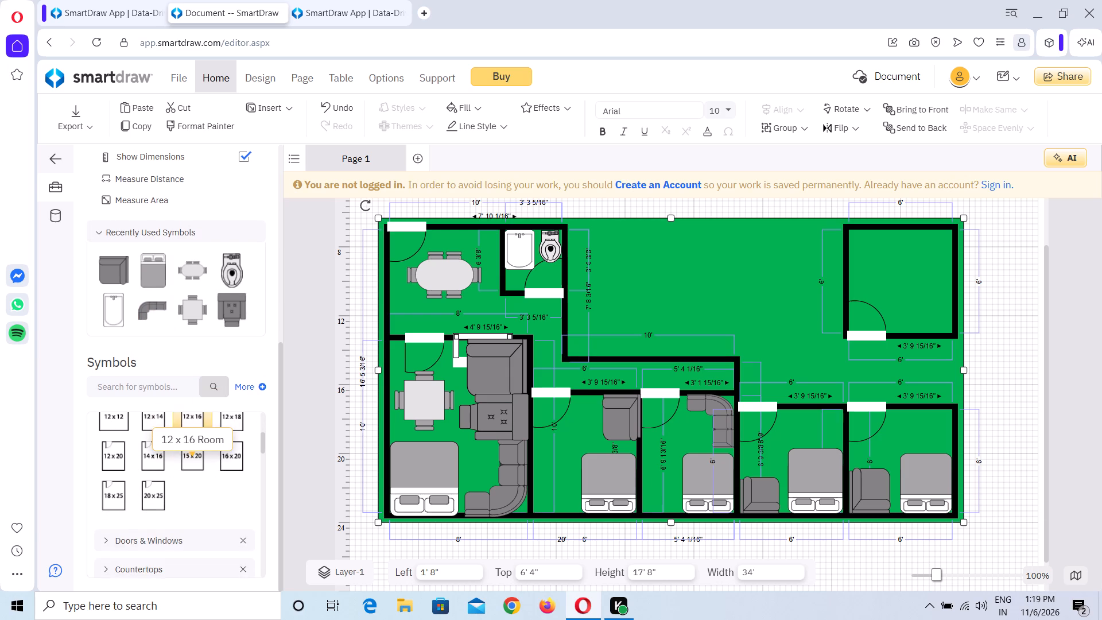
pyautogui.scroll(-1, 211, 462)
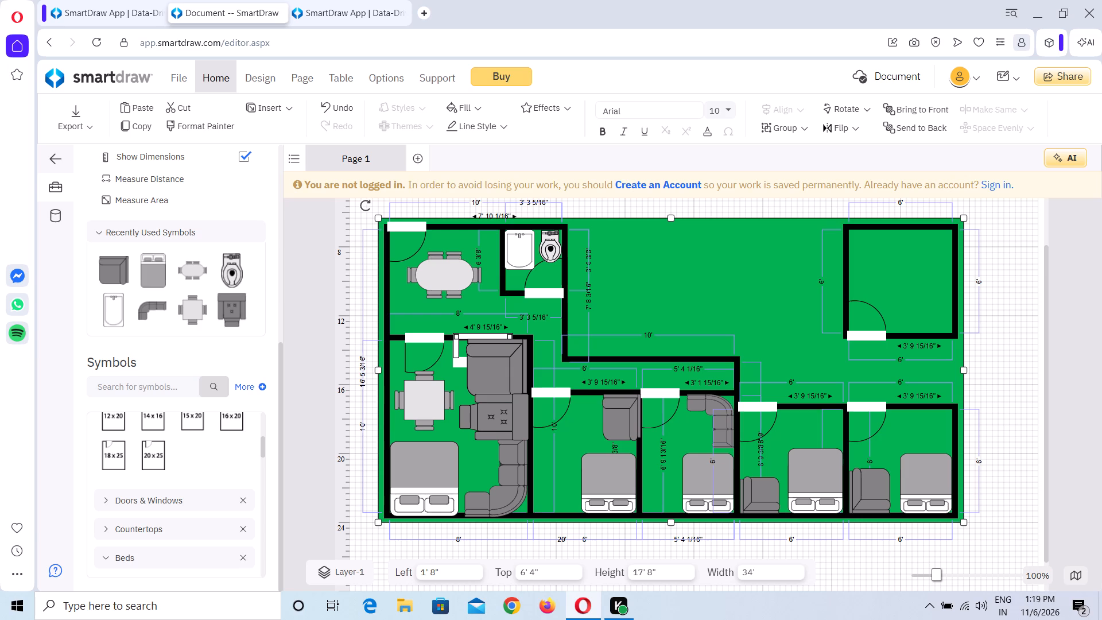
pyautogui.click(104, 501)
pyautogui.scroll(-1, 189, 534)
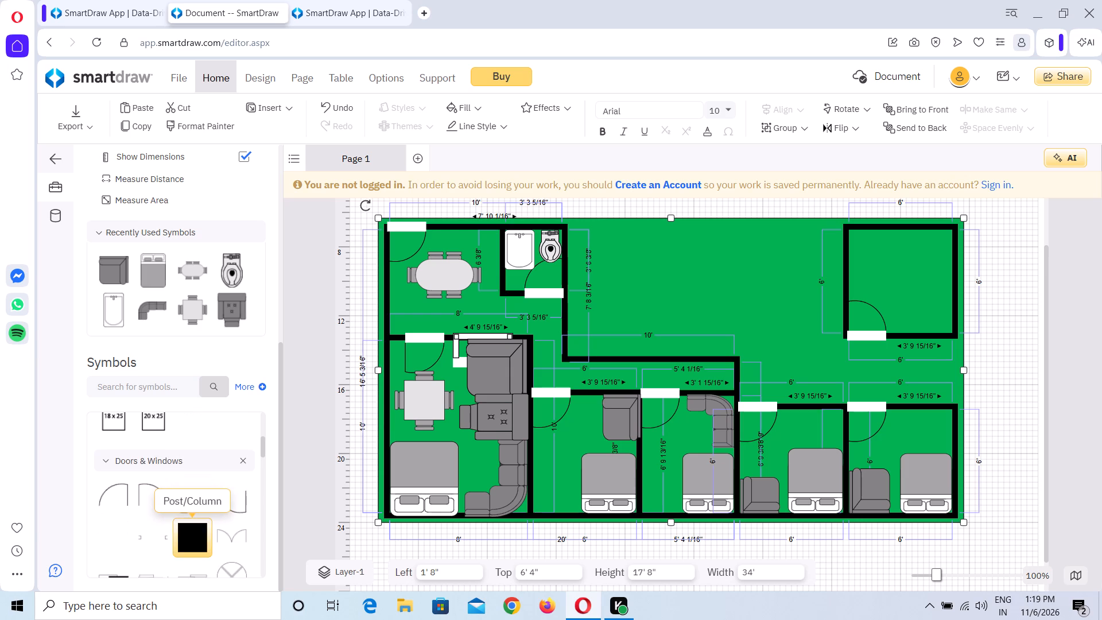
pyautogui.scroll(-1, 189, 534)
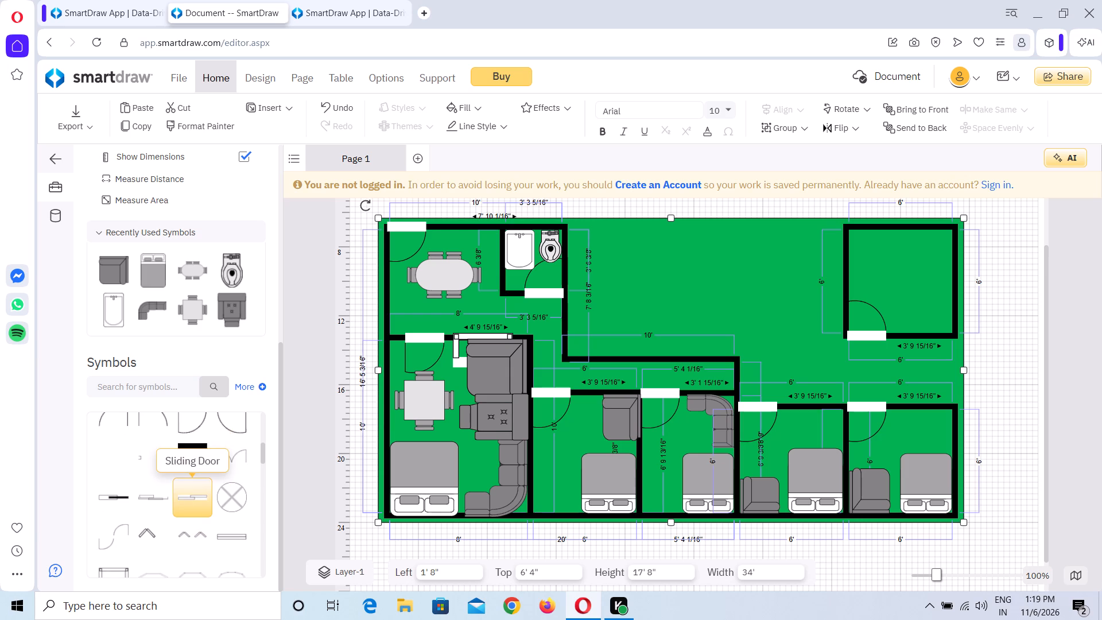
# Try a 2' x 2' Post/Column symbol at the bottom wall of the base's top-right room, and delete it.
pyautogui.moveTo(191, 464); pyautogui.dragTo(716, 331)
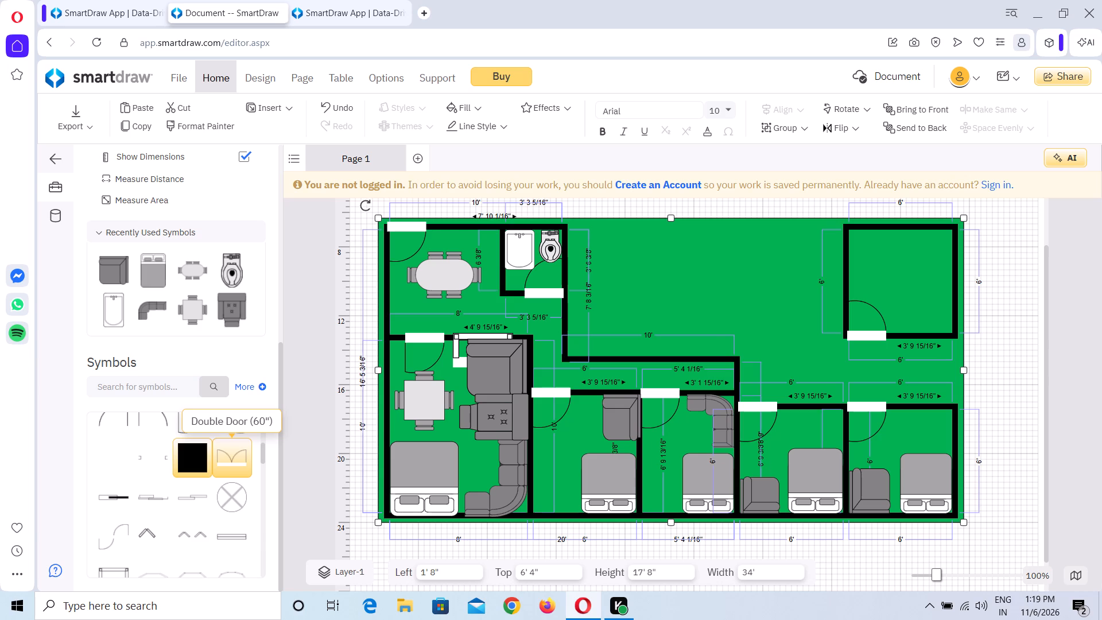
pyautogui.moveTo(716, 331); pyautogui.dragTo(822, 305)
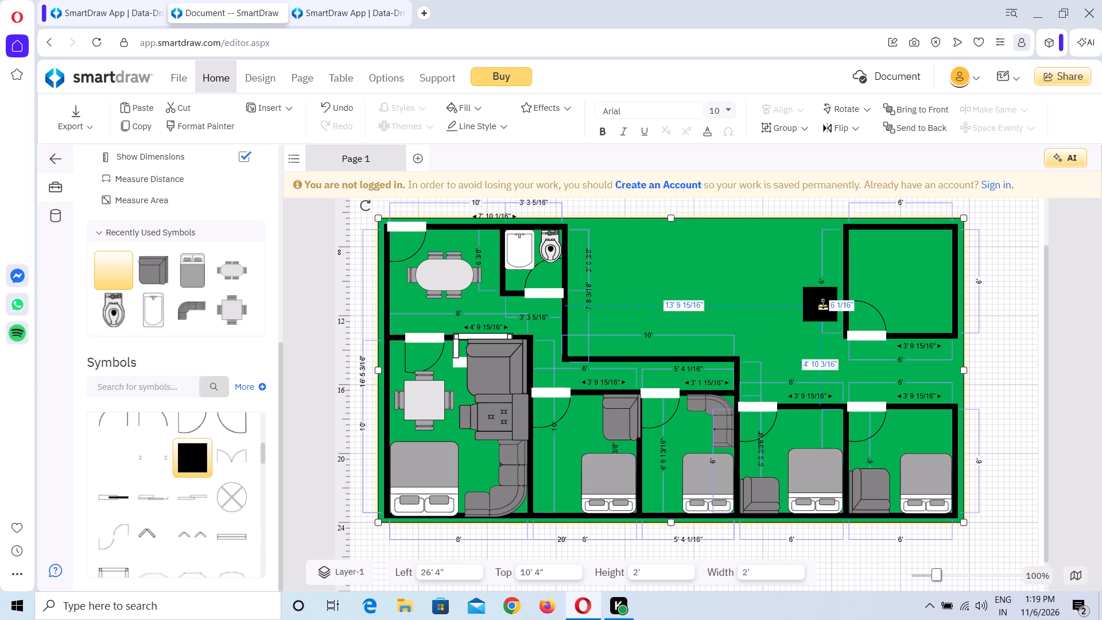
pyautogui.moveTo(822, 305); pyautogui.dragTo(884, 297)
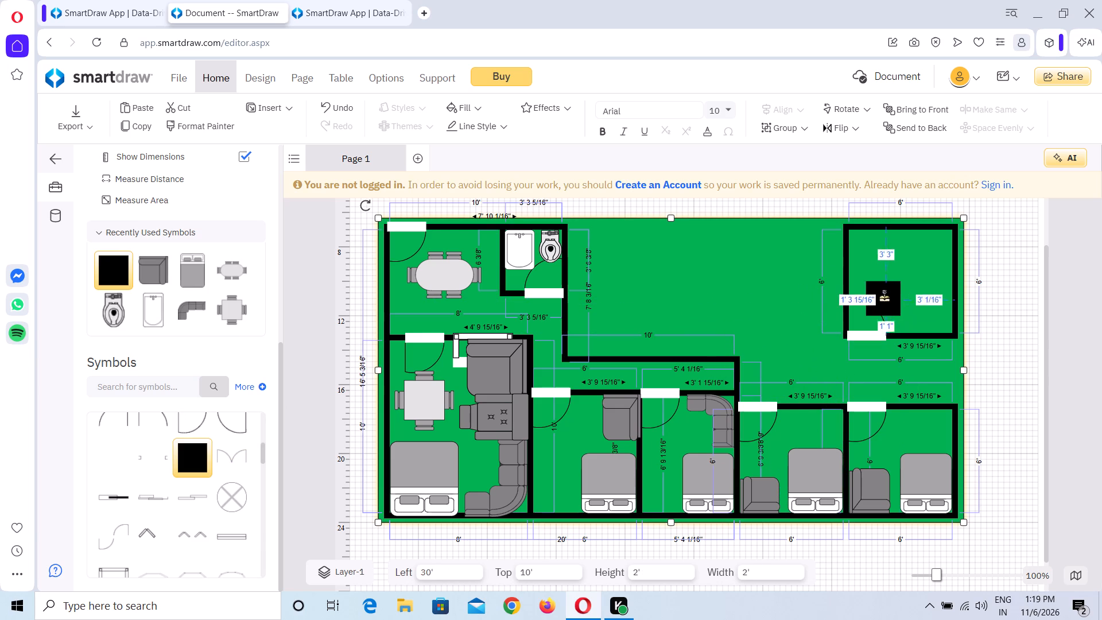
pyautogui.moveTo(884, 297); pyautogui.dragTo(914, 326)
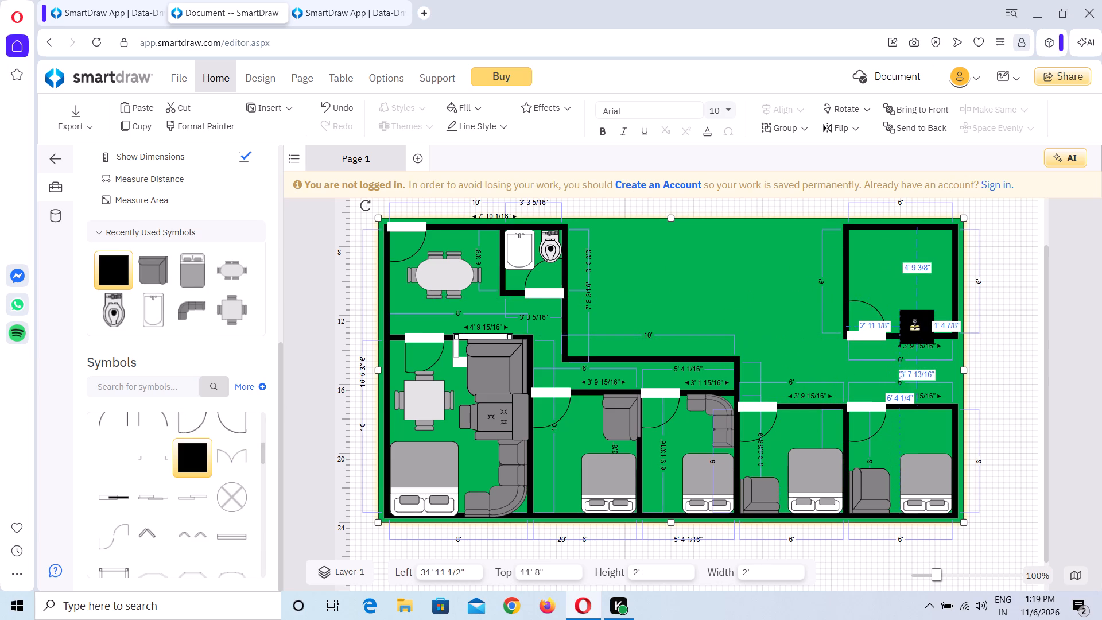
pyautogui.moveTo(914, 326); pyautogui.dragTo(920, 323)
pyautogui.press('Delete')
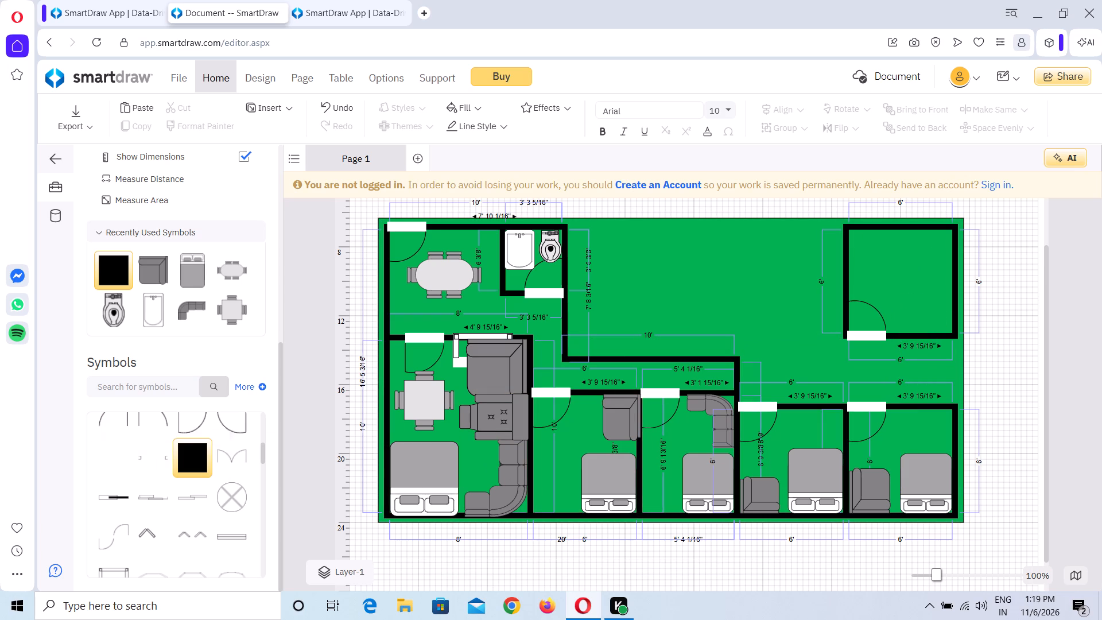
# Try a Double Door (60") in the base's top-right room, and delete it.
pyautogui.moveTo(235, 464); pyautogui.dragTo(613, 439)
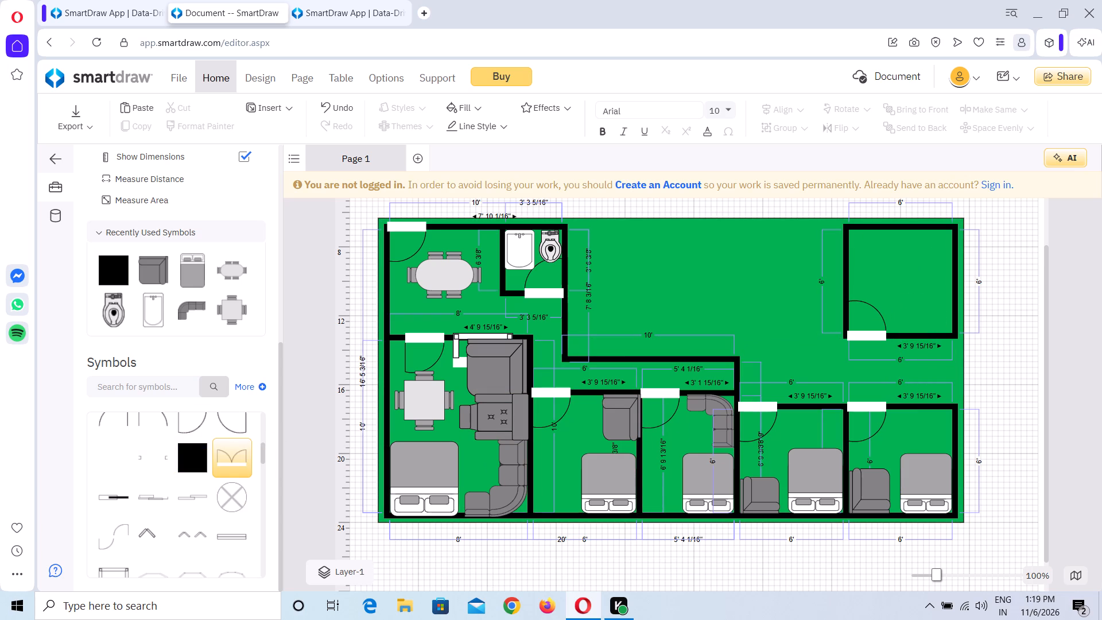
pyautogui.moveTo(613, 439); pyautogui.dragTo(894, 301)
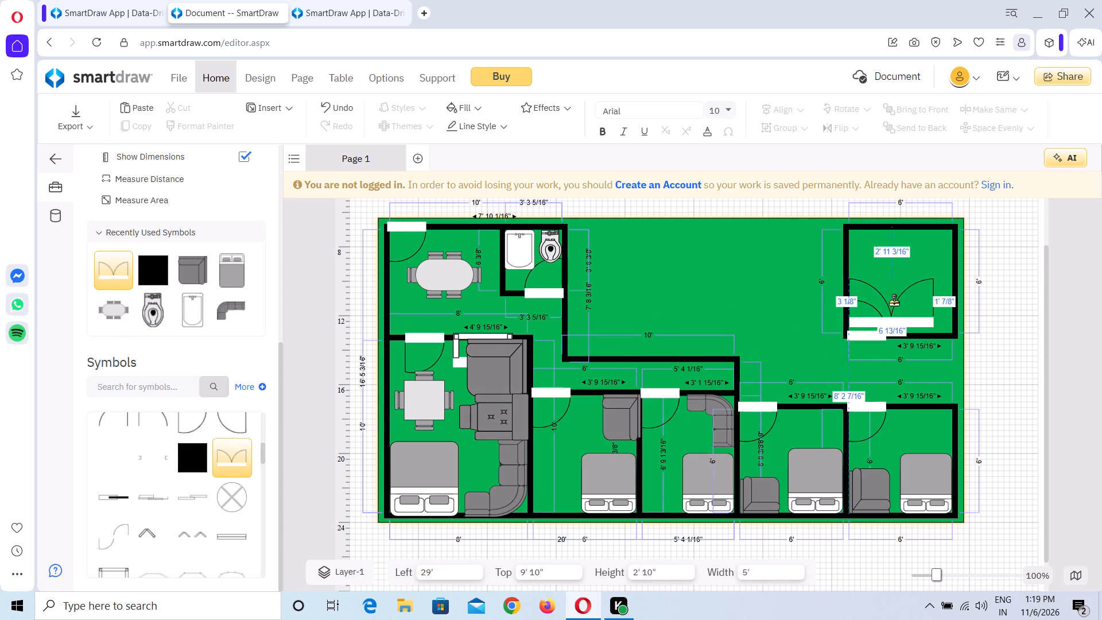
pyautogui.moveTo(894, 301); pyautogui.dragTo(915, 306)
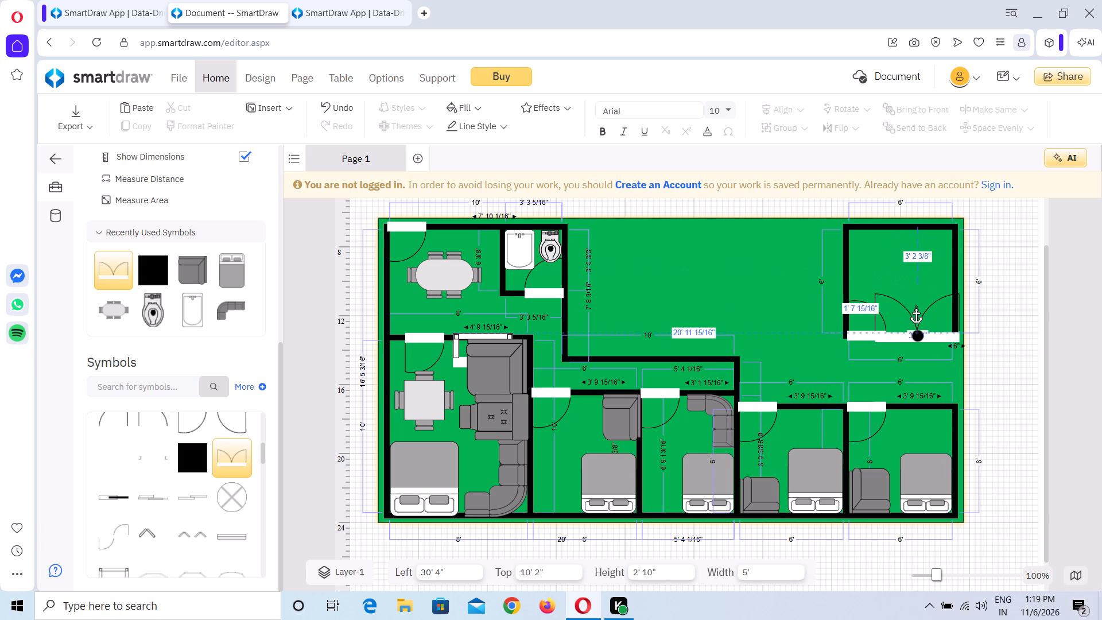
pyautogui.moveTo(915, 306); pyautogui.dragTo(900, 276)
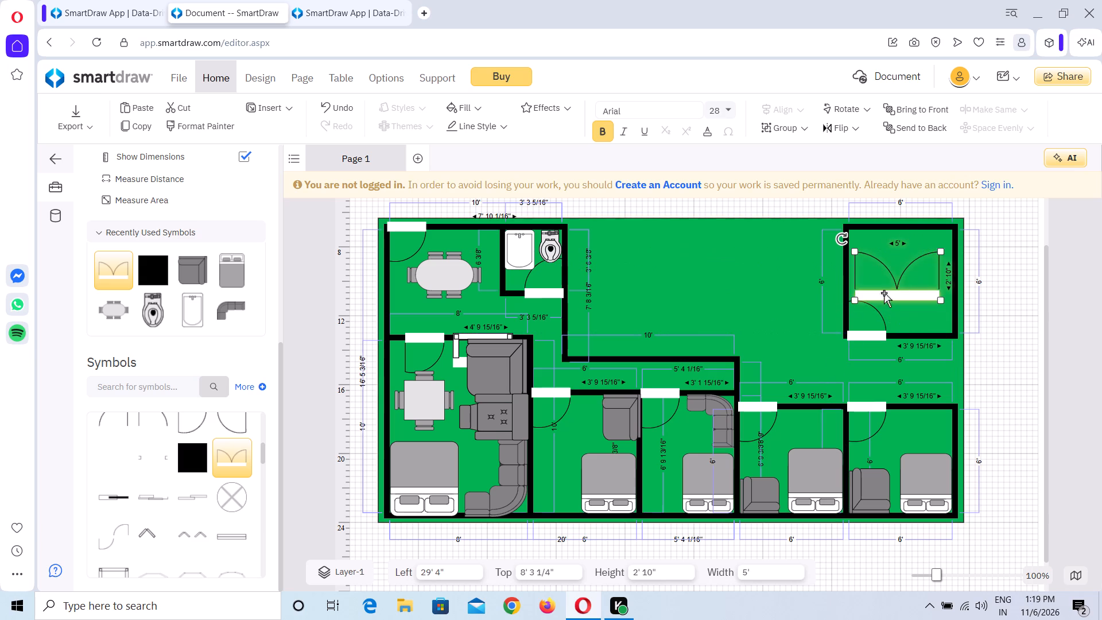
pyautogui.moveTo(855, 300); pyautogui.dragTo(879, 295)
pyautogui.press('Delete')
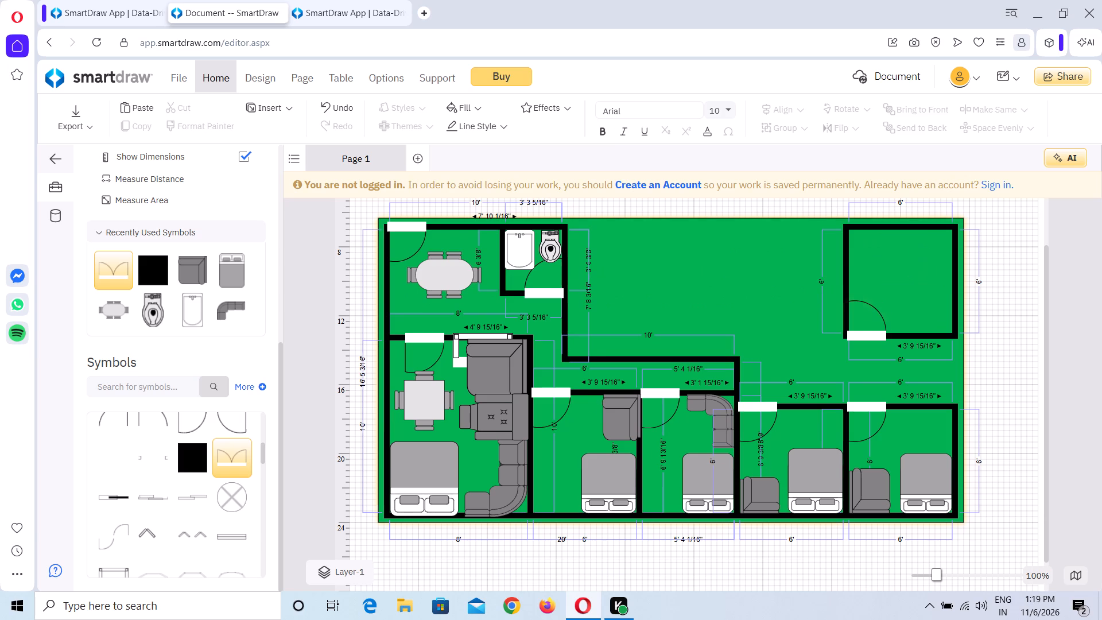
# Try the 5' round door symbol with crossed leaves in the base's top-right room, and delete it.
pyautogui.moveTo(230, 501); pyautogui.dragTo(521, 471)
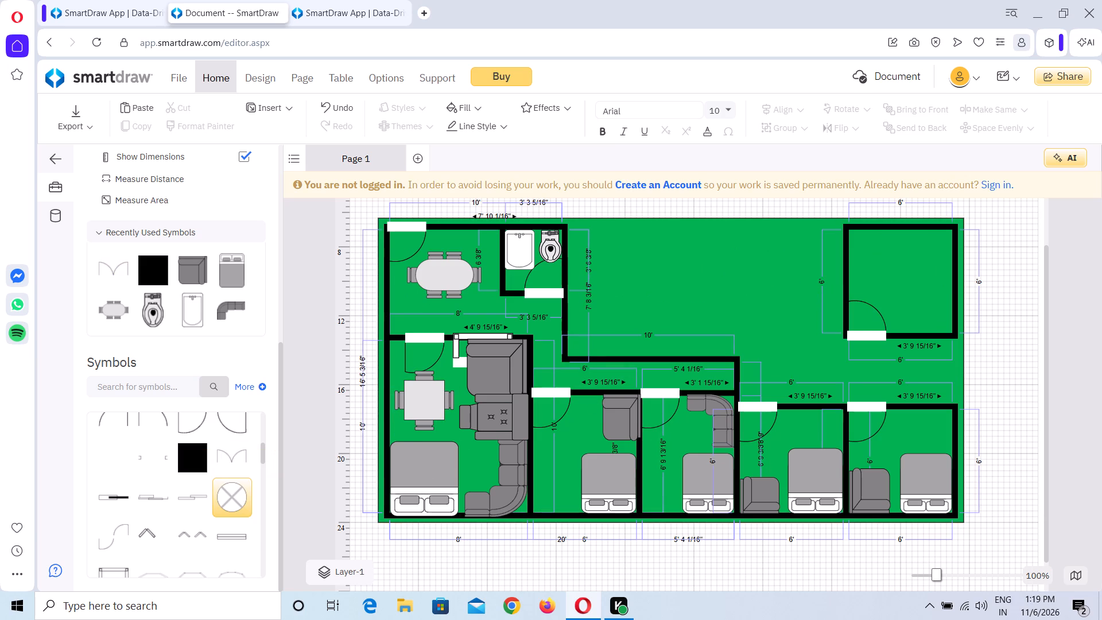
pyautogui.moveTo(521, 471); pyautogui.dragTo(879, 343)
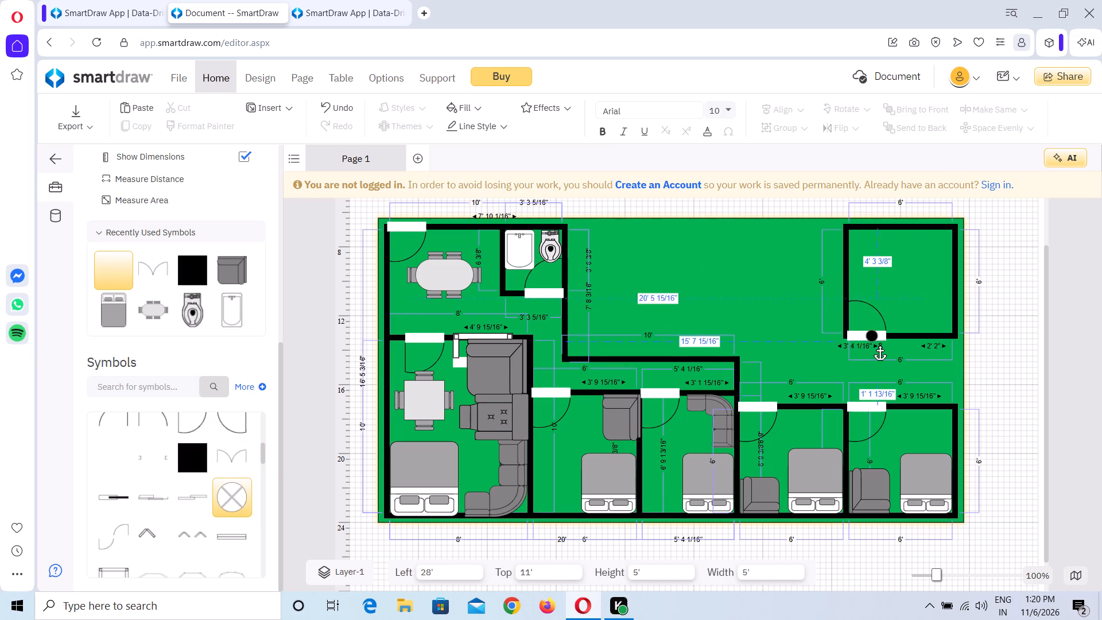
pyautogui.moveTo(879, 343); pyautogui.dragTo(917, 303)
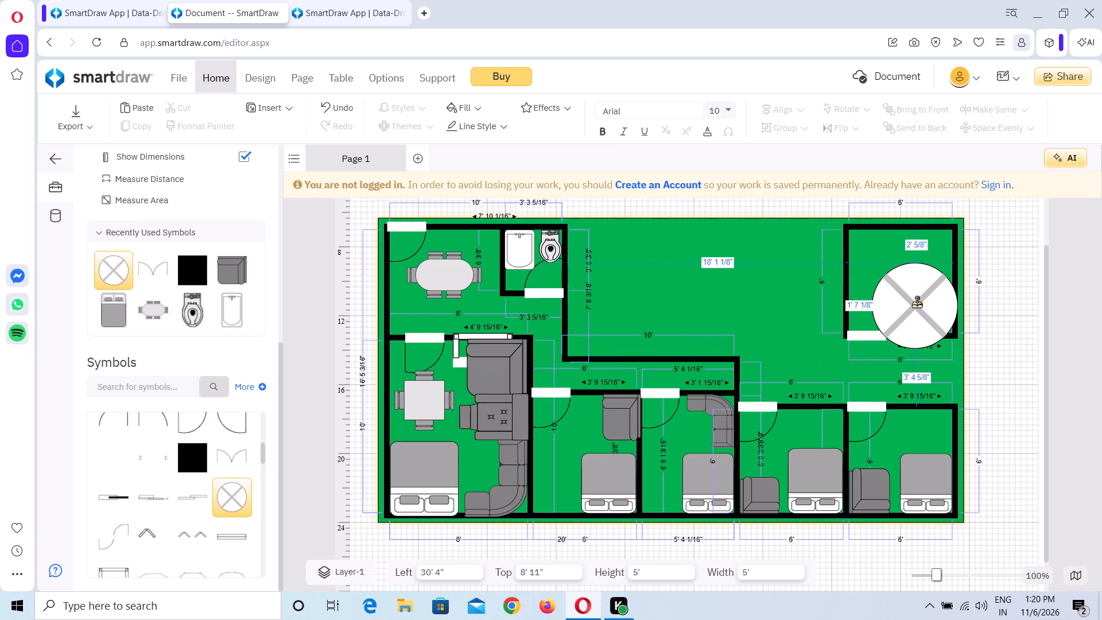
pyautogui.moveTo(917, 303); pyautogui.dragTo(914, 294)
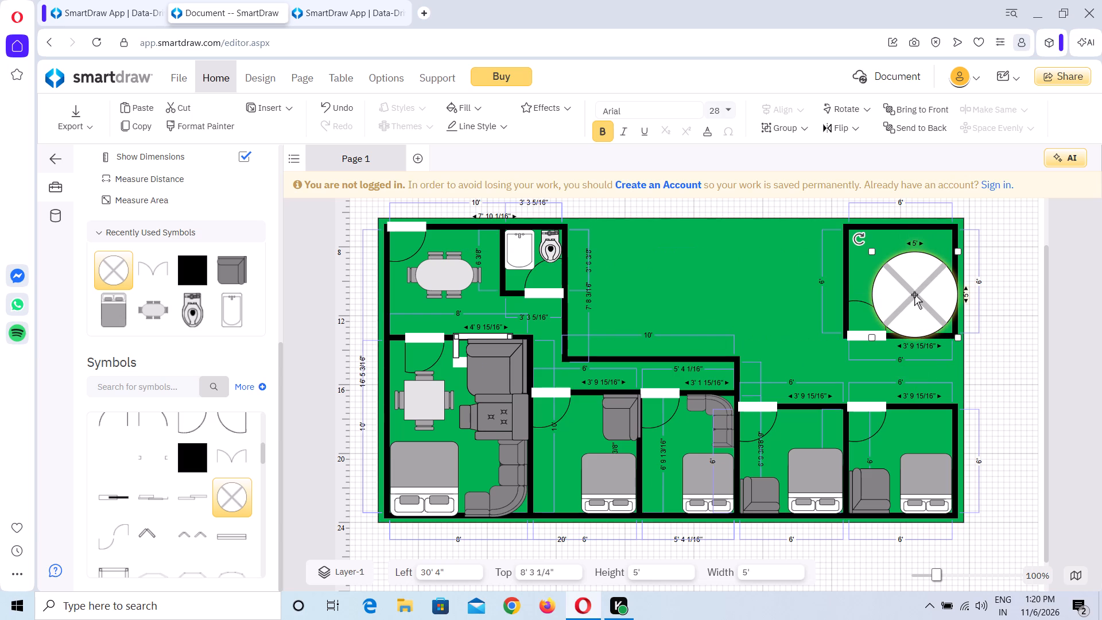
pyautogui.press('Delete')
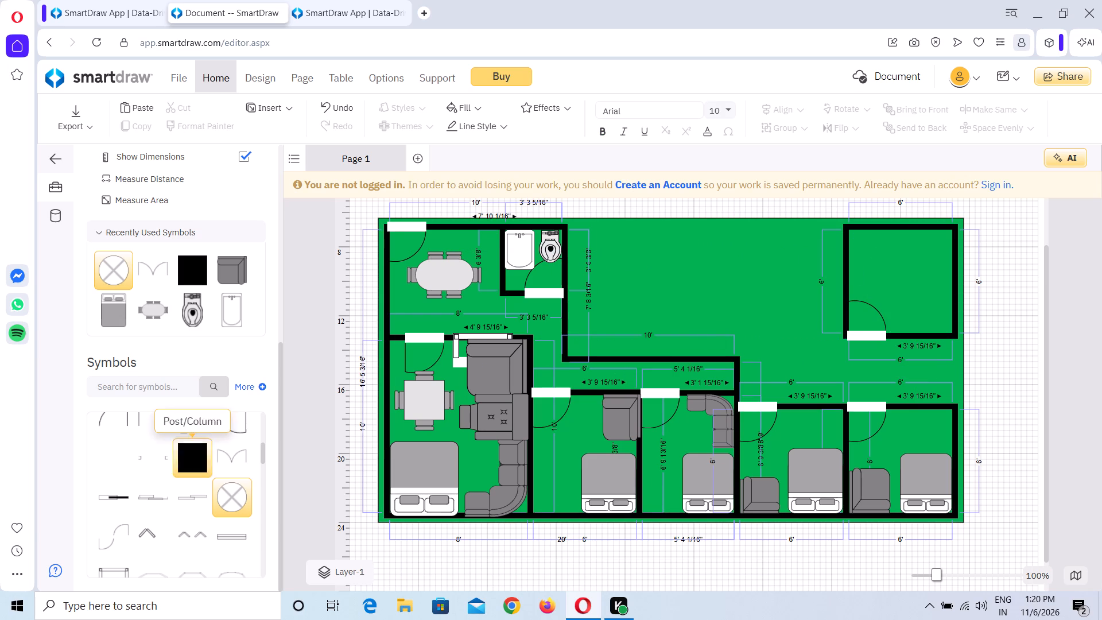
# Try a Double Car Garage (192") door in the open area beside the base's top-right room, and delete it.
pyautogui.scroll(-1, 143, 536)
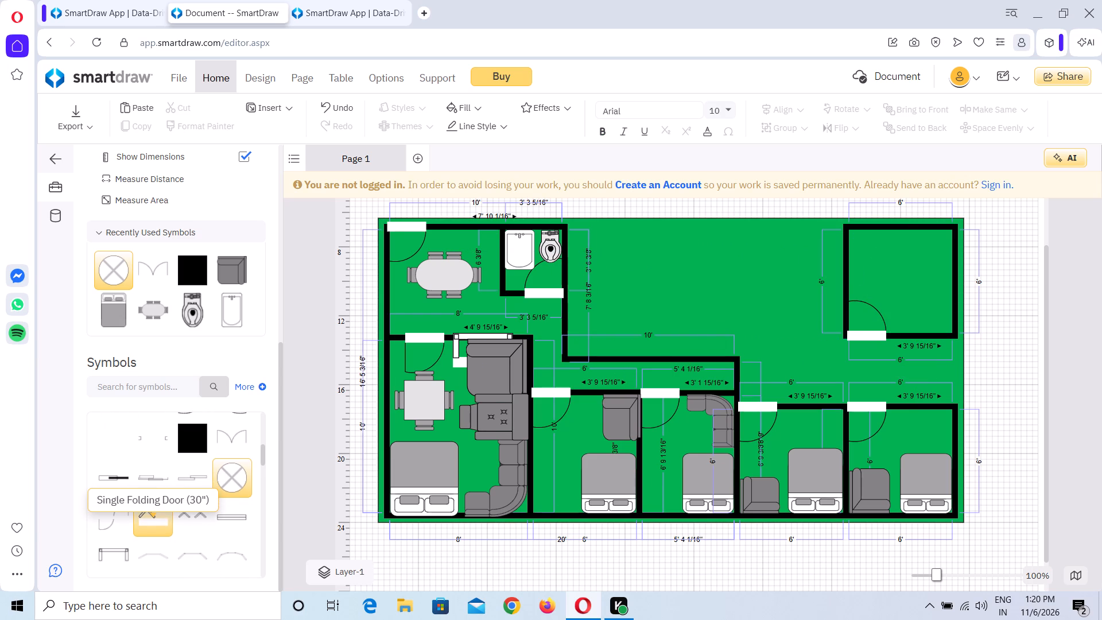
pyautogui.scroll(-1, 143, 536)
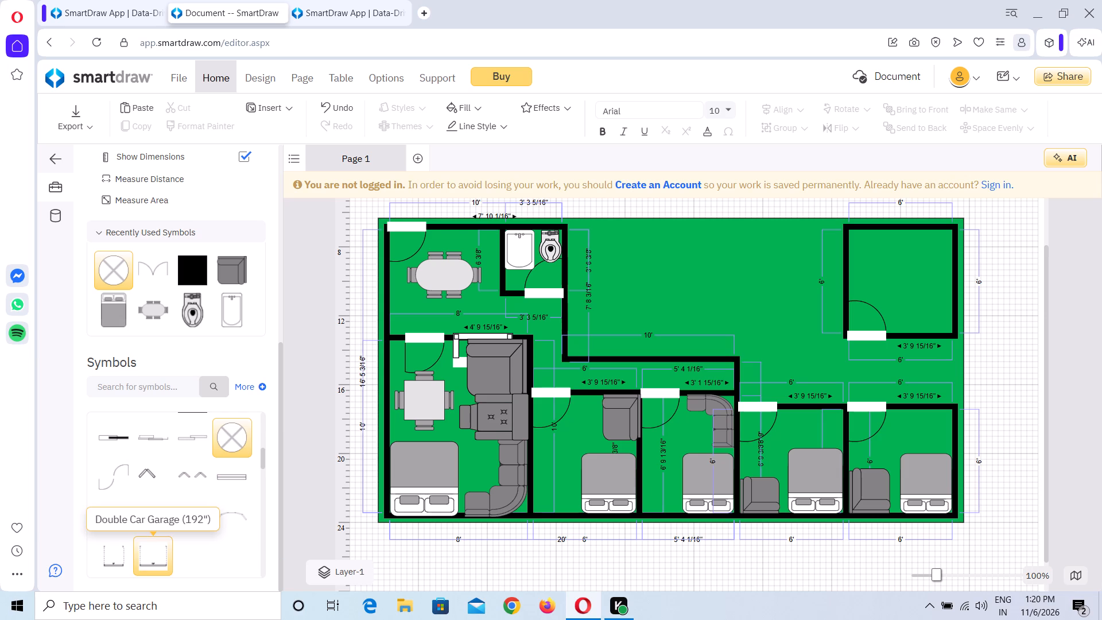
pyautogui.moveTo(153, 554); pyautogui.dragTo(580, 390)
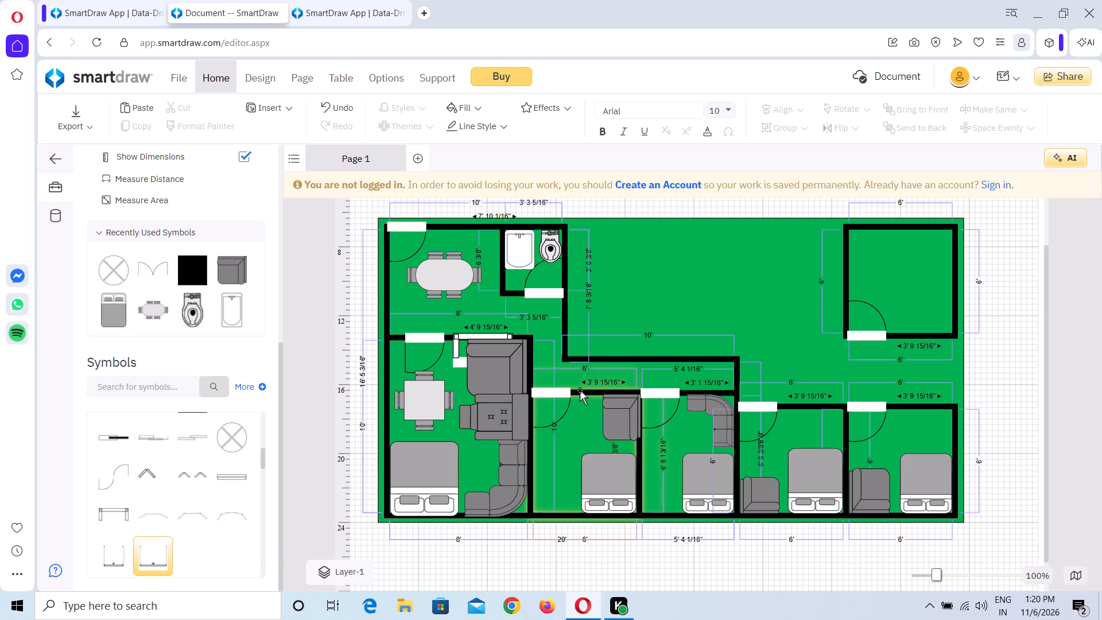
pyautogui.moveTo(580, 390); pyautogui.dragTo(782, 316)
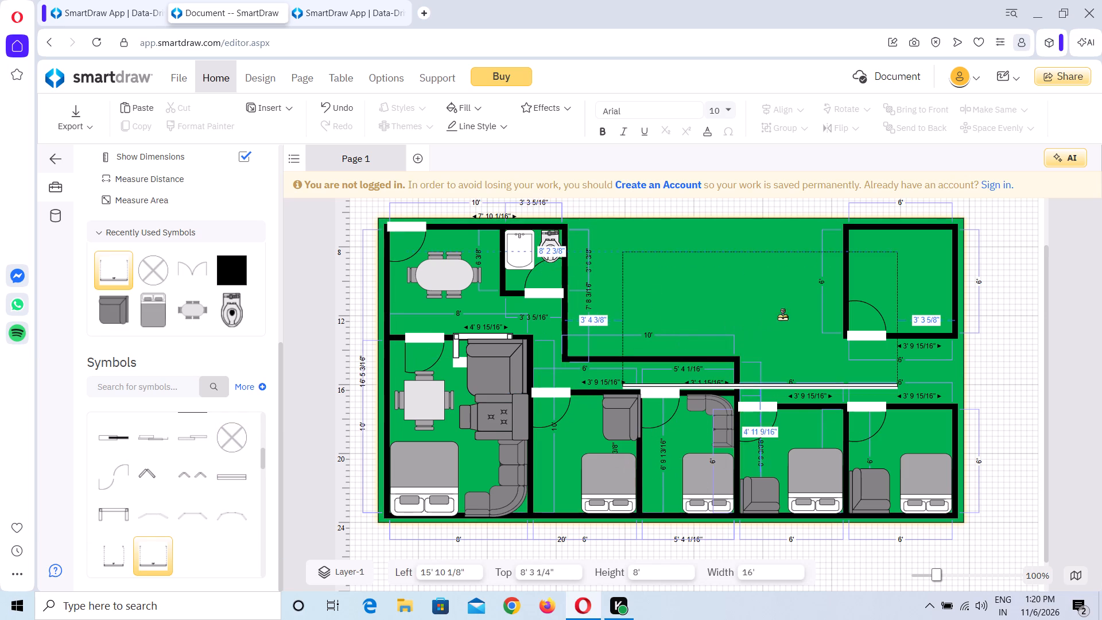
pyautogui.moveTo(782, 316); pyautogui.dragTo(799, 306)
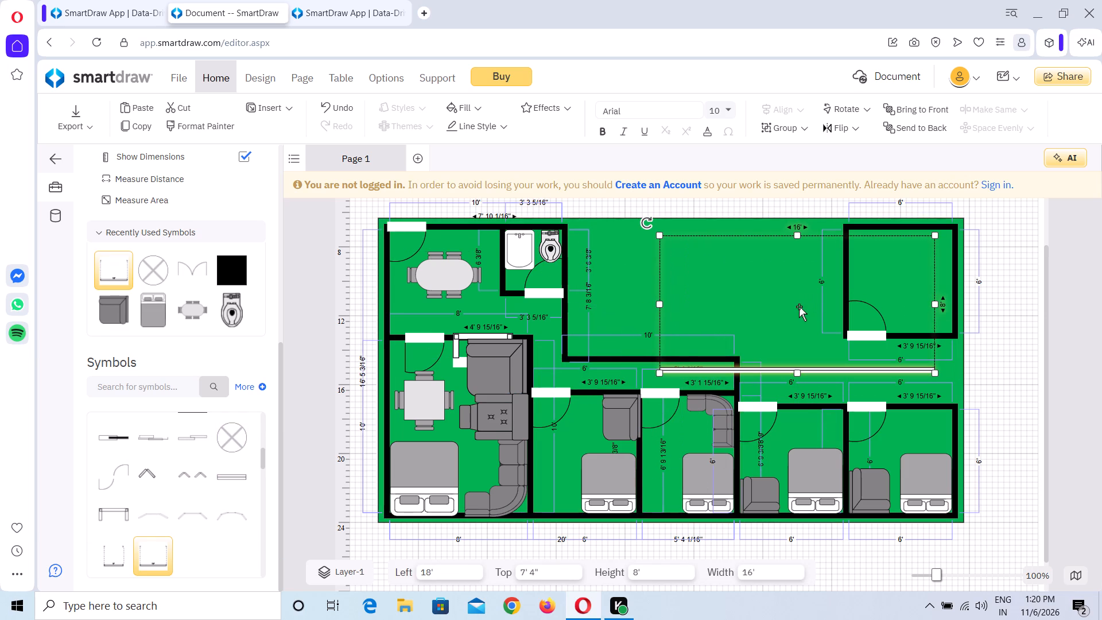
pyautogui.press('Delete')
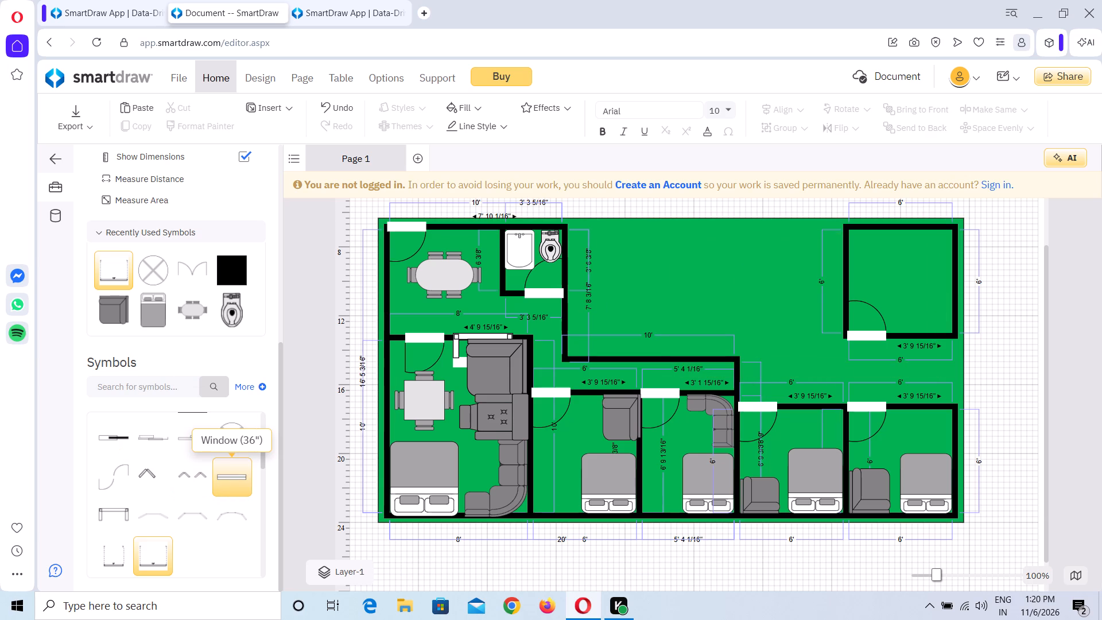
# Add a Window (36") to the top-right room's bottom wall beside the door, at left 31' 10" and top 12' 11".
pyautogui.moveTo(228, 474); pyautogui.dragTo(701, 392)
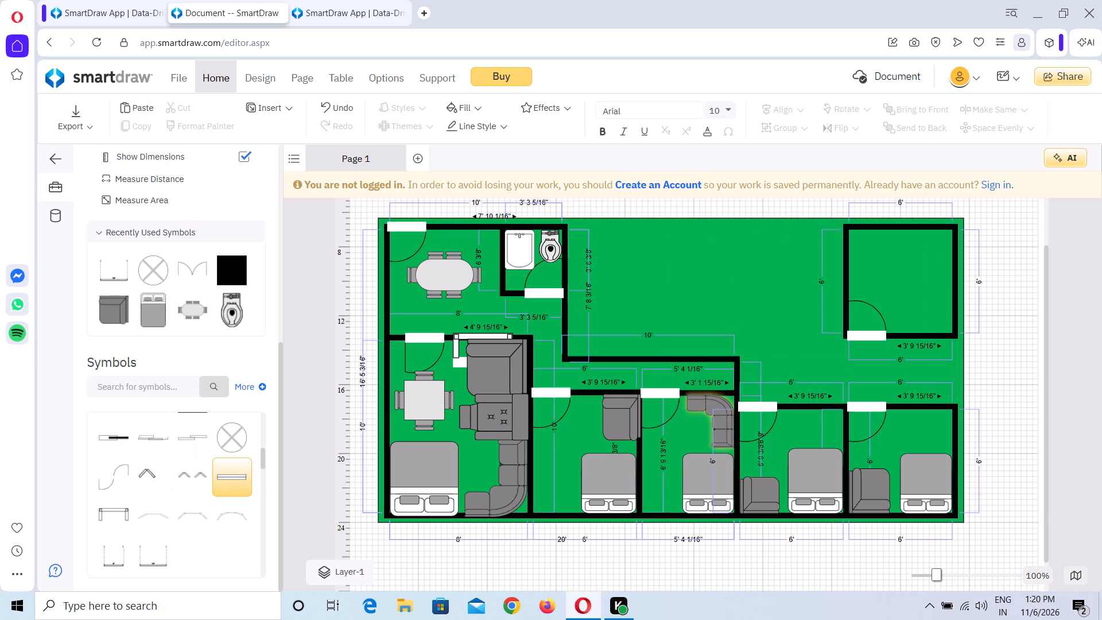
pyautogui.moveTo(701, 392); pyautogui.dragTo(921, 326)
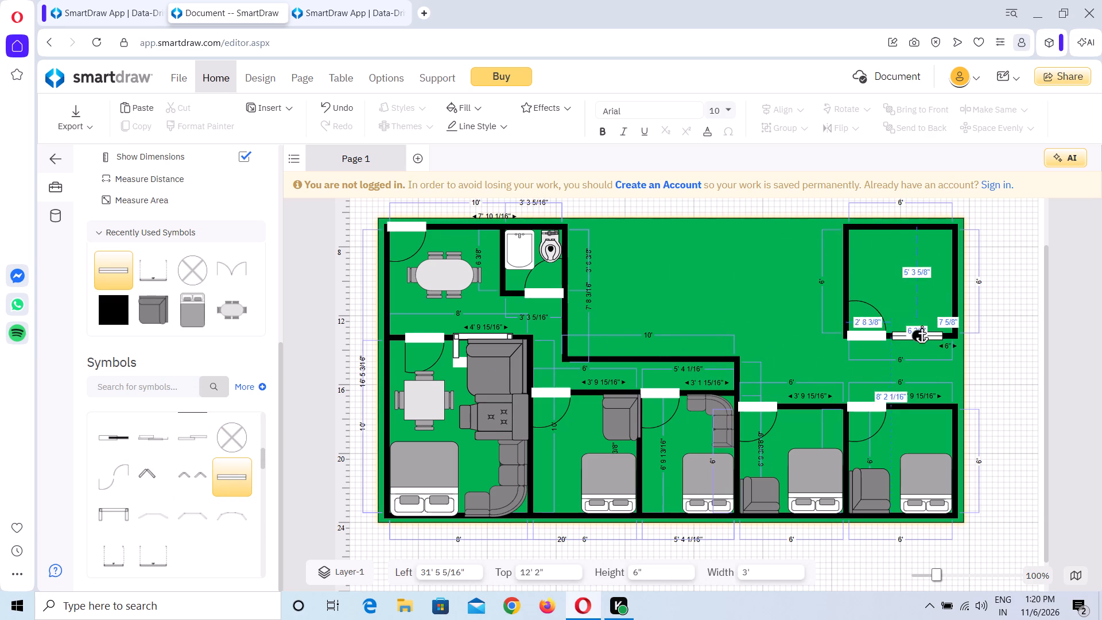
pyautogui.moveTo(921, 326); pyautogui.dragTo(925, 328)
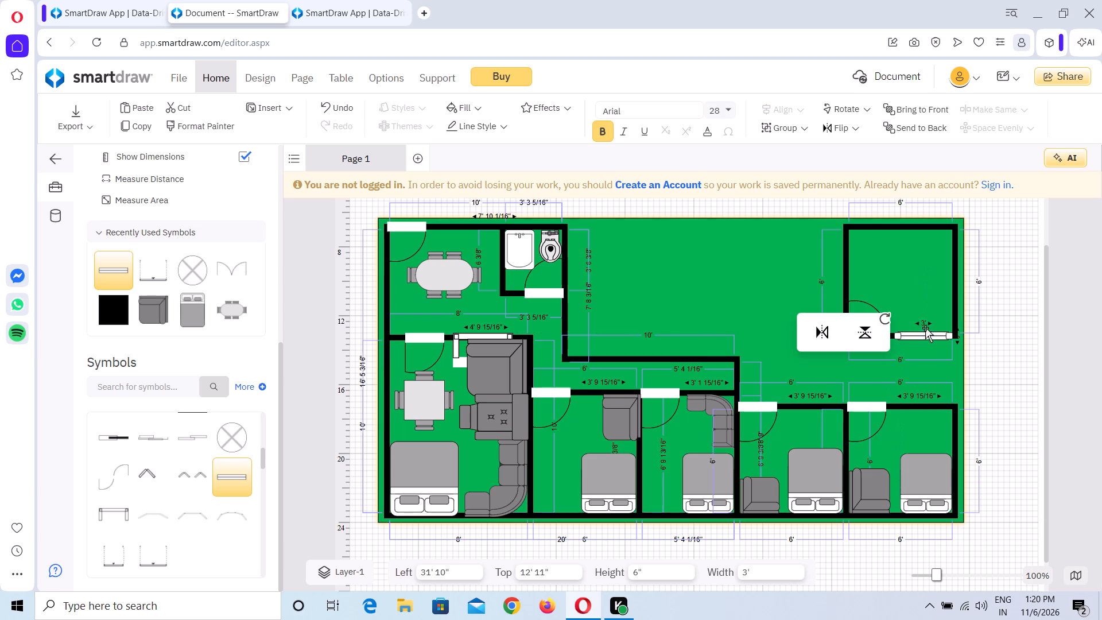
pyautogui.click(767, 296)
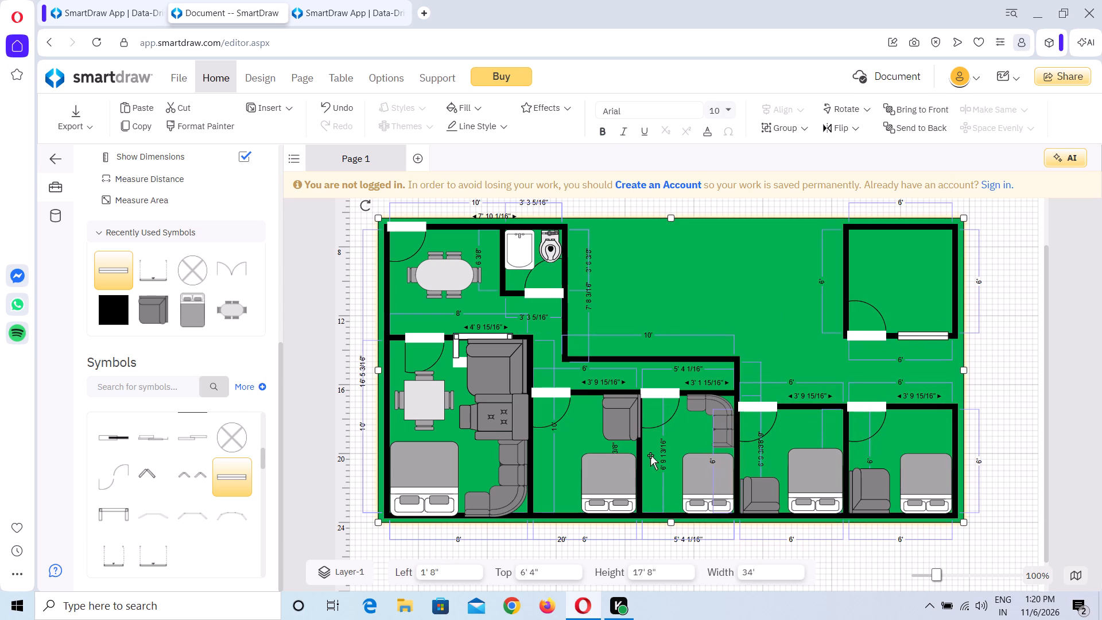
# Add a Window (36") to the top wall of the room beside the living room, at left 13' 10" and top 16' 2 3/8".
pyautogui.moveTo(230, 475); pyautogui.dragTo(234, 475)
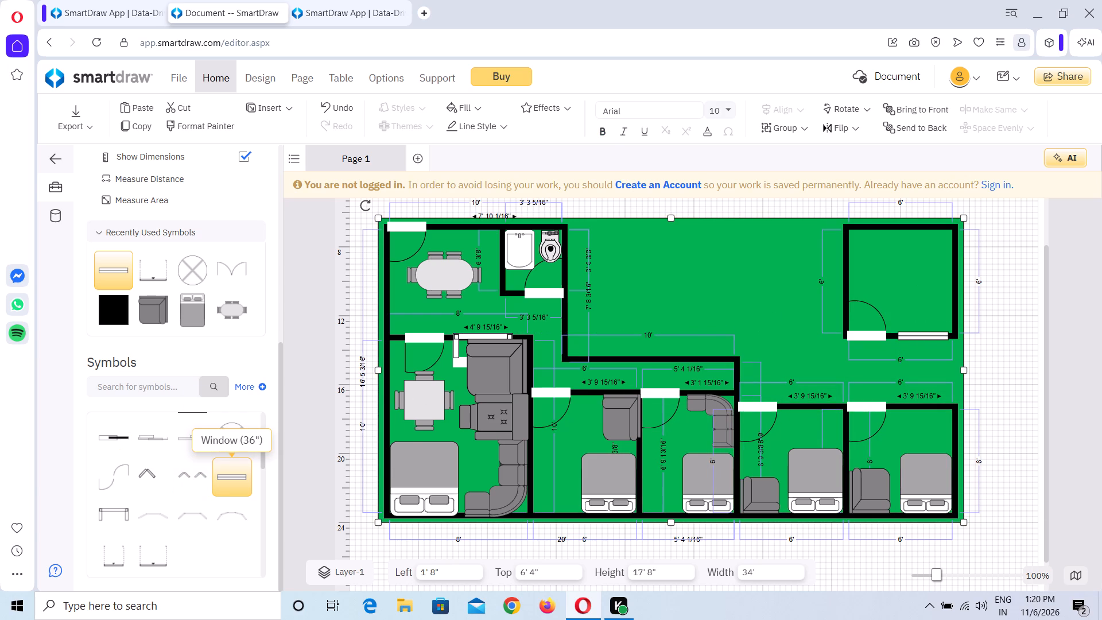
pyautogui.moveTo(234, 475); pyautogui.dragTo(580, 394)
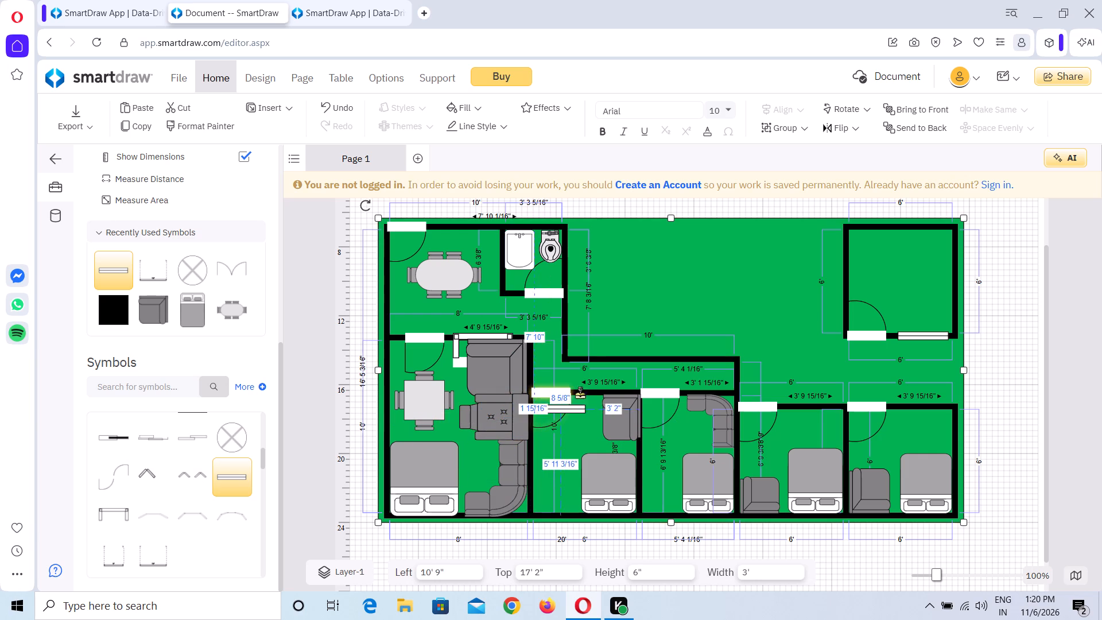
pyautogui.moveTo(580, 394); pyautogui.dragTo(608, 387)
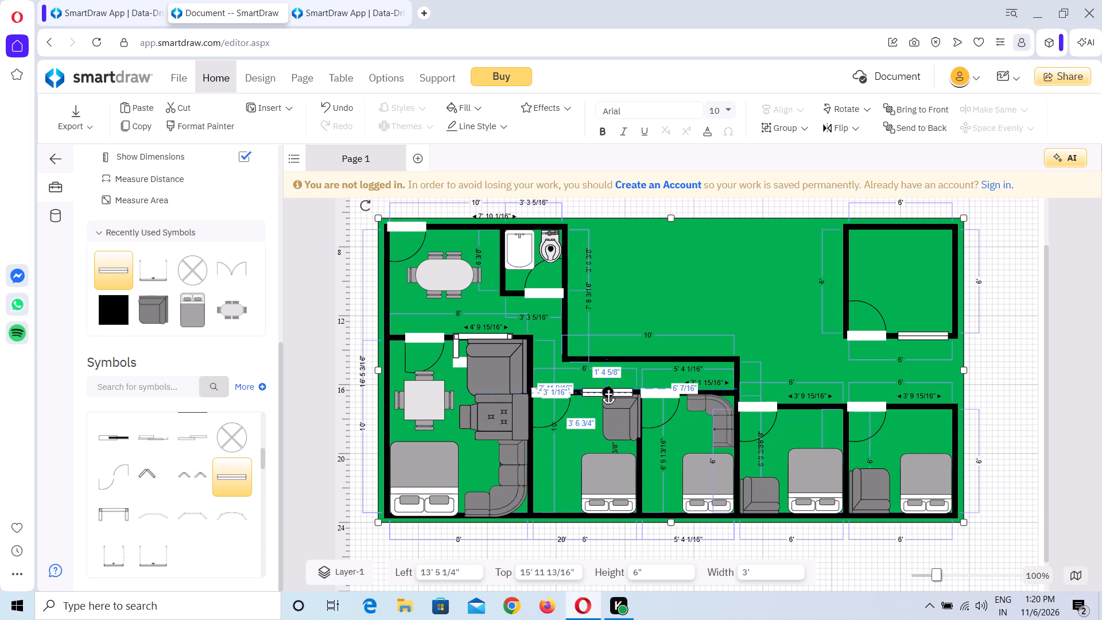
pyautogui.moveTo(608, 387); pyautogui.dragTo(611, 387)
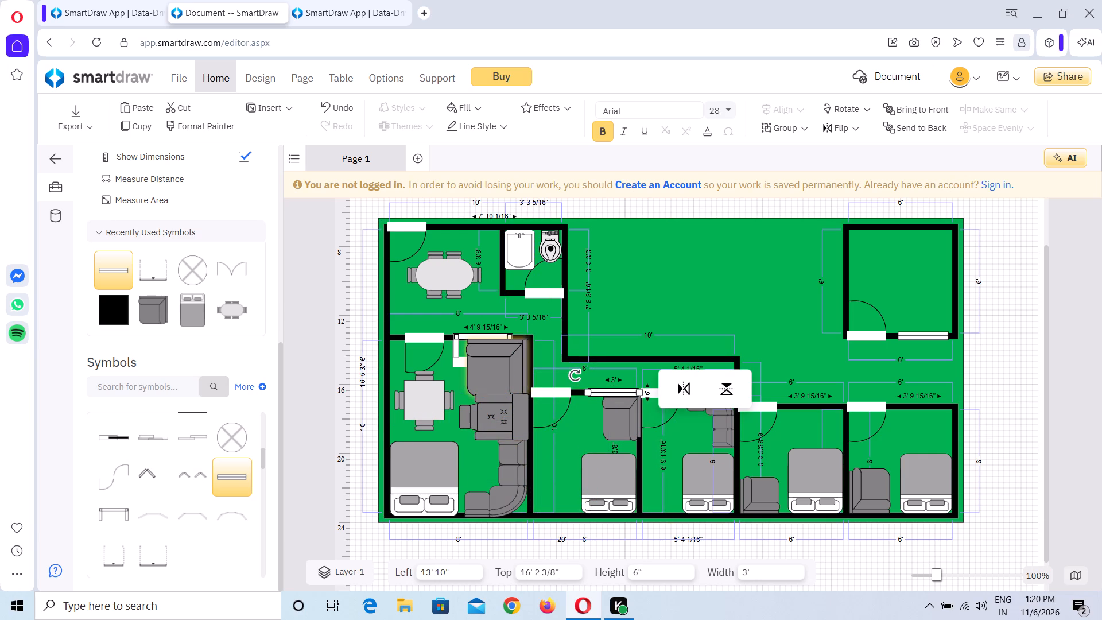
# Add a Window (36") to the top wall of the second room from the base's right edge, at left 25' 6" and top 17' 3/16".
pyautogui.moveTo(232, 470); pyautogui.dragTo(719, 396)
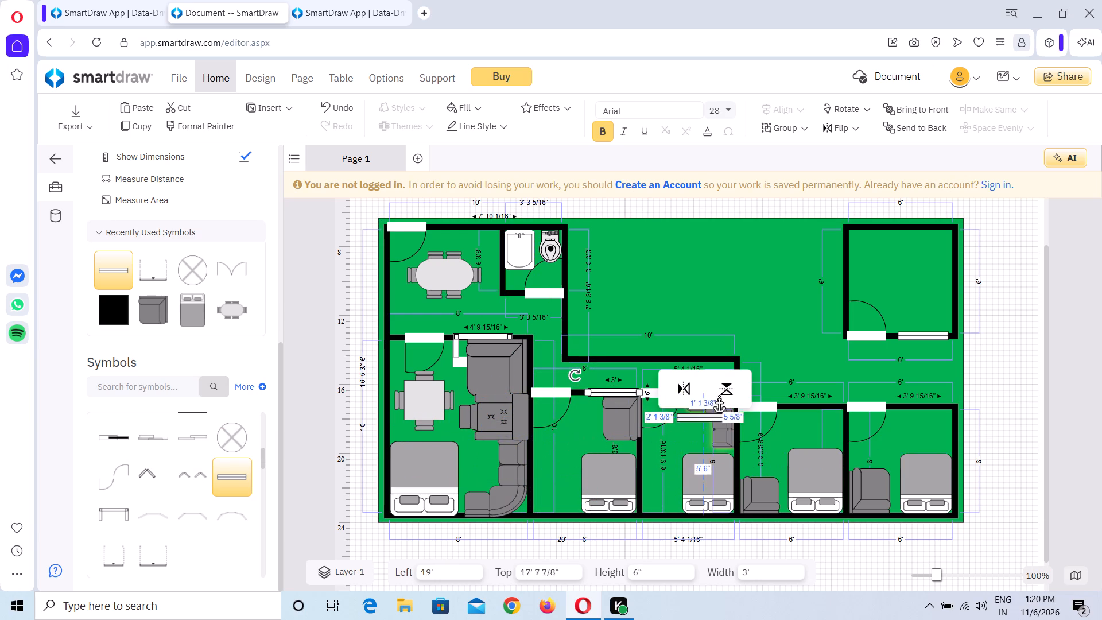
pyautogui.moveTo(719, 396); pyautogui.dragTo(791, 405)
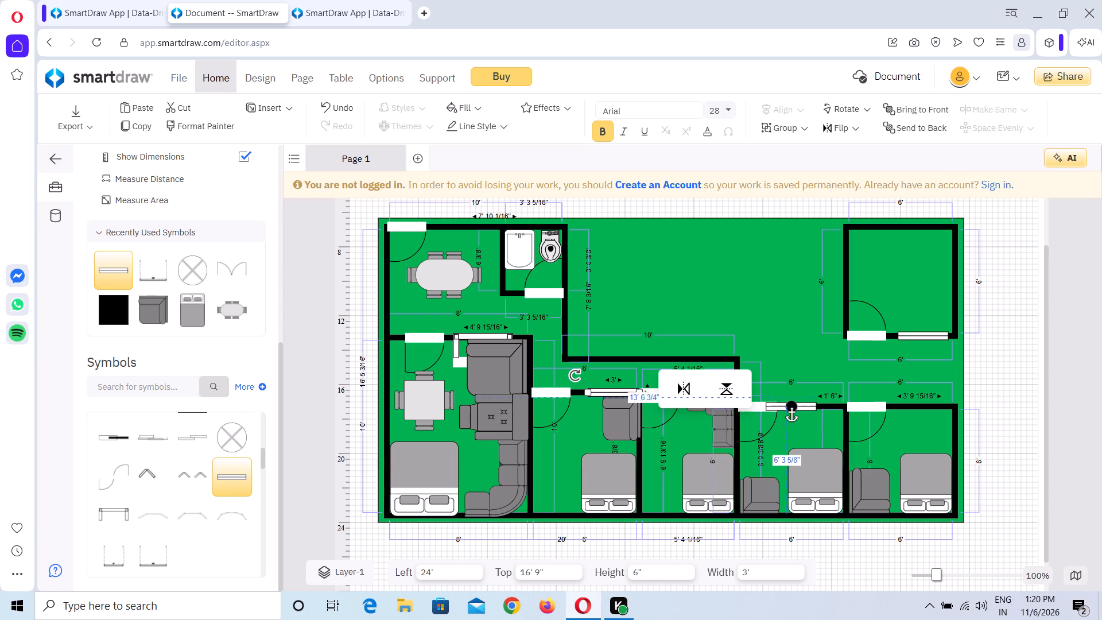
pyautogui.moveTo(791, 405); pyautogui.dragTo(812, 412)
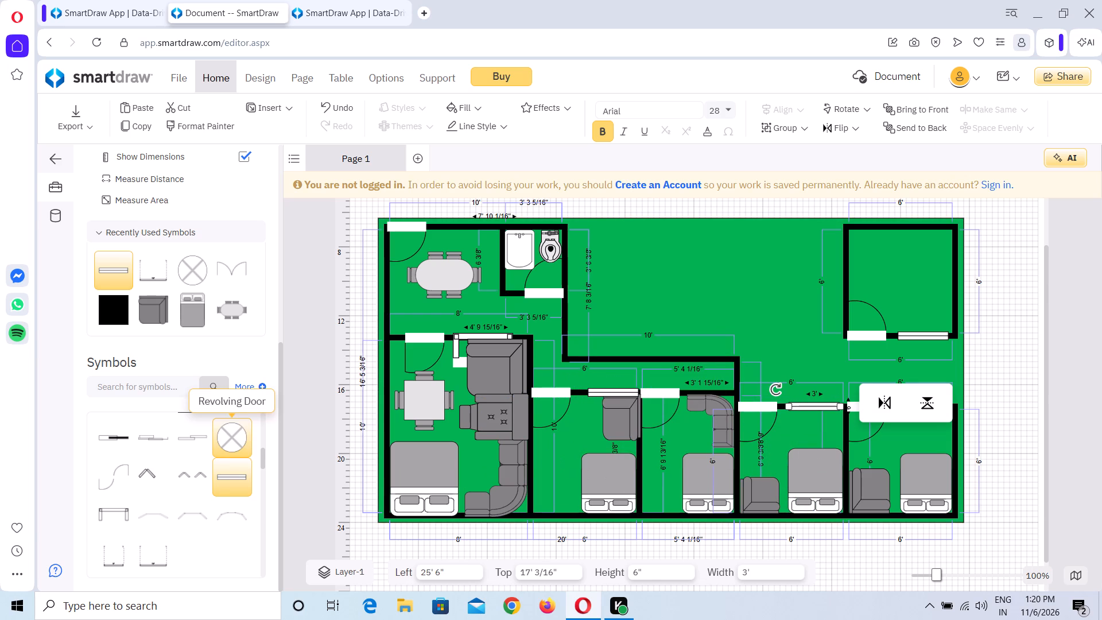
# Add a Window (36") to the top wall of the 5' 4 1/16" wide room, at left 19' 2" and top 16' 2 13/16".
pyautogui.moveTo(228, 483); pyautogui.dragTo(560, 430)
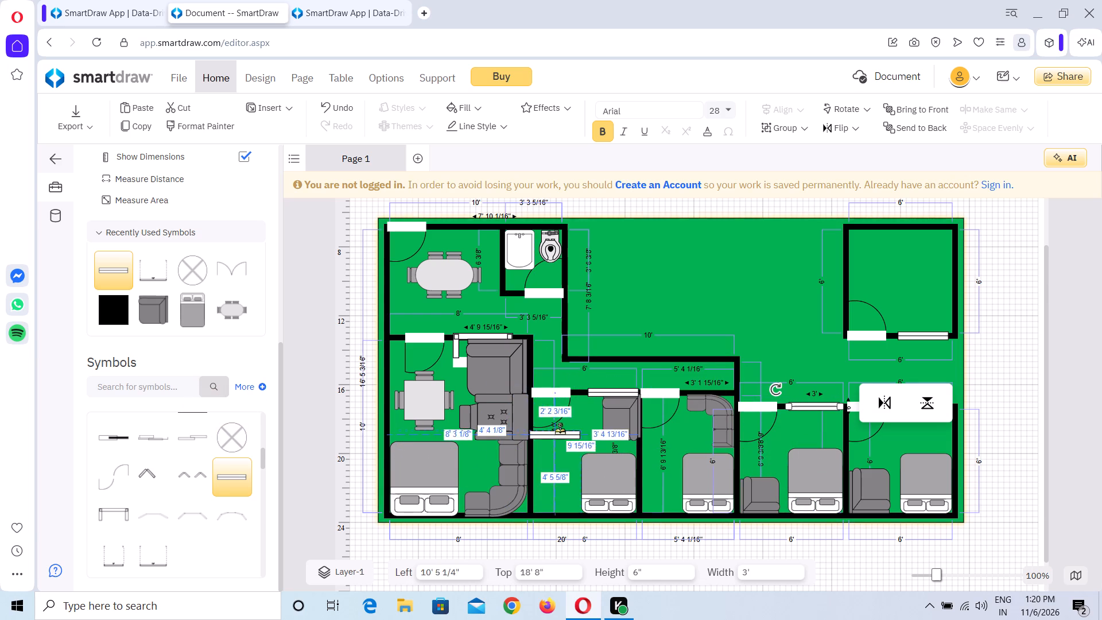
pyautogui.moveTo(560, 430); pyautogui.dragTo(674, 383)
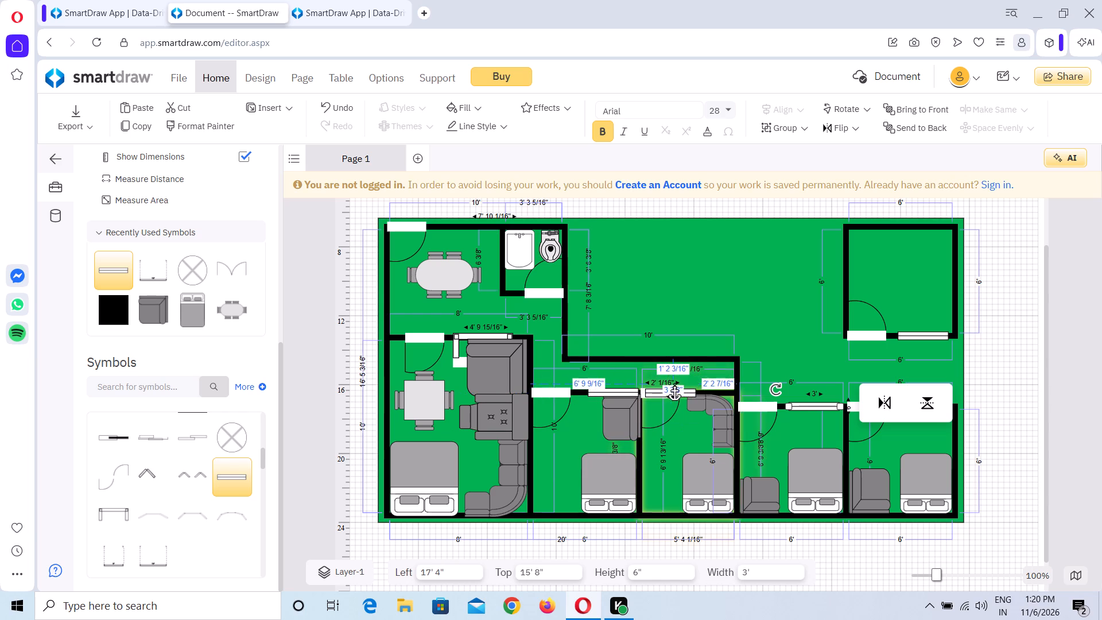
pyautogui.moveTo(674, 383); pyautogui.dragTo(708, 385)
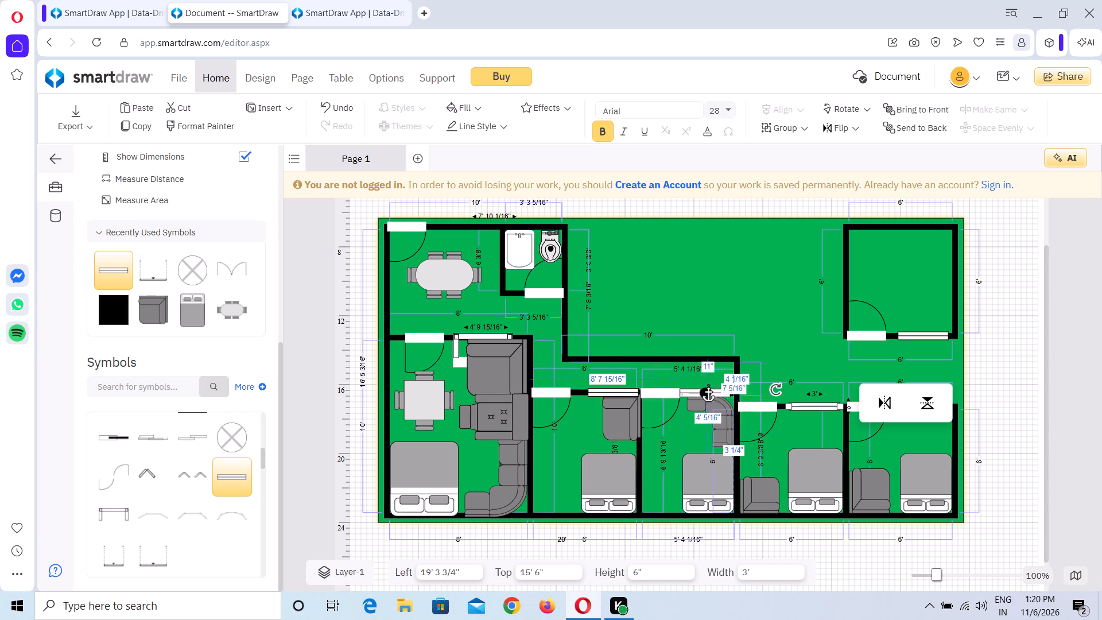
pyautogui.moveTo(708, 385); pyautogui.dragTo(708, 386)
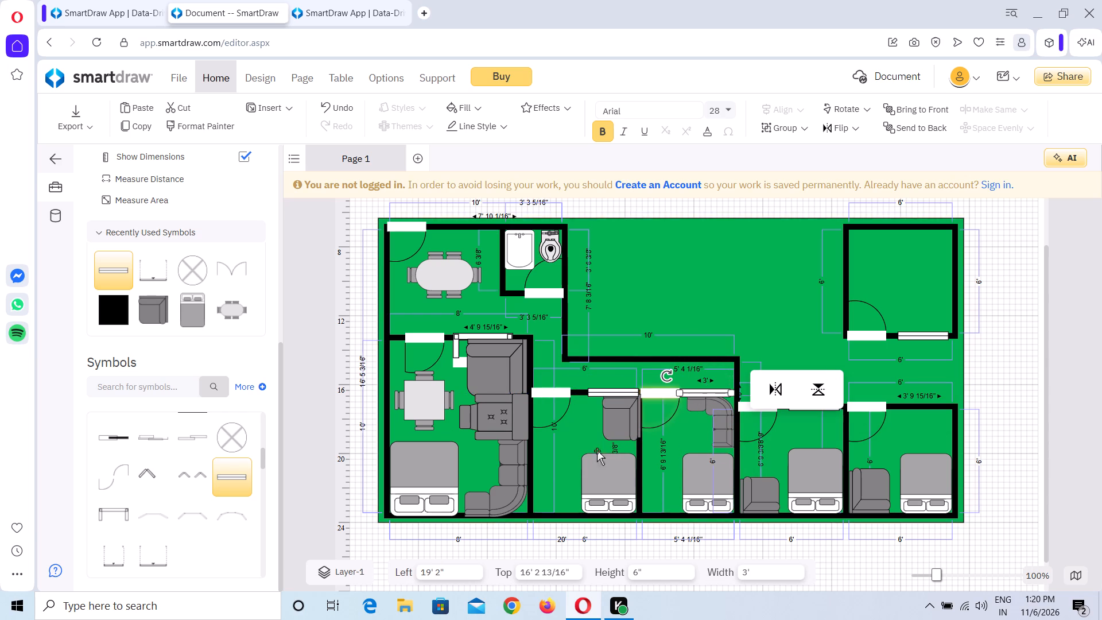
# Add a Window (36") to the bottom-right room's top wall beside the door, at left 31' 10" and top 17' 3/16".
pyautogui.moveTo(238, 485); pyautogui.dragTo(750, 445)
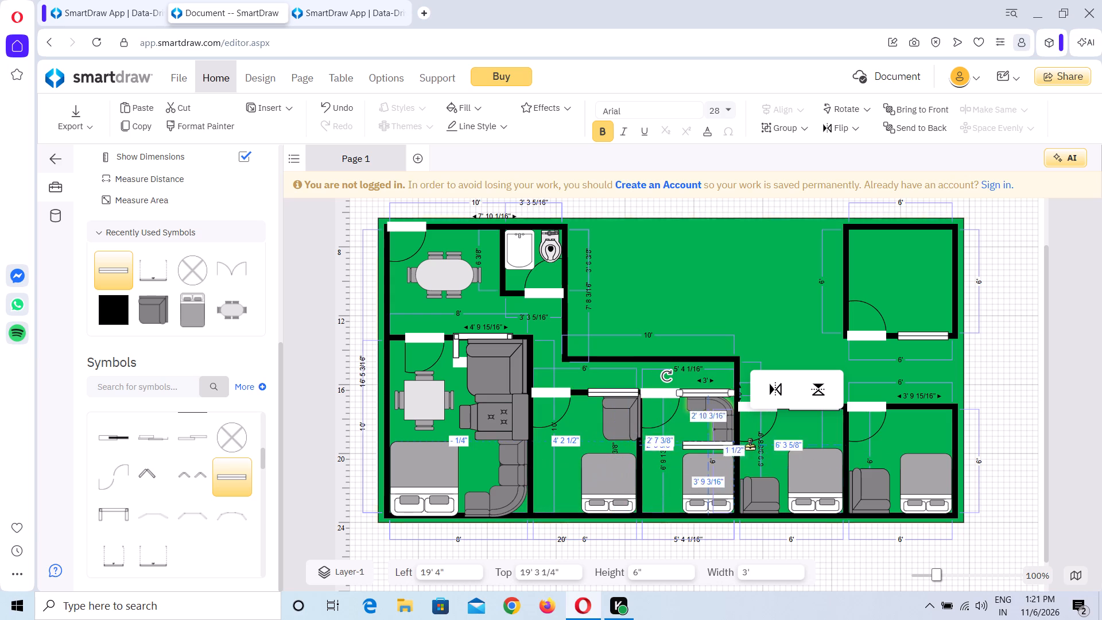
pyautogui.moveTo(750, 445); pyautogui.dragTo(887, 435)
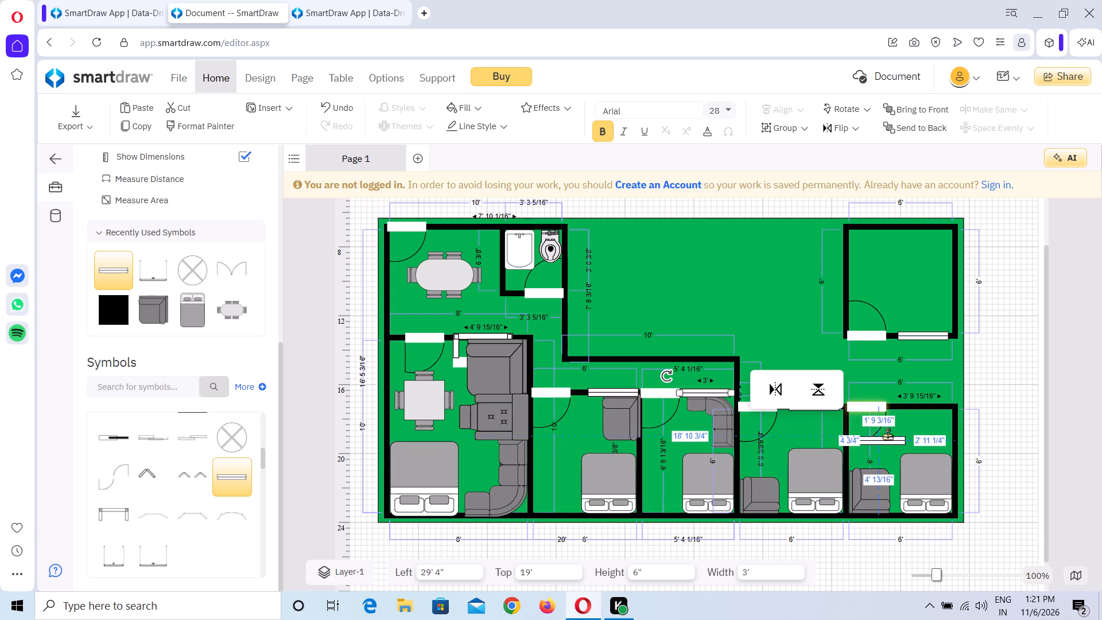
pyautogui.moveTo(887, 435); pyautogui.dragTo(924, 411)
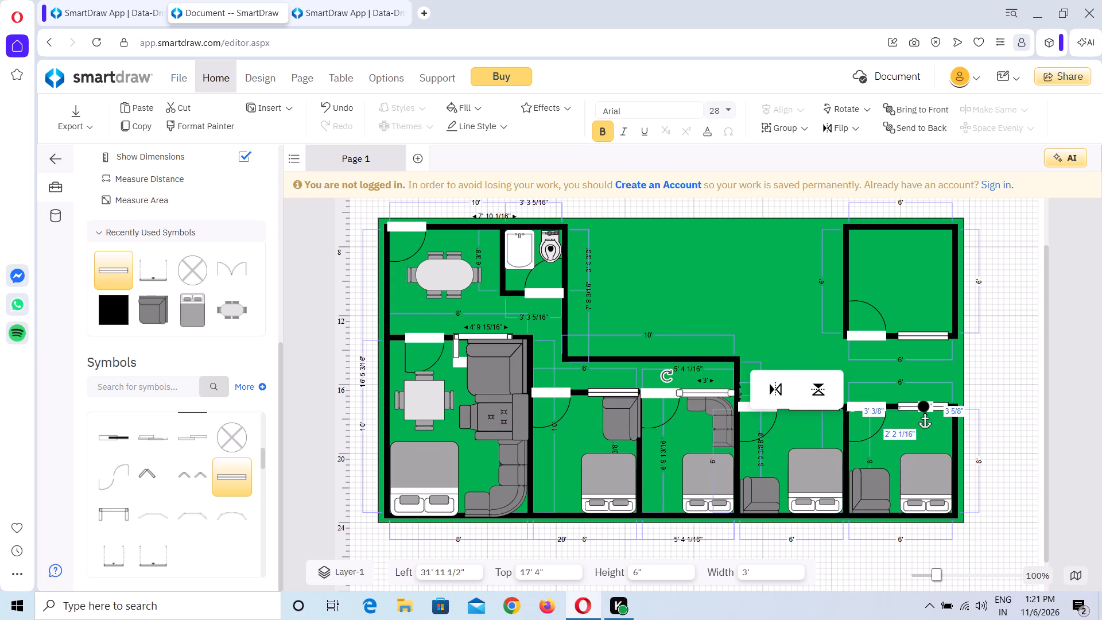
pyautogui.moveTo(924, 411); pyautogui.dragTo(923, 411)
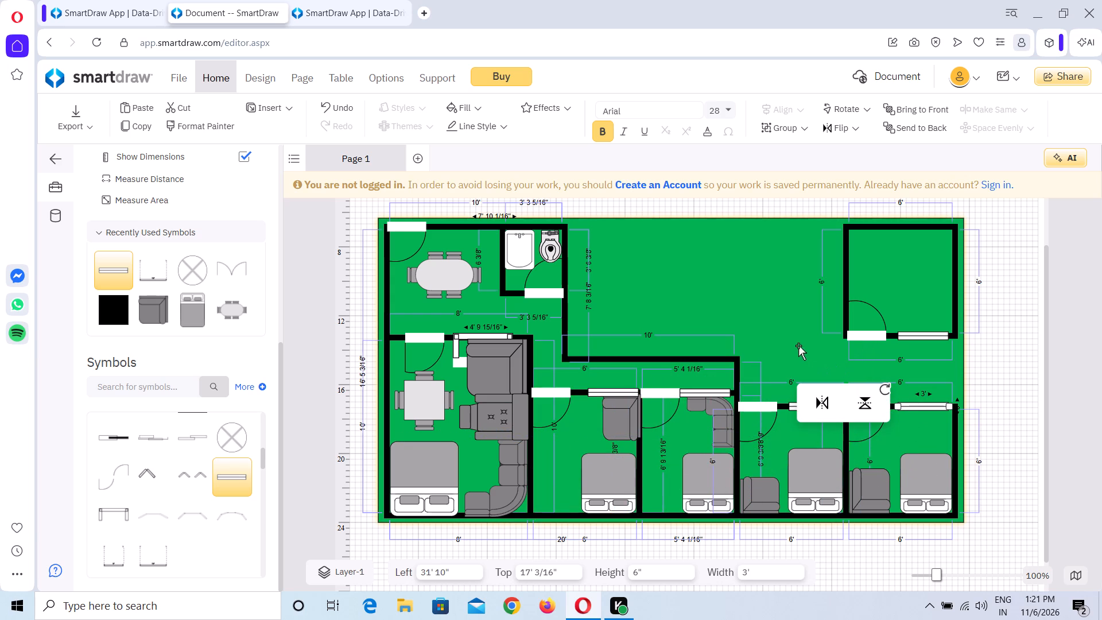
pyautogui.click(798, 346)
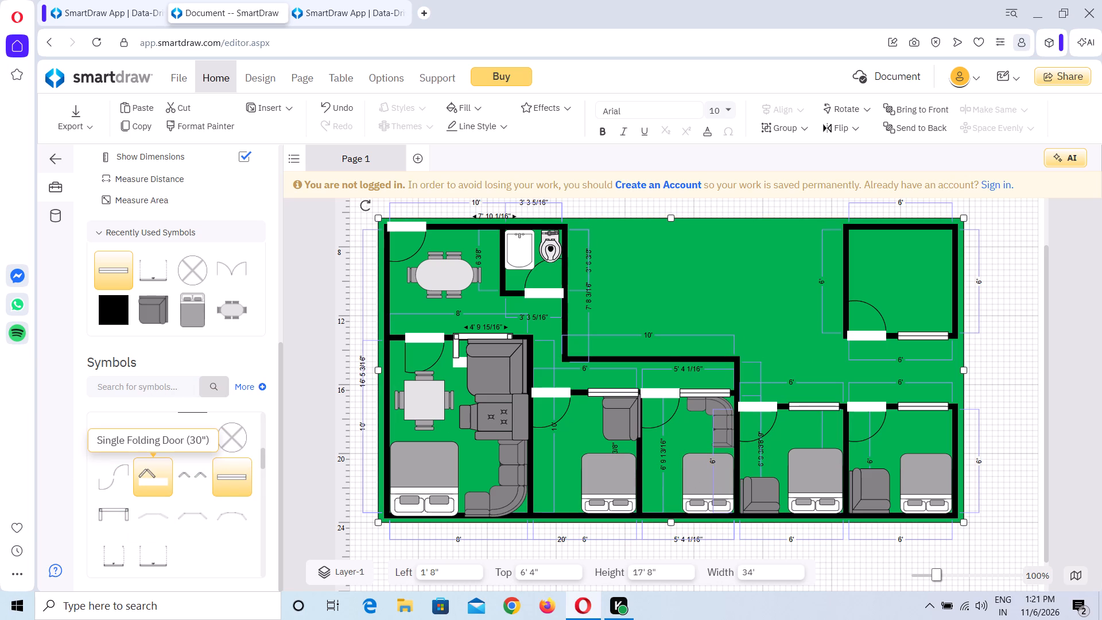
# Place a Double Trundle Bed from the Beds symbols in the base's top-right room.
pyautogui.scroll(-1, 177, 505)
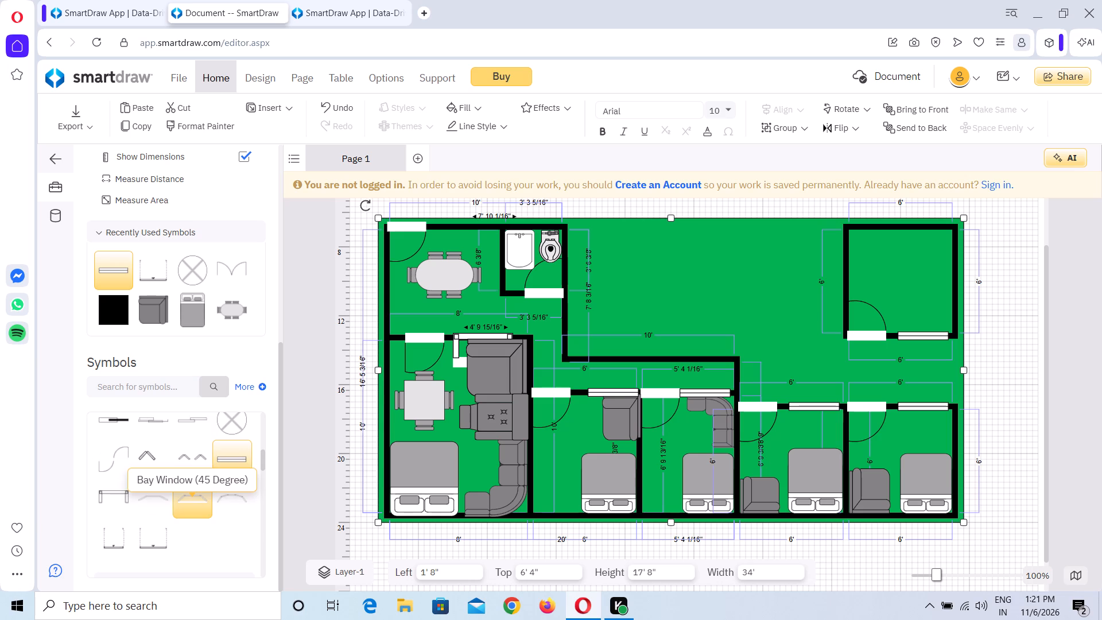
pyautogui.scroll(-1, 177, 505)
pyautogui.scroll(1, 177, 505)
pyautogui.scroll(-1, 177, 505)
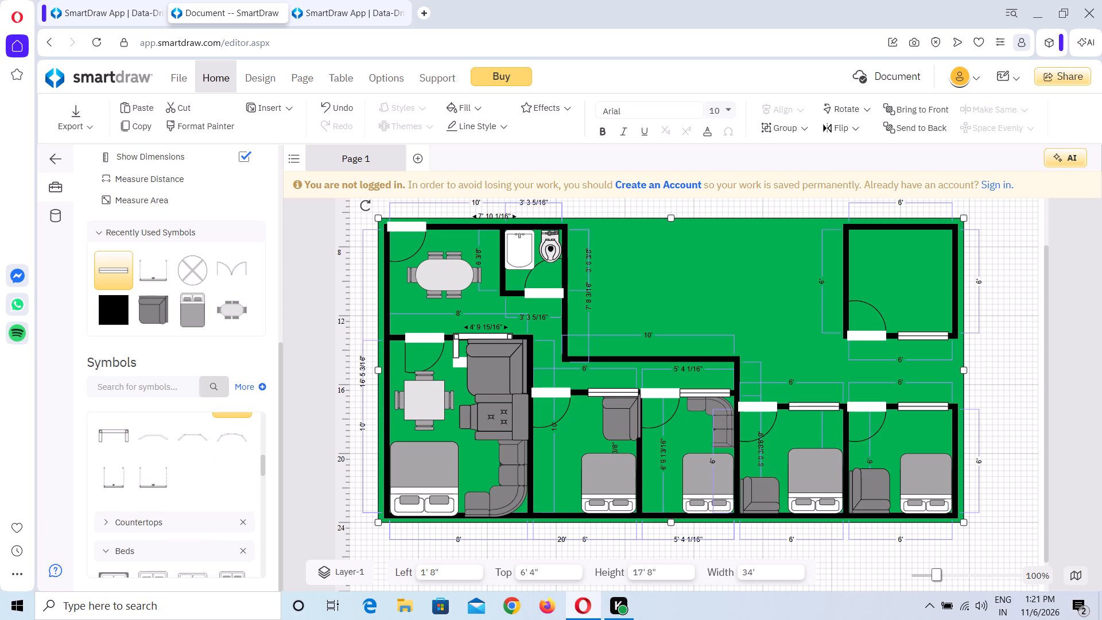
pyautogui.scroll(-4, 177, 505)
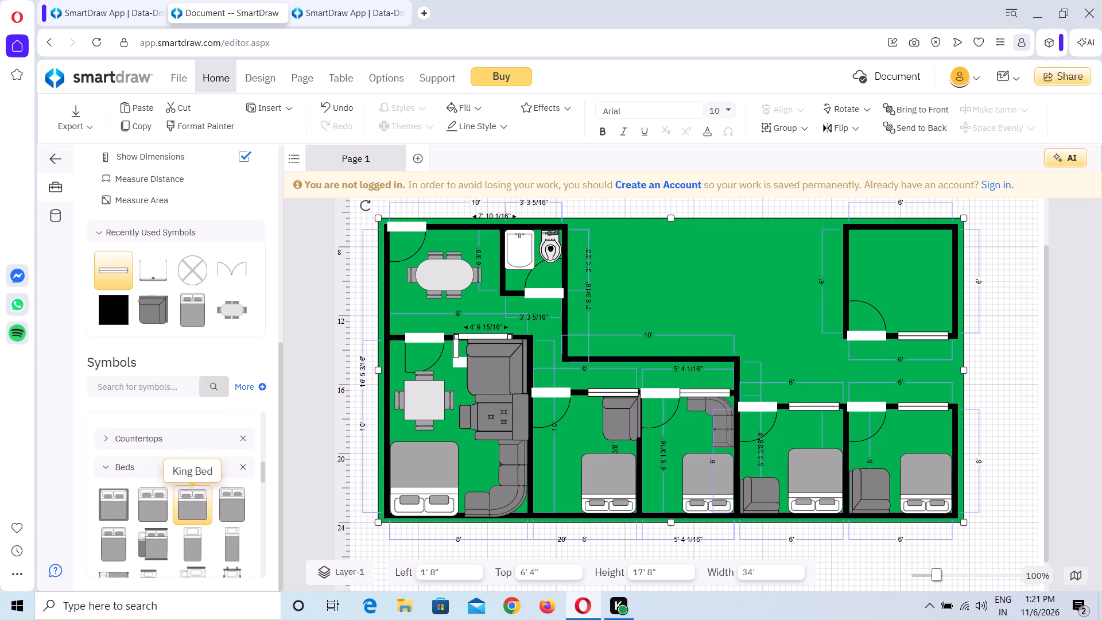
pyautogui.moveTo(151, 506); pyautogui.dragTo(183, 506)
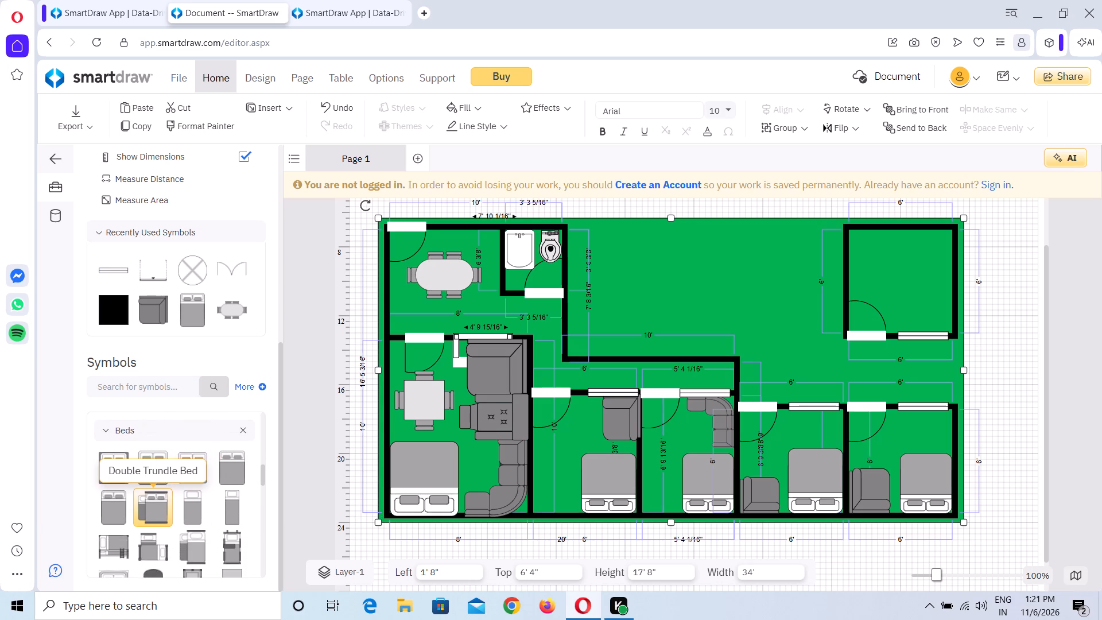
pyautogui.moveTo(183, 506); pyautogui.dragTo(774, 263)
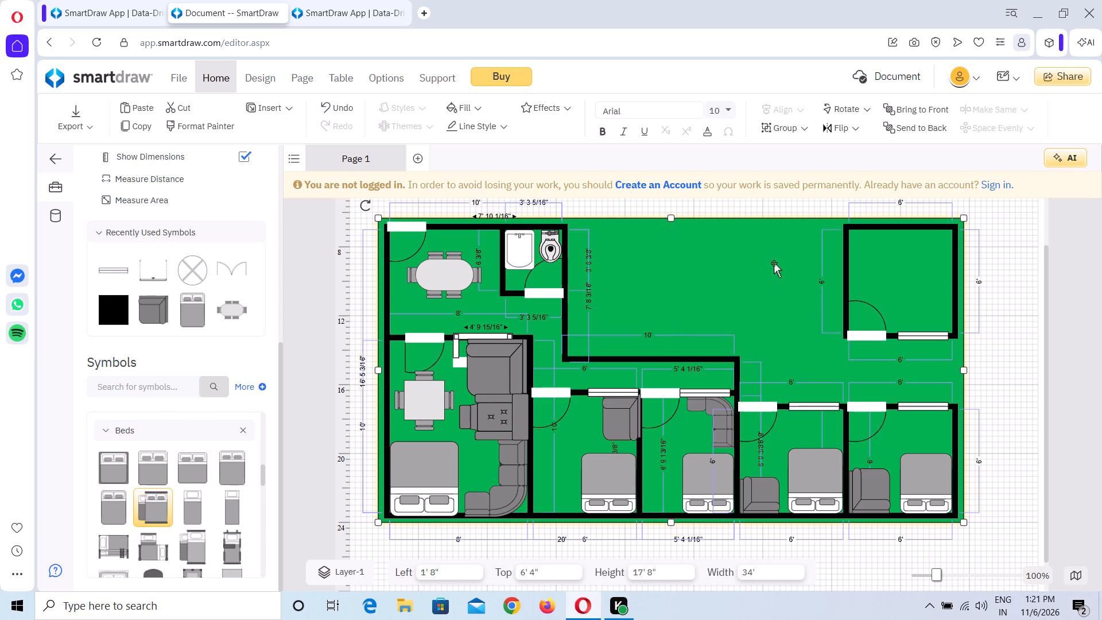
pyautogui.moveTo(774, 263); pyautogui.dragTo(901, 269)
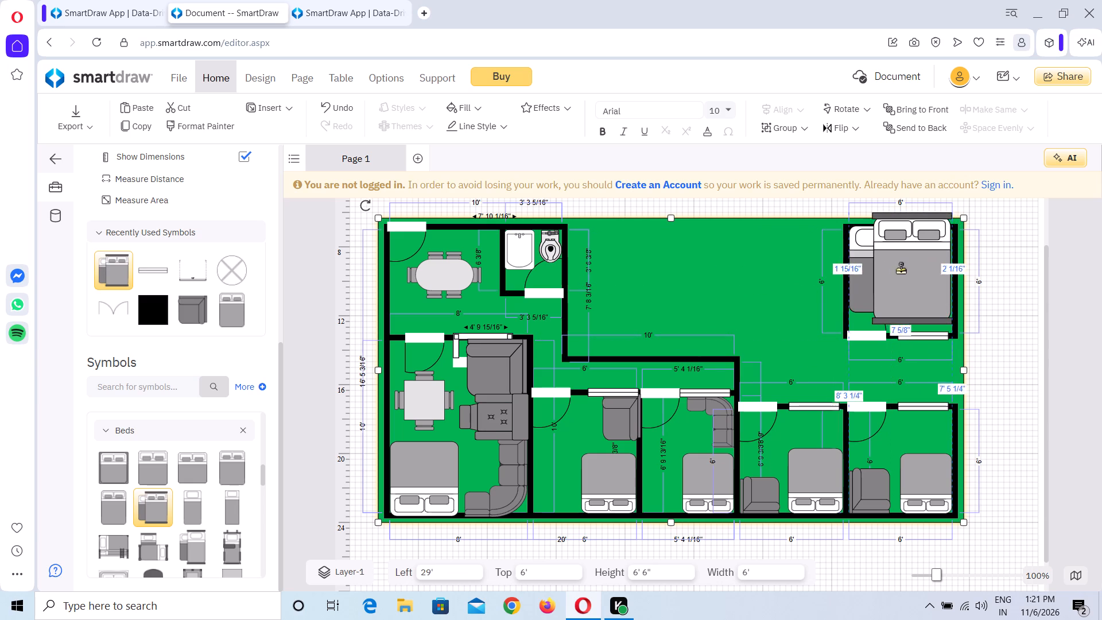
pyautogui.moveTo(901, 269); pyautogui.dragTo(901, 275)
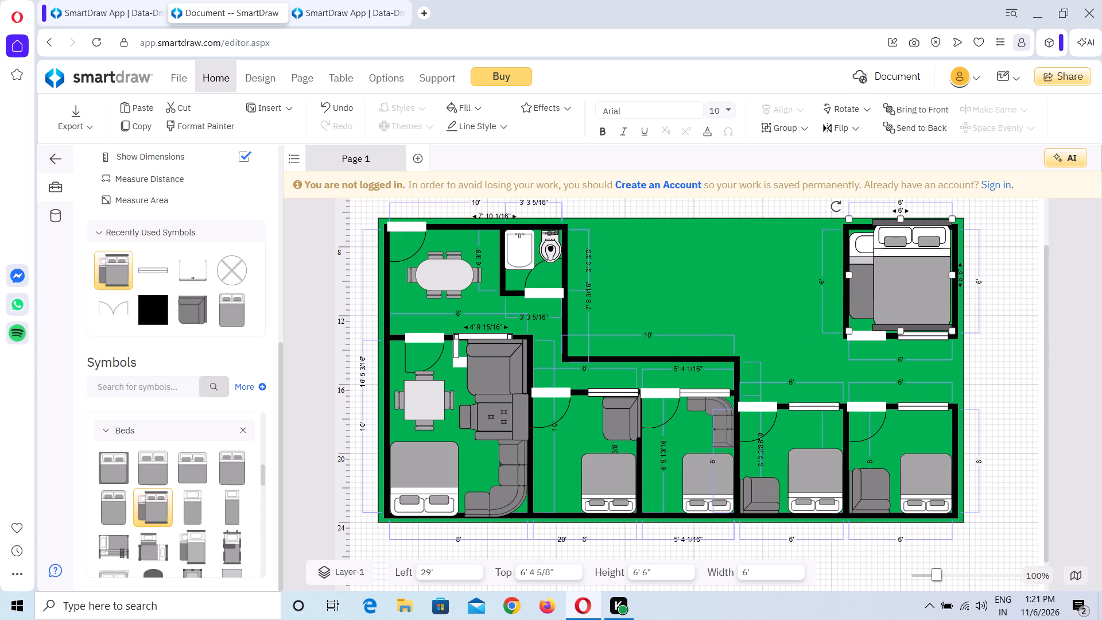
# Shrink the trundle bed to 4' wide by 4' 11 3/8" high and position it at left 31' and top 7'.
pyautogui.moveTo(850, 334); pyautogui.dragTo(882, 305)
pyautogui.moveTo(915, 281); pyautogui.dragTo(911, 287)
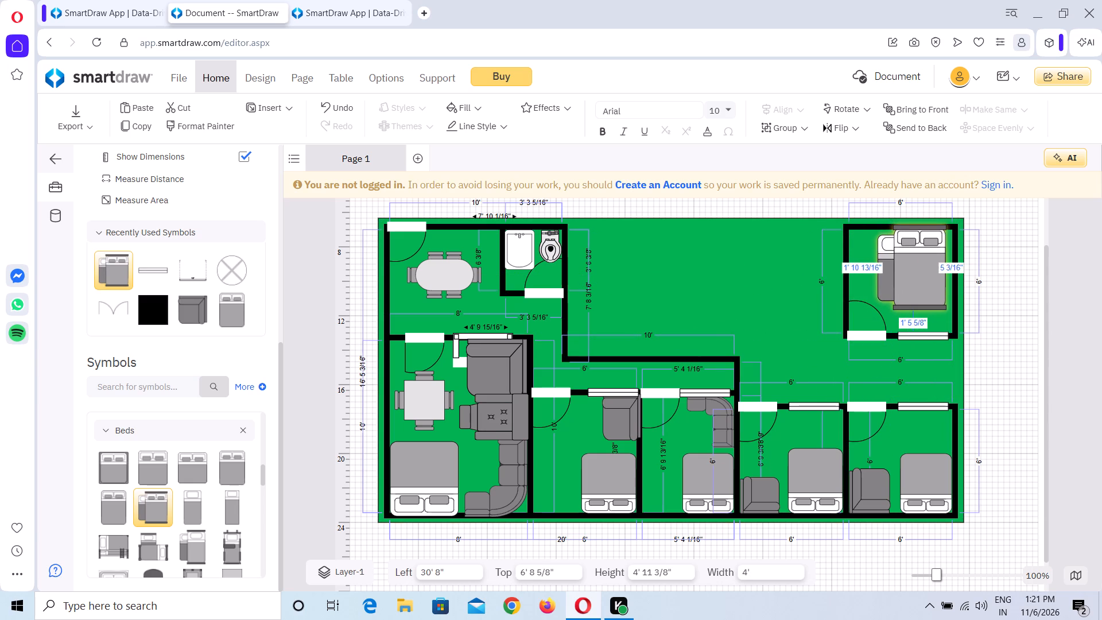
pyautogui.moveTo(911, 287); pyautogui.dragTo(914, 290)
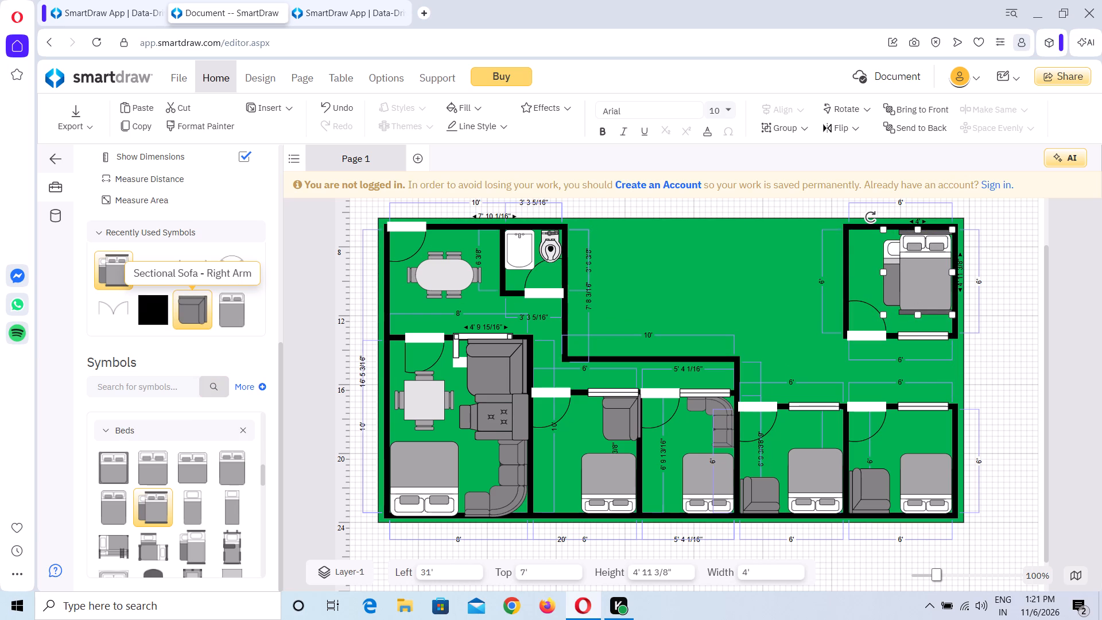
# Place a Sectional Sofa - Right Arm in the open area beside the top-right room and flip it horizontally.
pyautogui.moveTo(189, 312); pyautogui.dragTo(752, 270)
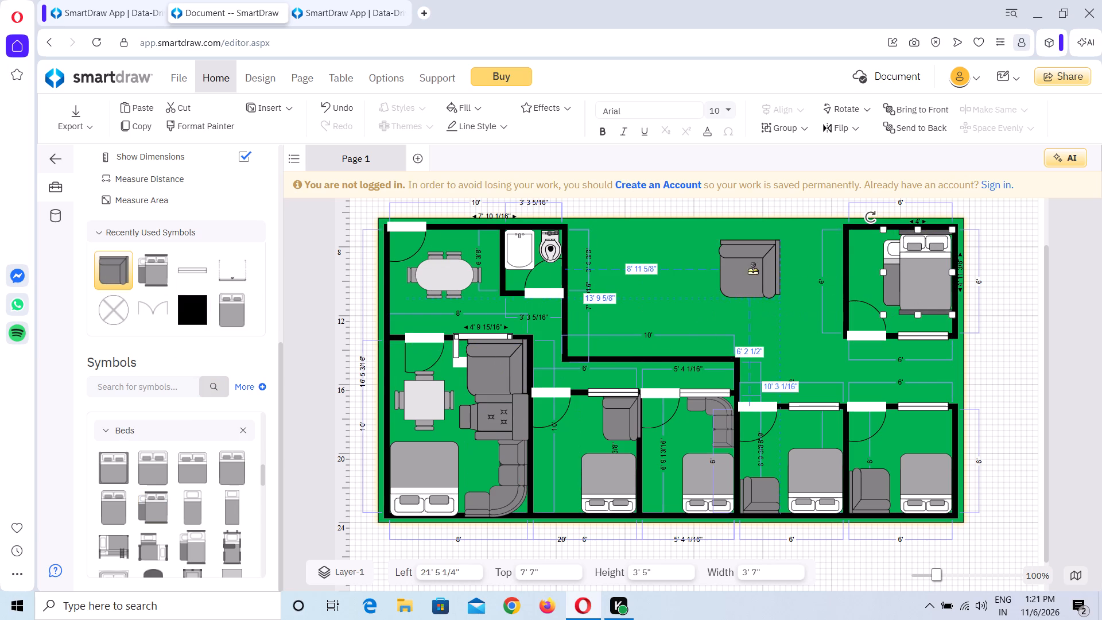
pyautogui.moveTo(752, 270); pyautogui.dragTo(796, 274)
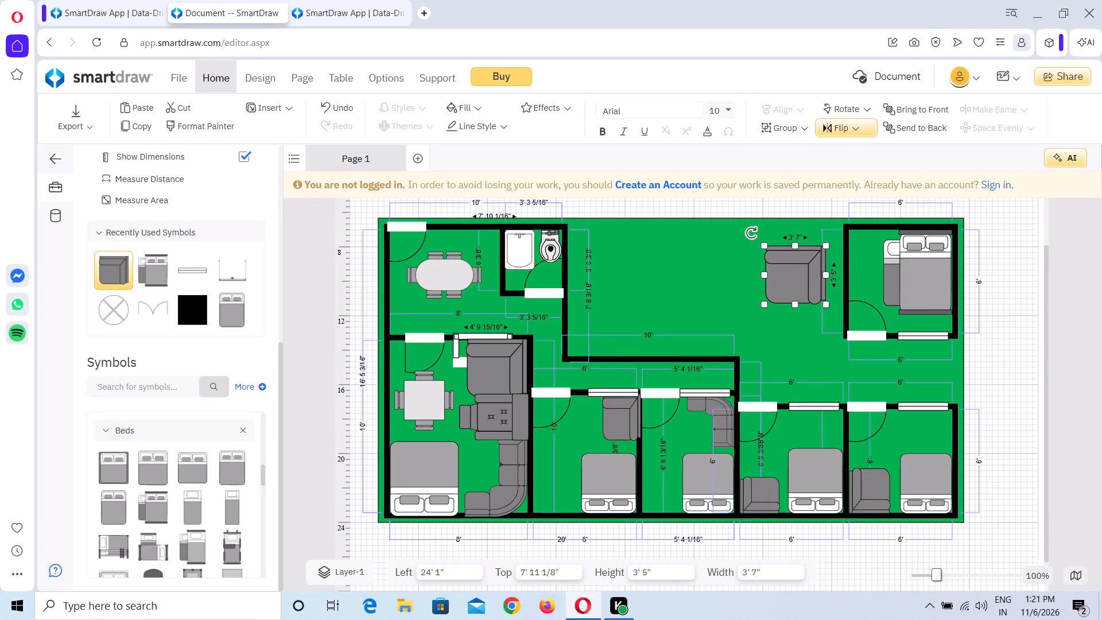
pyautogui.click(854, 125)
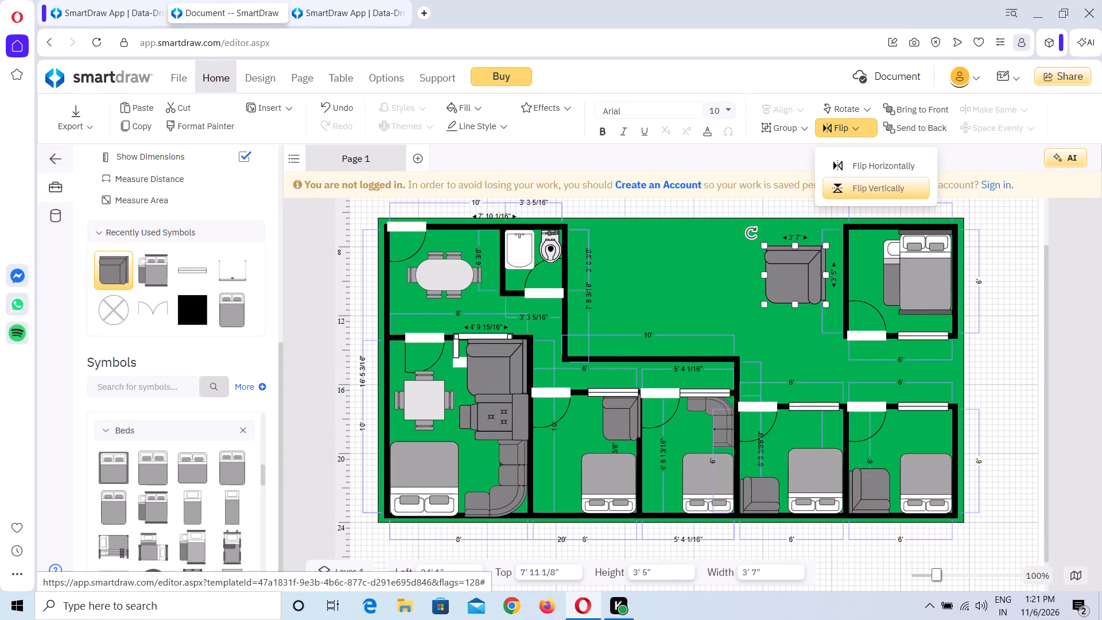
pyautogui.click(861, 166)
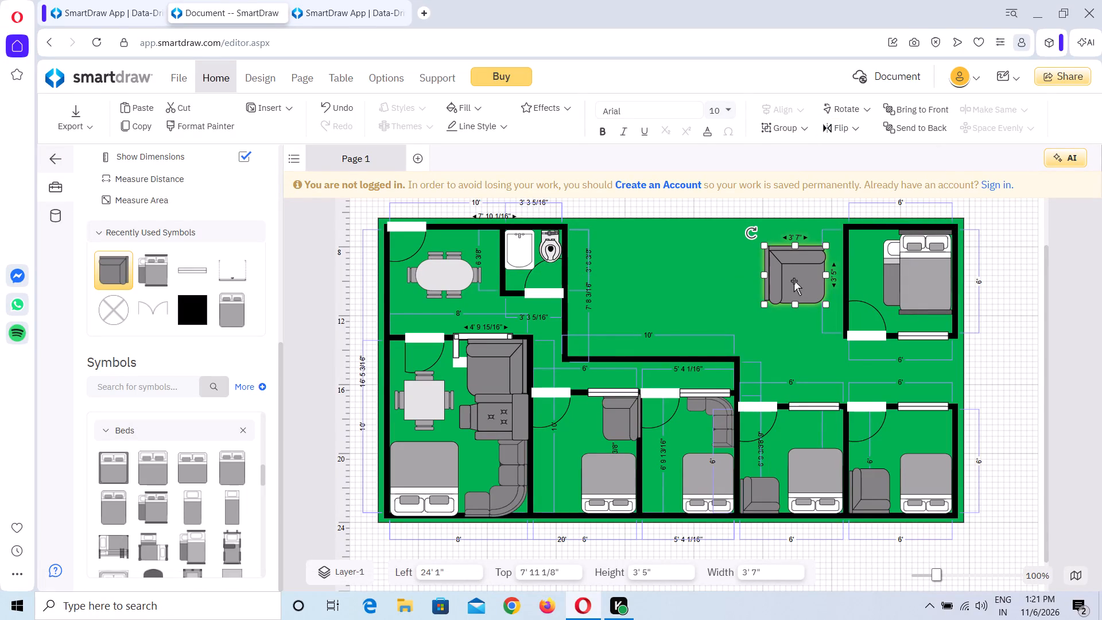
# Shrink the new sofa to 2' wide by 2' 8 7/8" high and move it into the top-right room's upper-left corner, at left 29' and top 7'.
pyautogui.click(794, 281)
pyautogui.moveTo(765, 307); pyautogui.dragTo(765, 306)
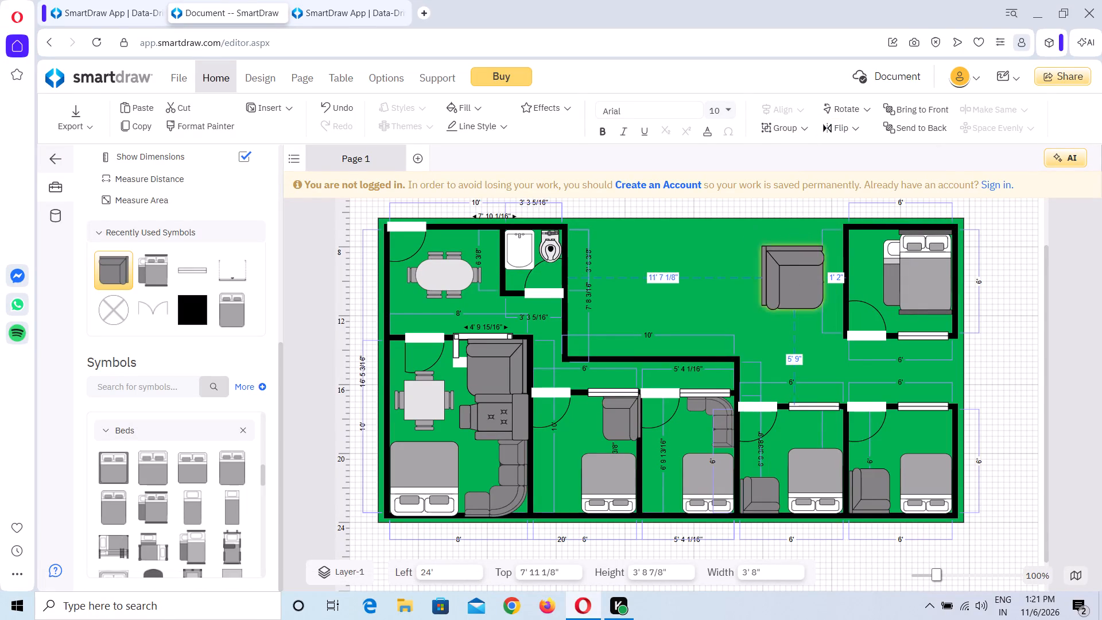
pyautogui.moveTo(765, 306); pyautogui.dragTo(794, 290)
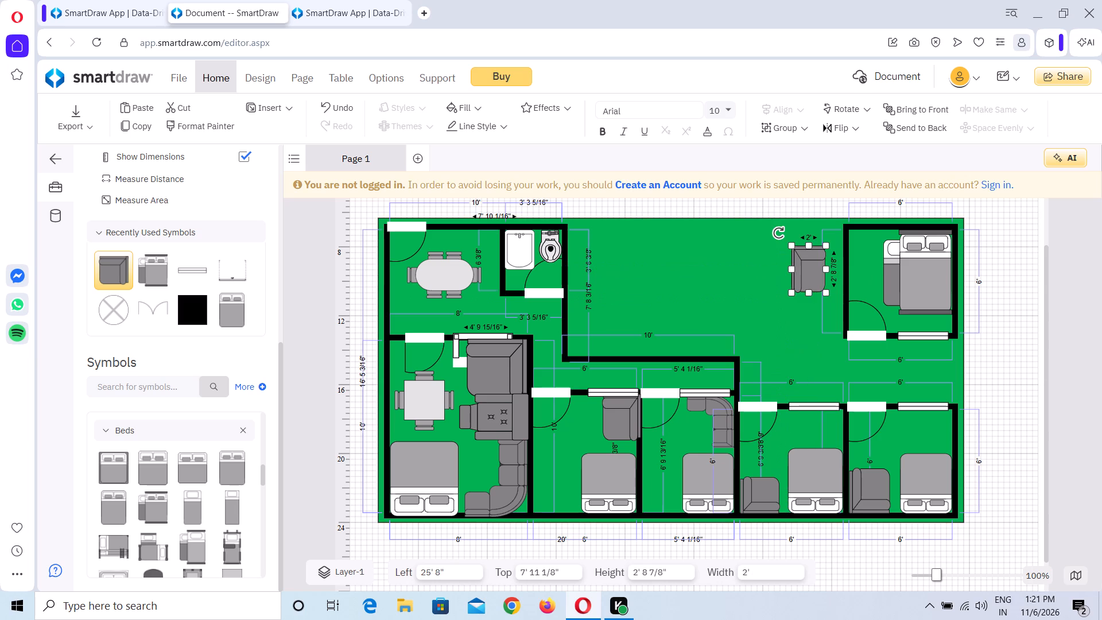
pyautogui.moveTo(804, 279); pyautogui.dragTo(854, 268)
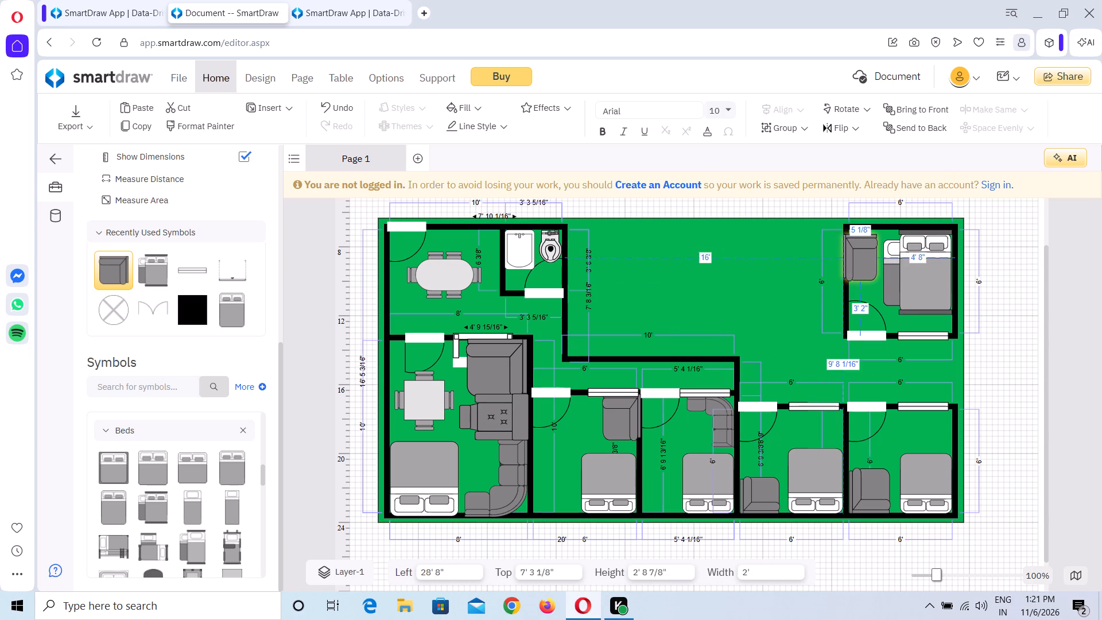
pyautogui.moveTo(854, 268); pyautogui.dragTo(862, 263)
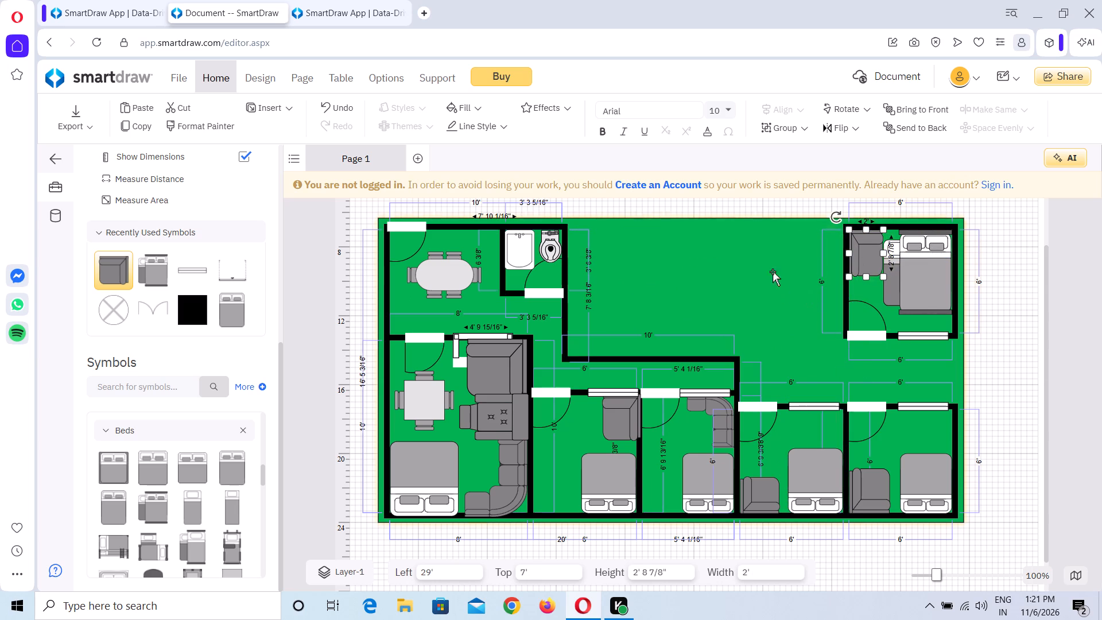
pyautogui.click(763, 258)
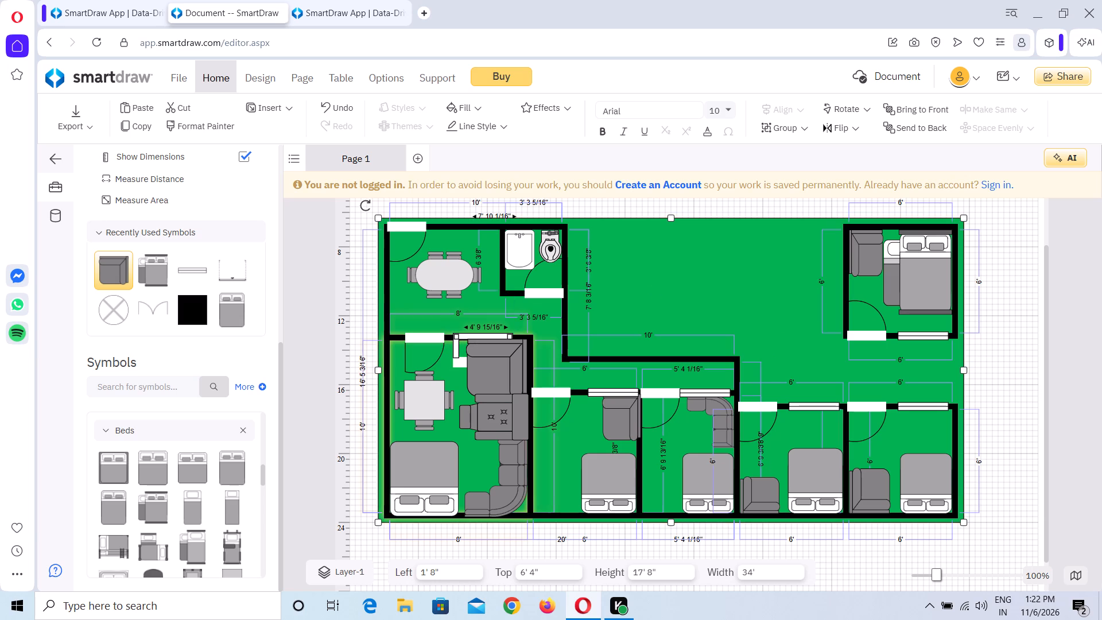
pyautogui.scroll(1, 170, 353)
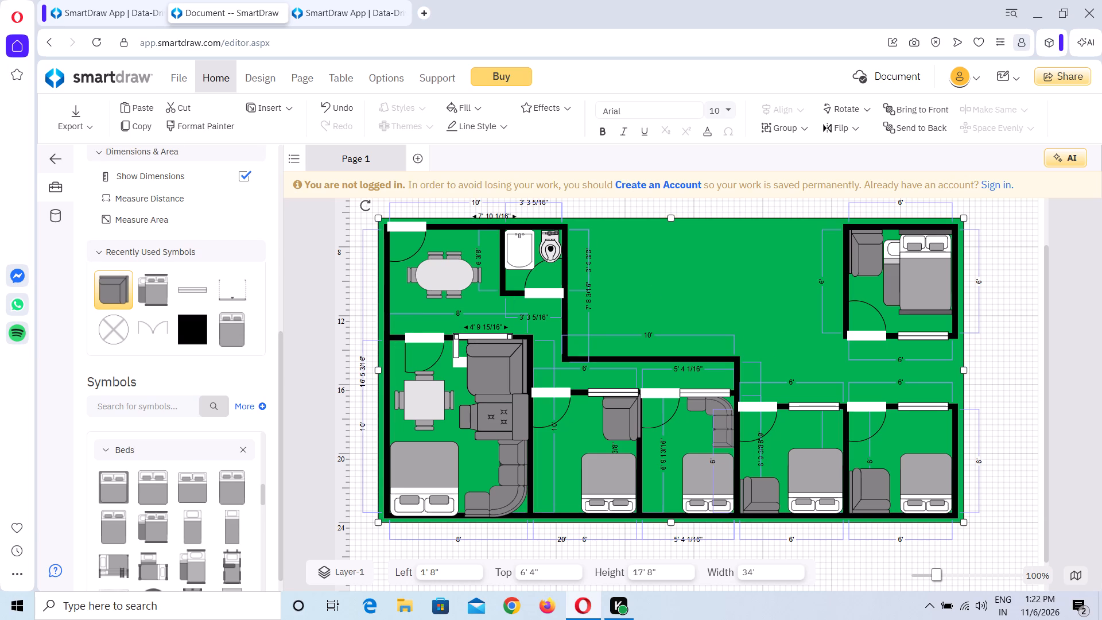
# Place a 6 x 6 Room along the base's top edge, adjoining the furnished top-right room, at left 22' 8" and top 7'.
pyautogui.scroll(1, 170, 353)
pyautogui.scroll(-2, 170, 353)
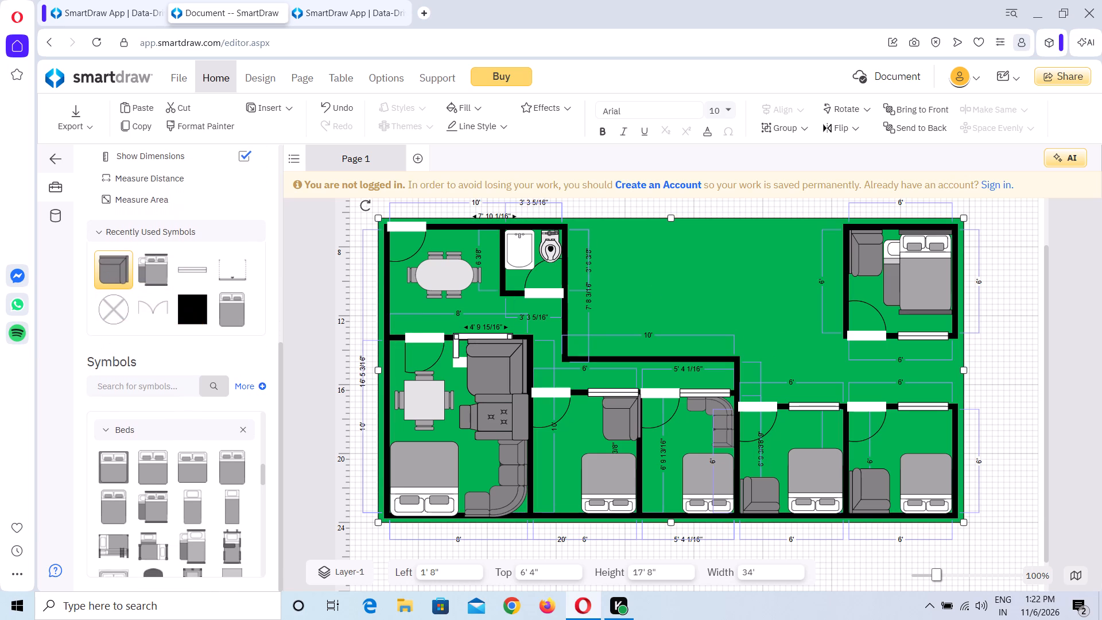
pyautogui.scroll(-6, 170, 353)
pyautogui.scroll(-1, 183, 479)
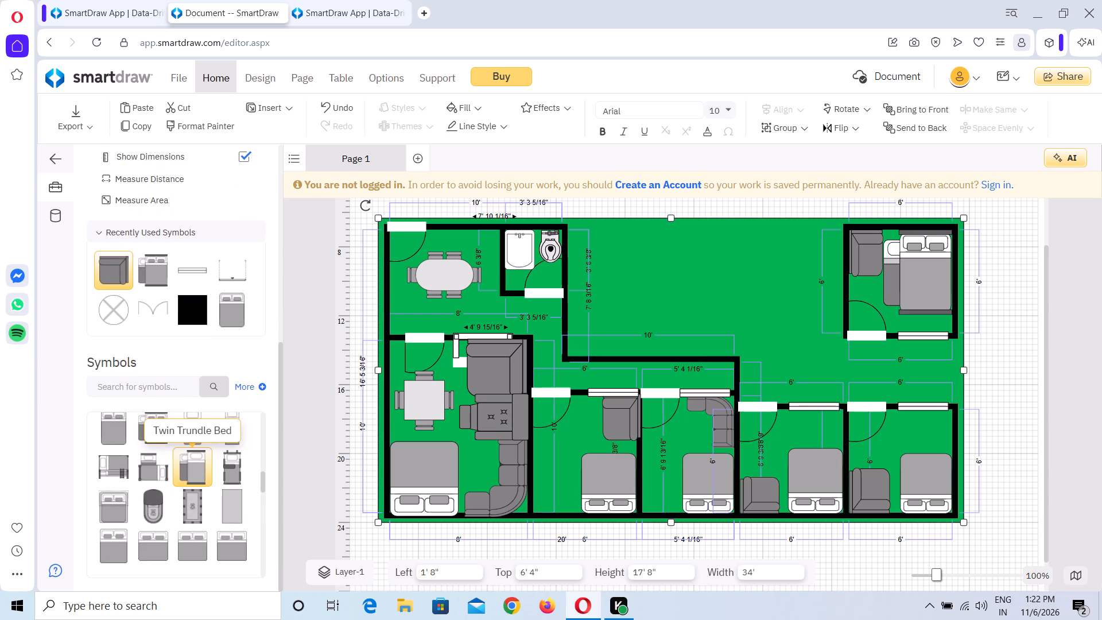
pyautogui.scroll(5, 183, 479)
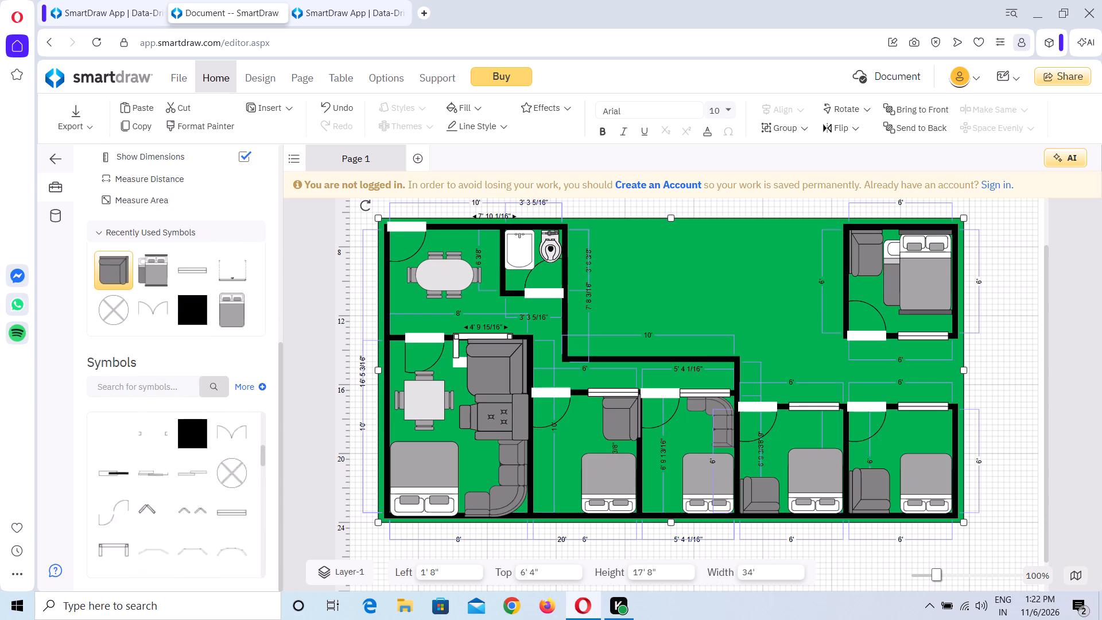
pyautogui.scroll(4, 183, 479)
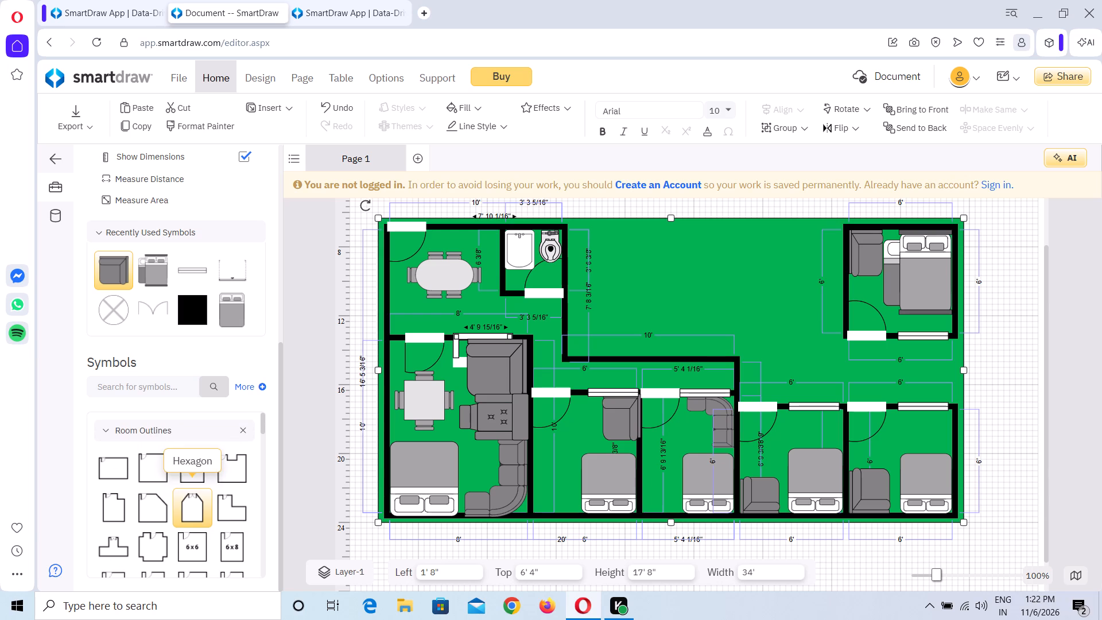
pyautogui.scroll(-1, 183, 479)
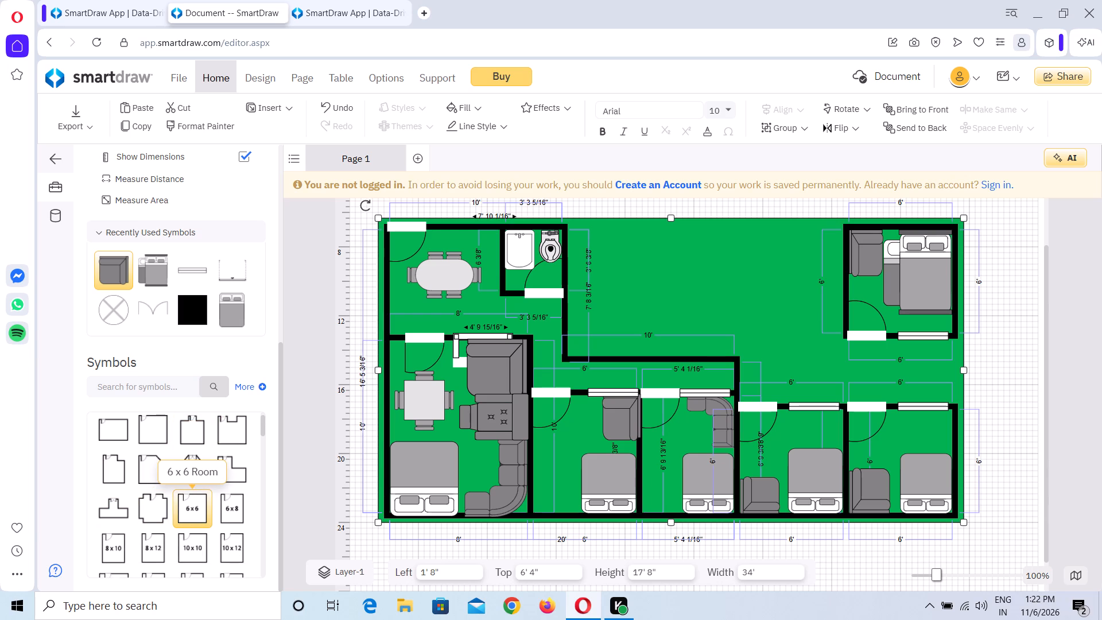
pyautogui.moveTo(195, 509); pyautogui.dragTo(375, 479)
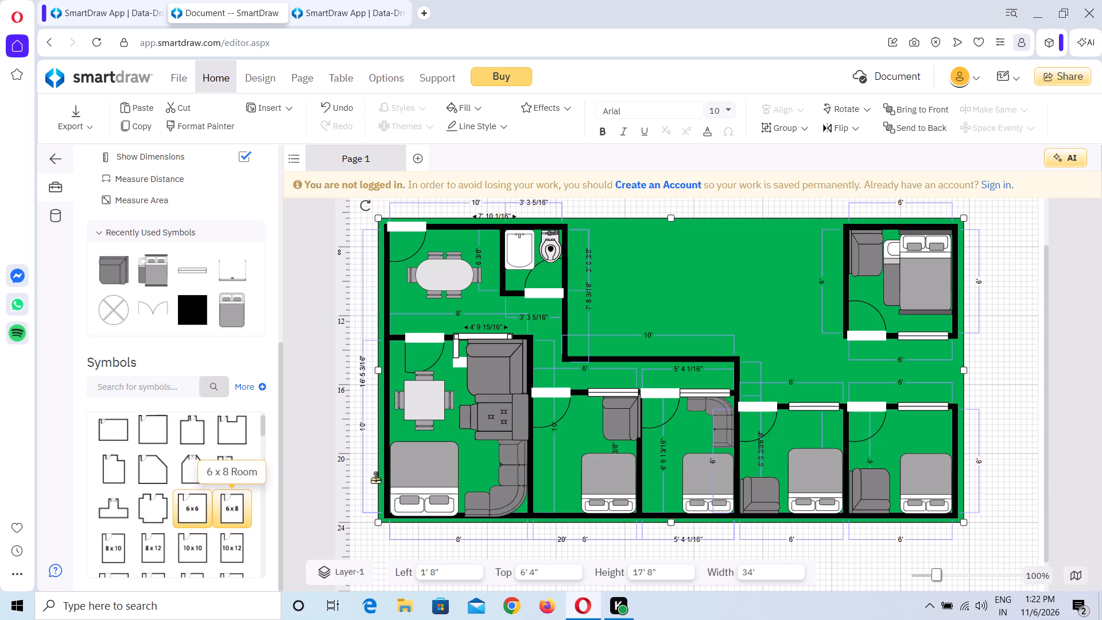
pyautogui.moveTo(375, 479); pyautogui.dragTo(736, 312)
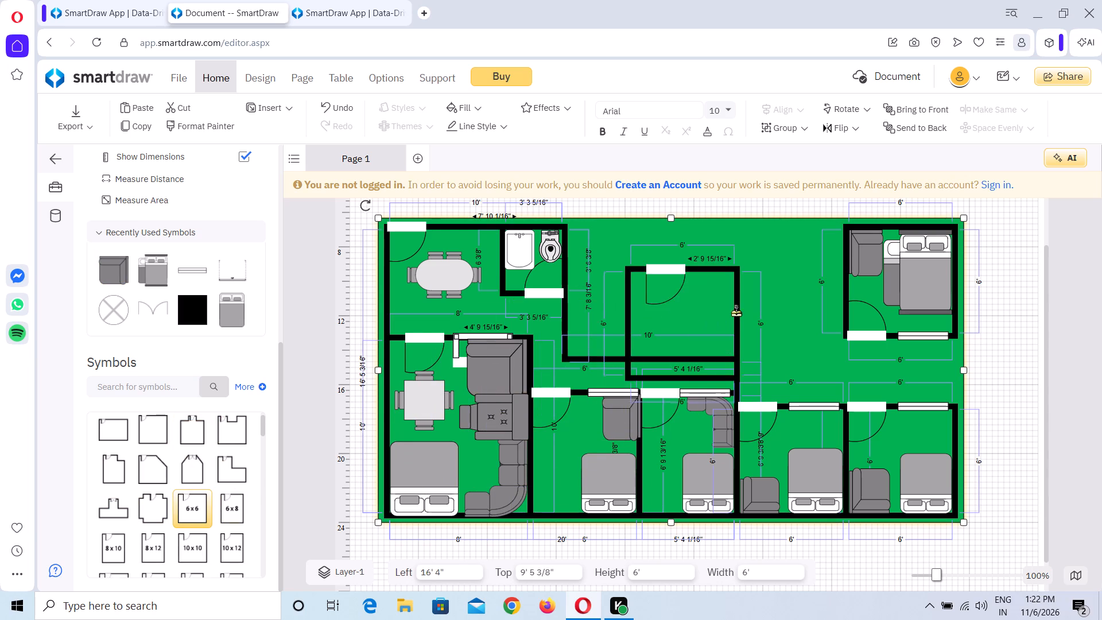
pyautogui.moveTo(736, 312); pyautogui.dragTo(783, 289)
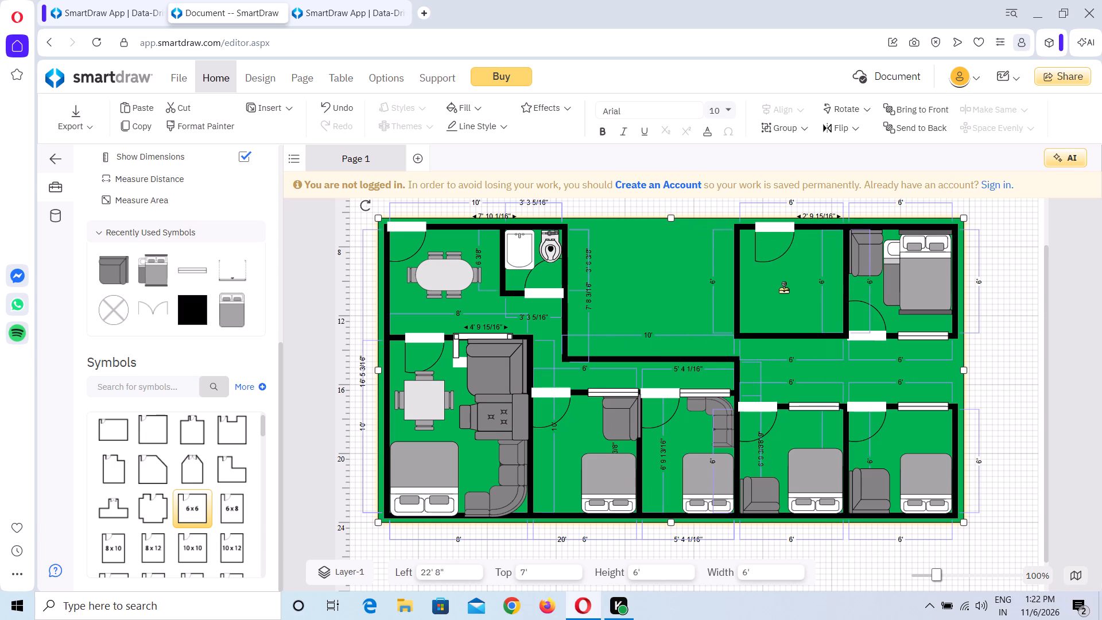
pyautogui.moveTo(783, 289); pyautogui.dragTo(787, 289)
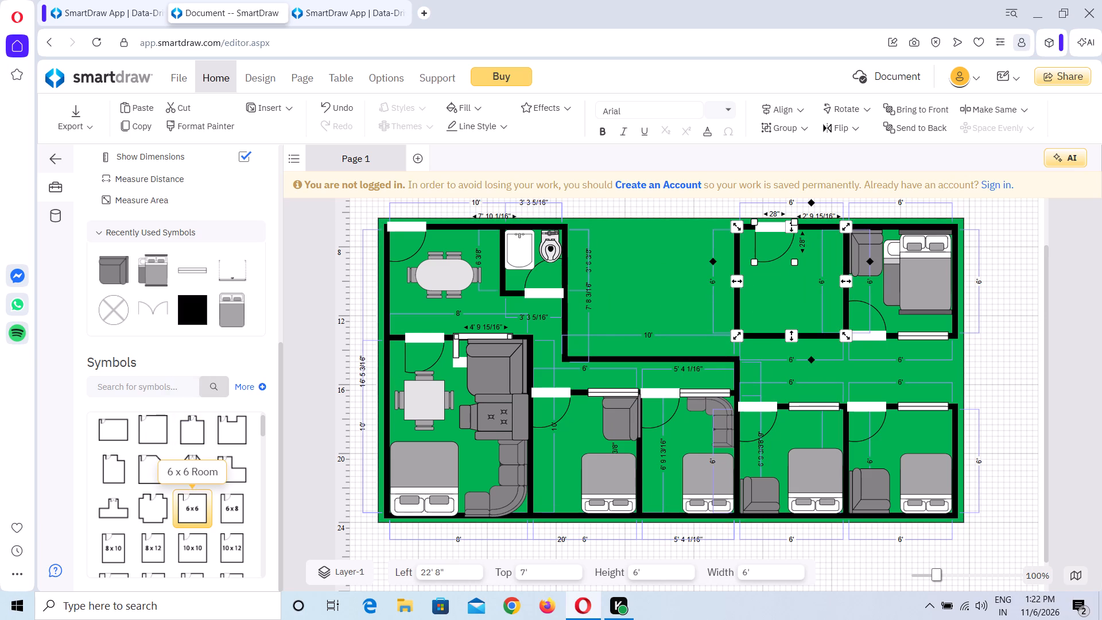
# Place another 6 x 6 Room along the base's top edge, adjoining the previous room, at left 16' 4" and top 7'.
pyautogui.moveTo(190, 499); pyautogui.dragTo(641, 289)
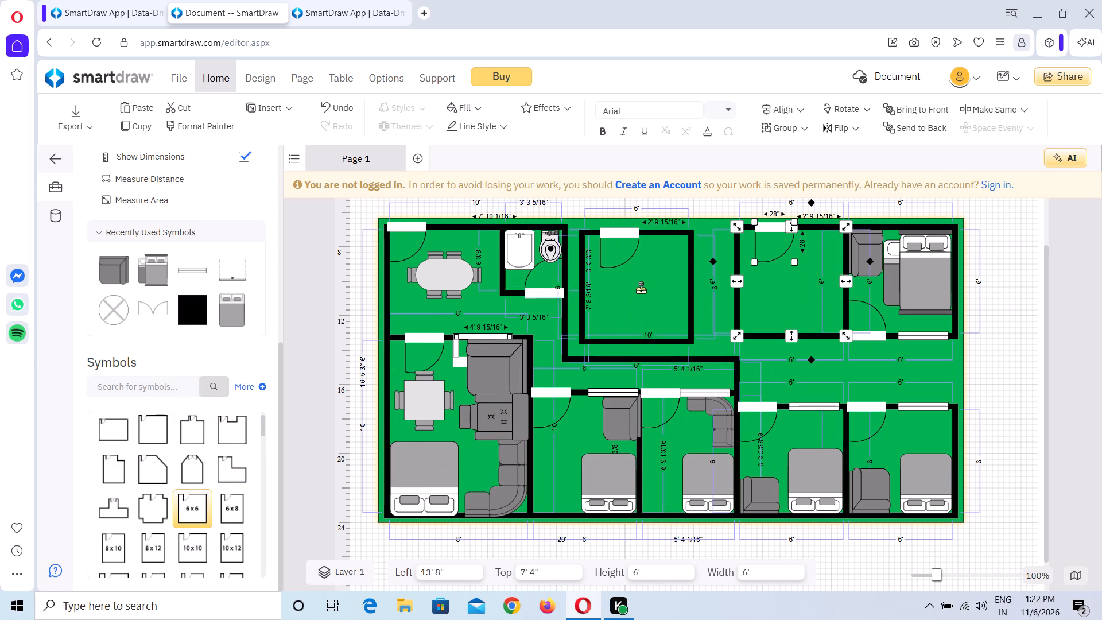
pyautogui.moveTo(641, 289); pyautogui.dragTo(681, 287)
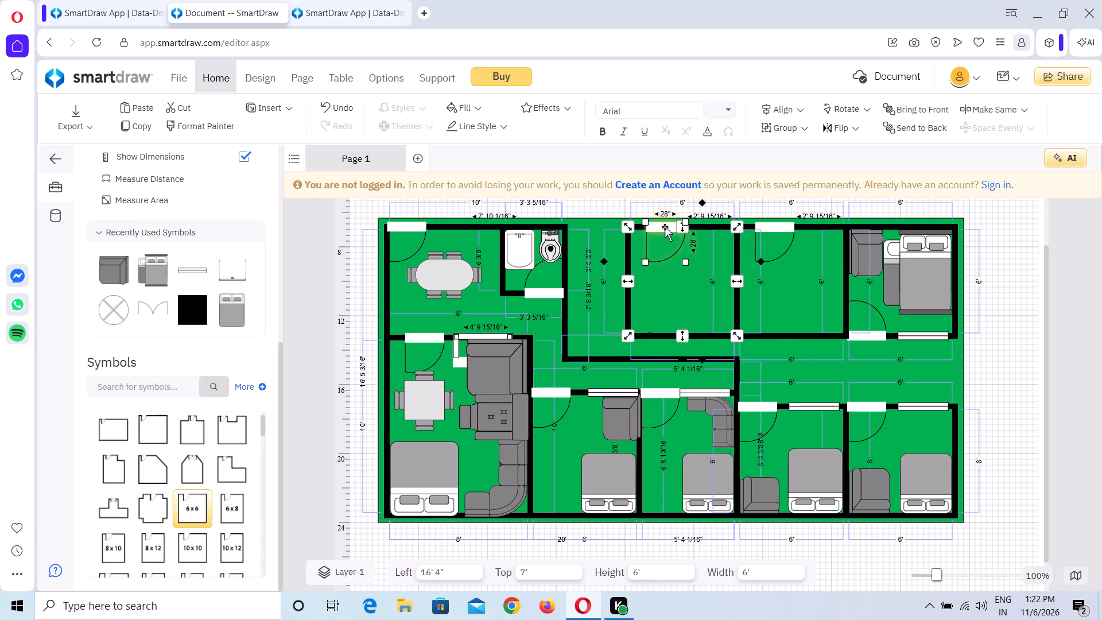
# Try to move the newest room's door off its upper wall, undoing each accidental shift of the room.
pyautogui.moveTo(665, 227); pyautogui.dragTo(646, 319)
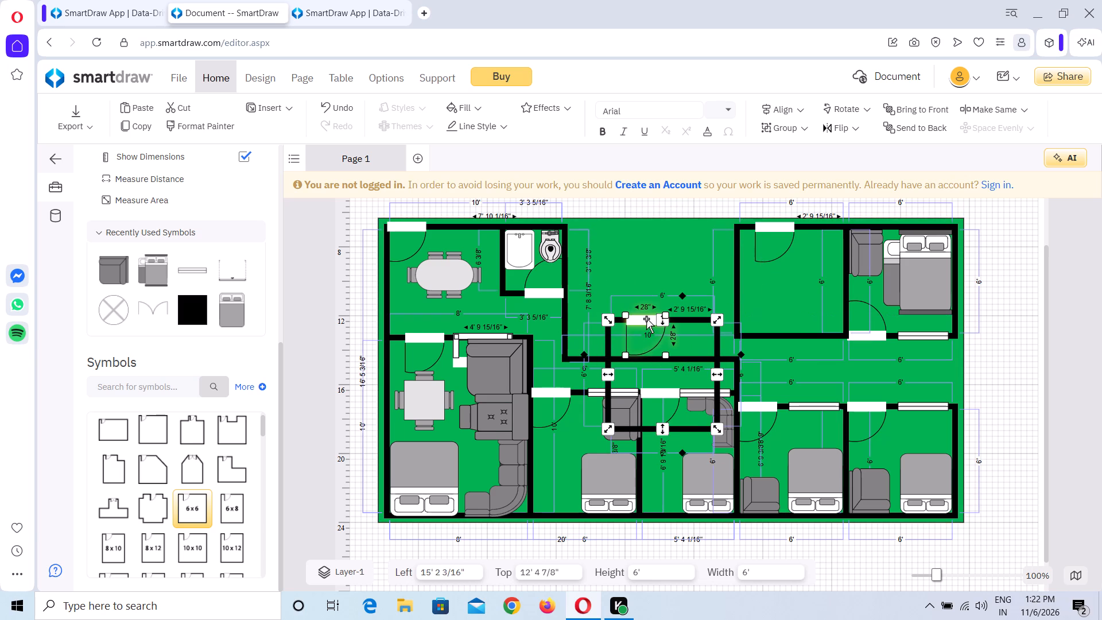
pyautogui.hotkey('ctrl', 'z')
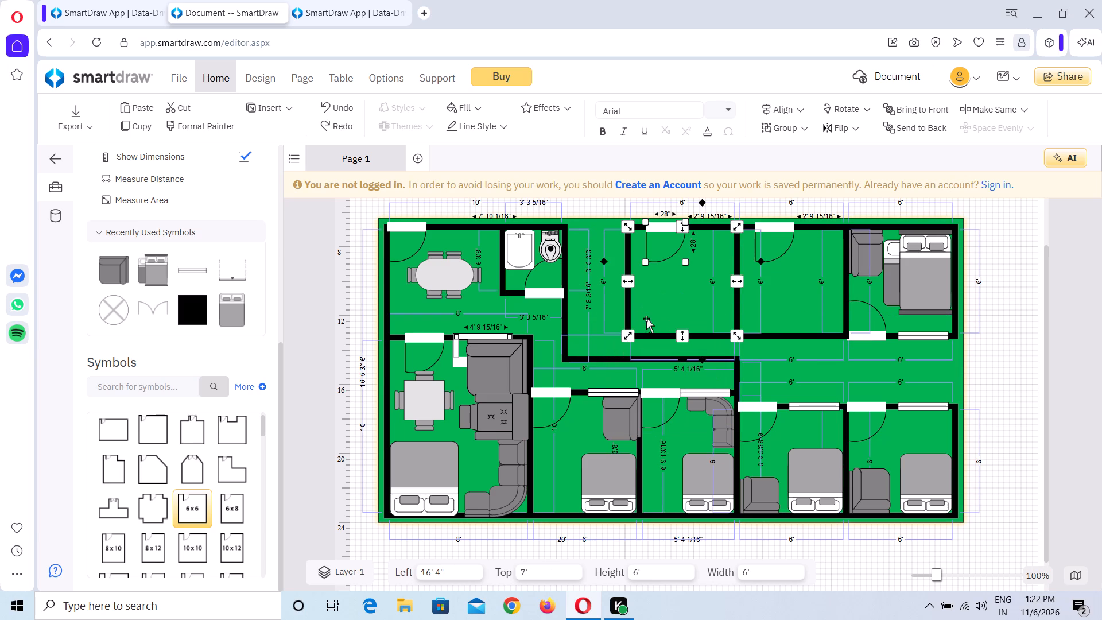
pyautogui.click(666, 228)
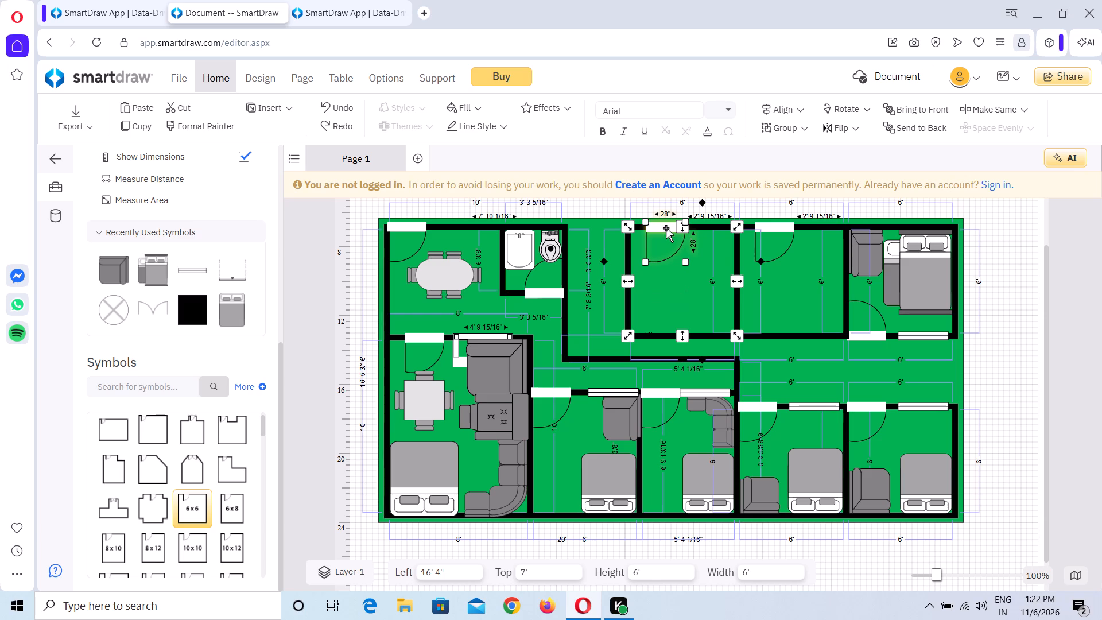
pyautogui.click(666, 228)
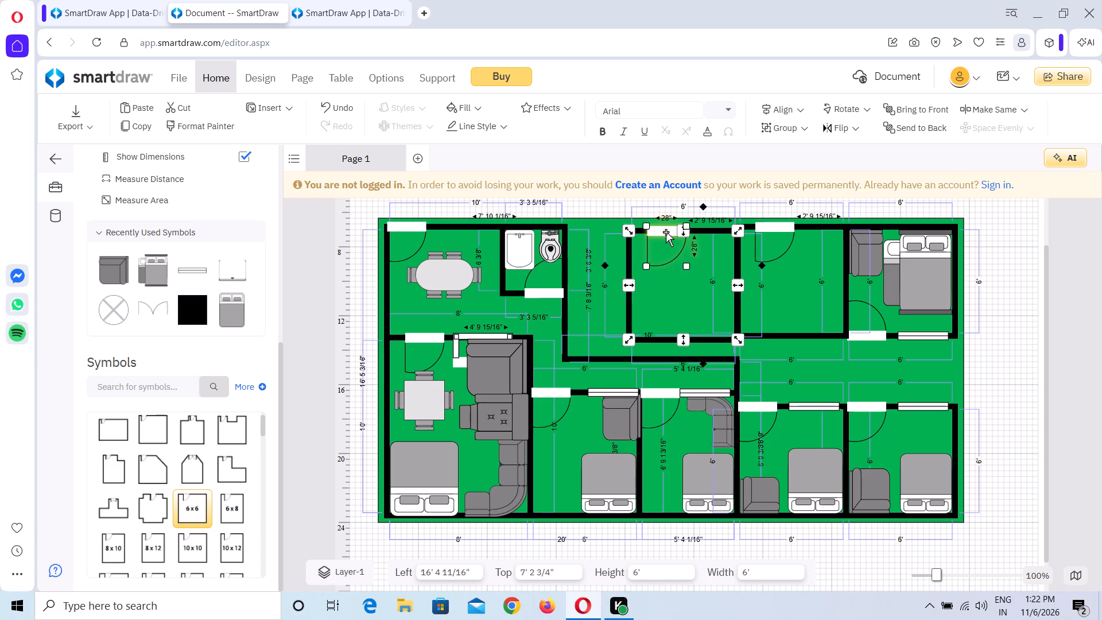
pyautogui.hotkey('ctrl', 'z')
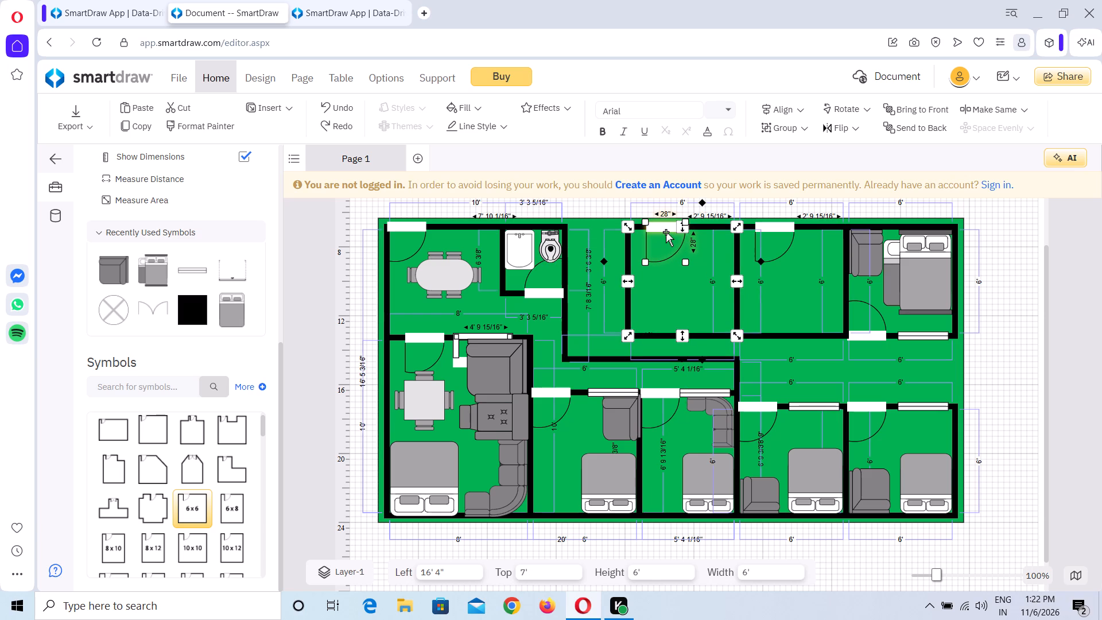
# Move the door of the room adjoining the furnished top-right room to its lower wall's left end and flip it vertically to swing inward.
pyautogui.click(783, 235)
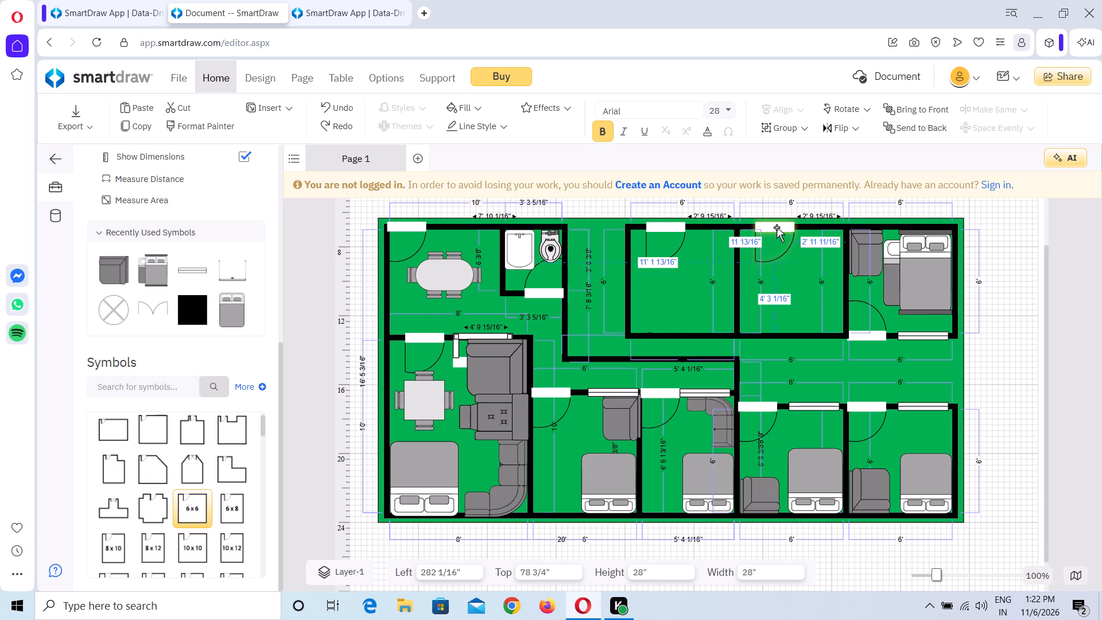
pyautogui.moveTo(777, 227); pyautogui.dragTo(776, 272)
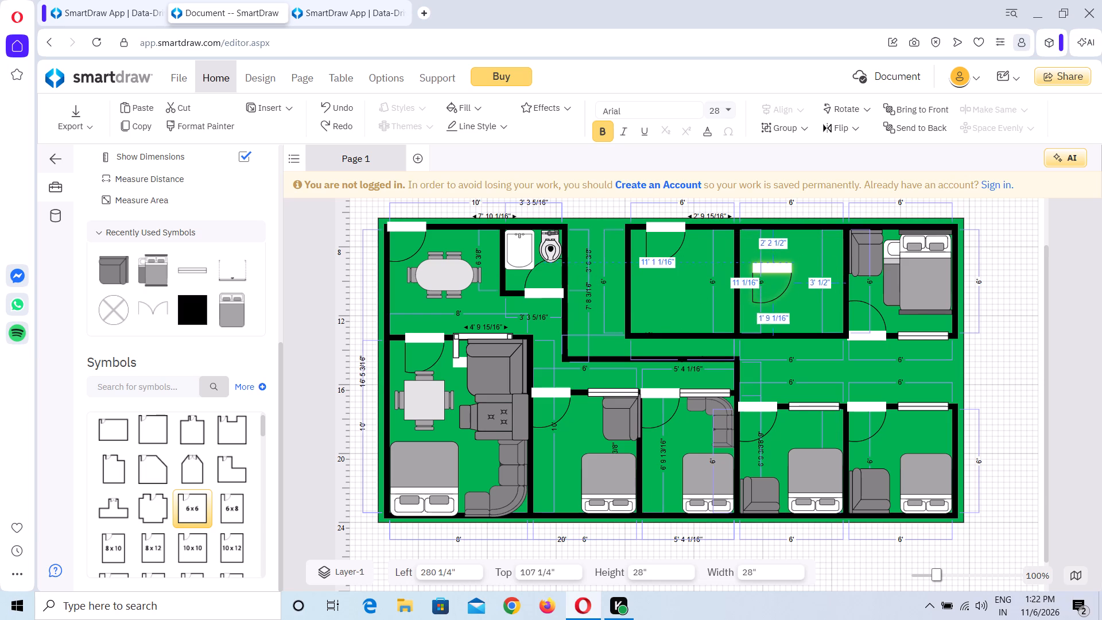
pyautogui.moveTo(776, 272); pyautogui.dragTo(762, 323)
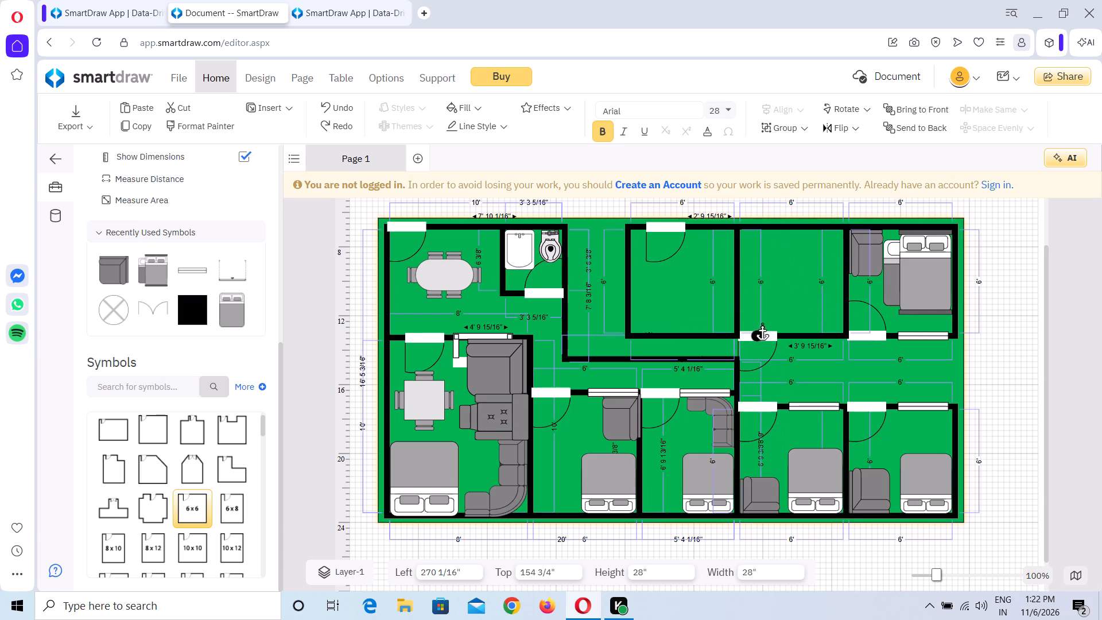
pyautogui.moveTo(762, 323); pyautogui.dragTo(759, 325)
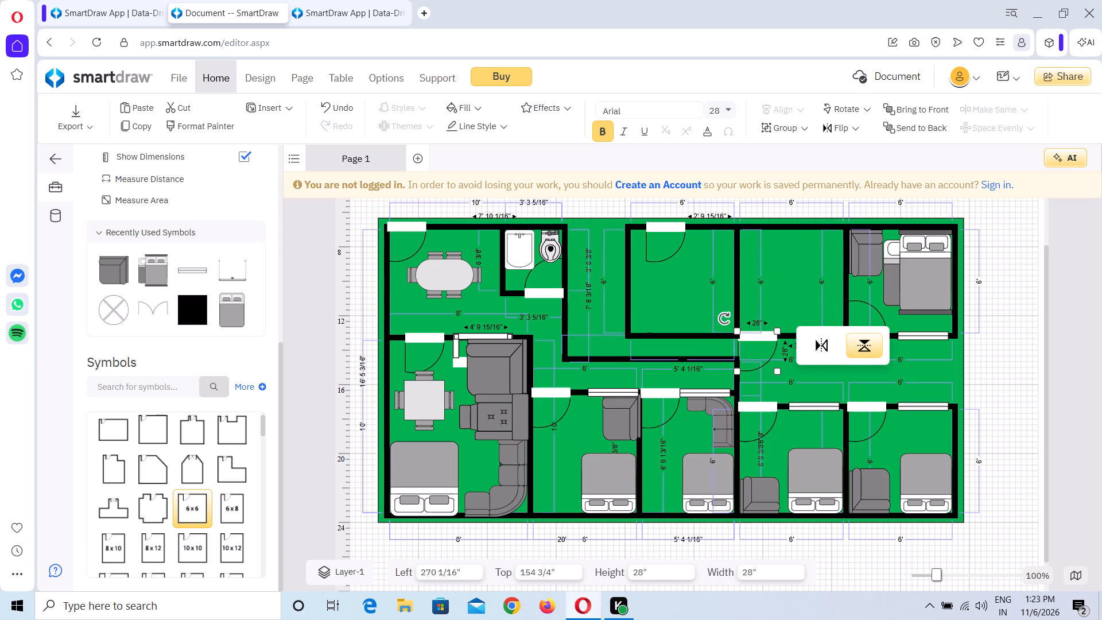
pyautogui.click(859, 351)
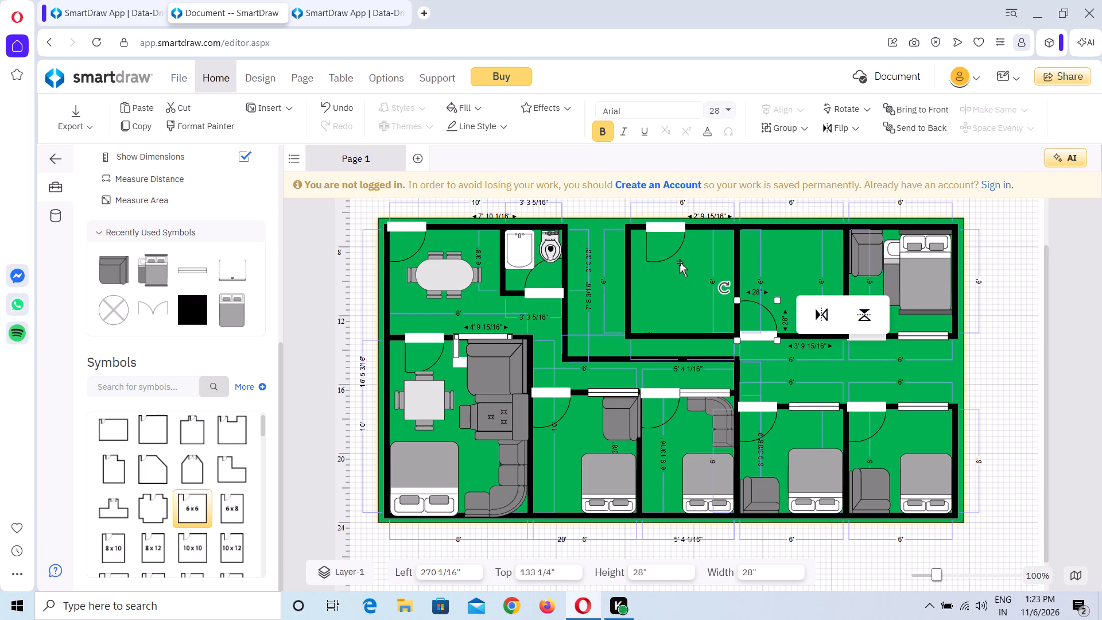
# Move the door of the other empty 6 x 6 room to its lower wall's left end and flip it vertically to swing inward.
pyautogui.click(660, 240)
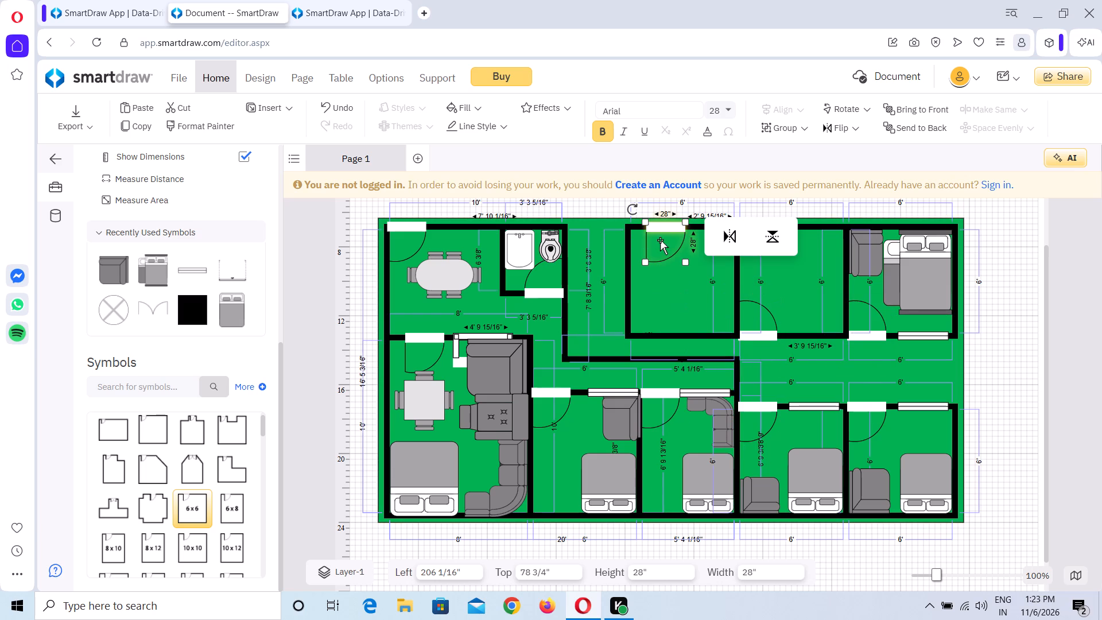
pyautogui.moveTo(664, 230); pyautogui.dragTo(649, 294)
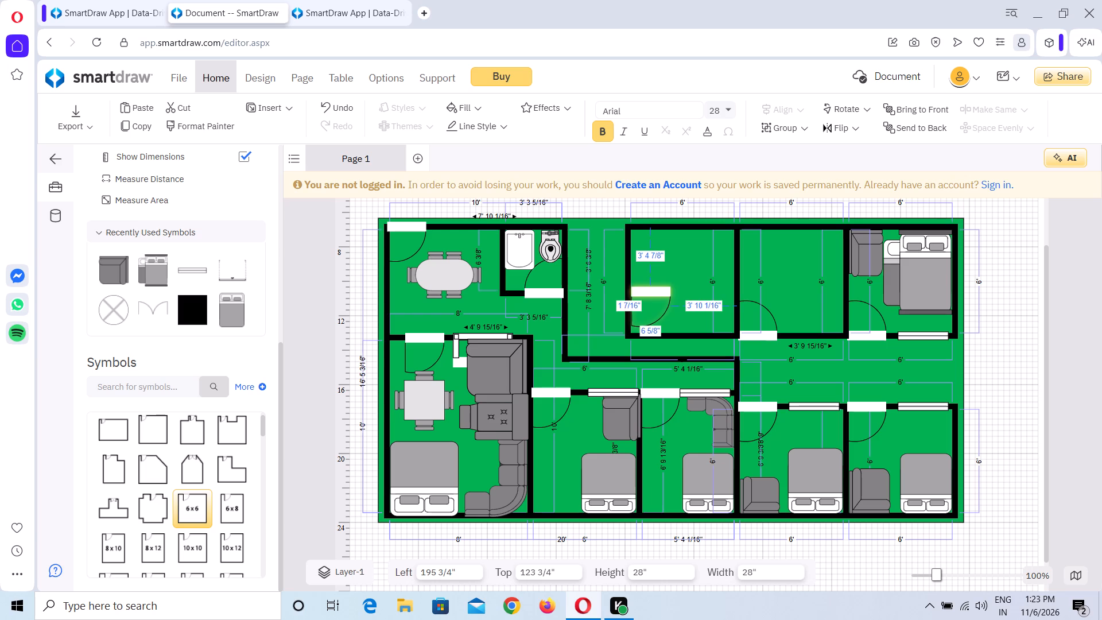
pyautogui.moveTo(649, 294); pyautogui.dragTo(648, 303)
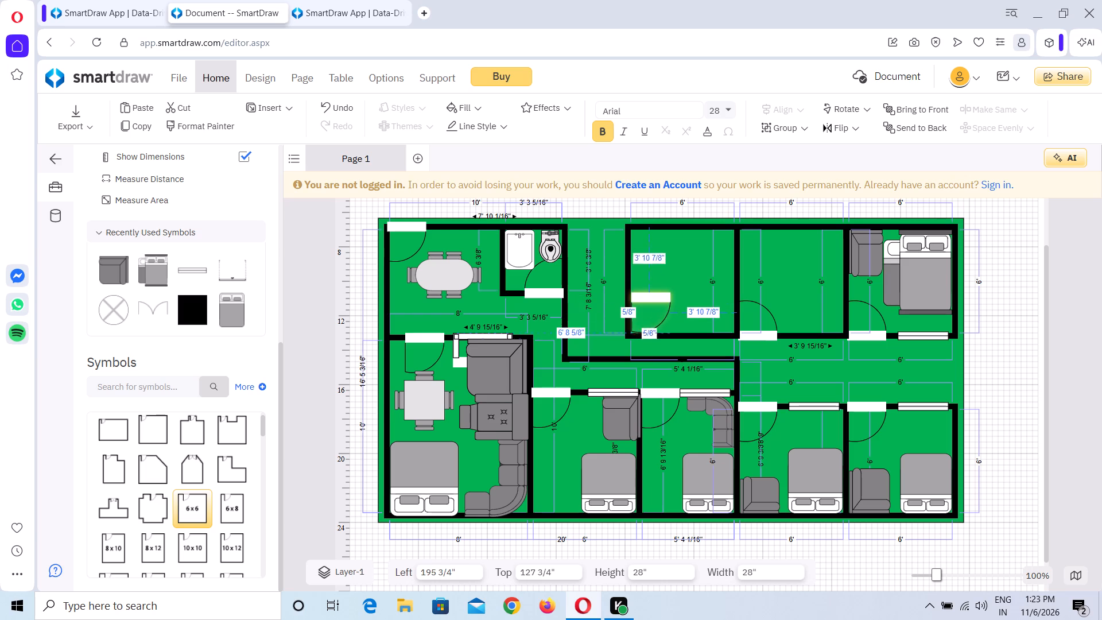
pyautogui.moveTo(648, 303); pyautogui.dragTo(645, 316)
pyautogui.moveTo(647, 320); pyautogui.dragTo(651, 333)
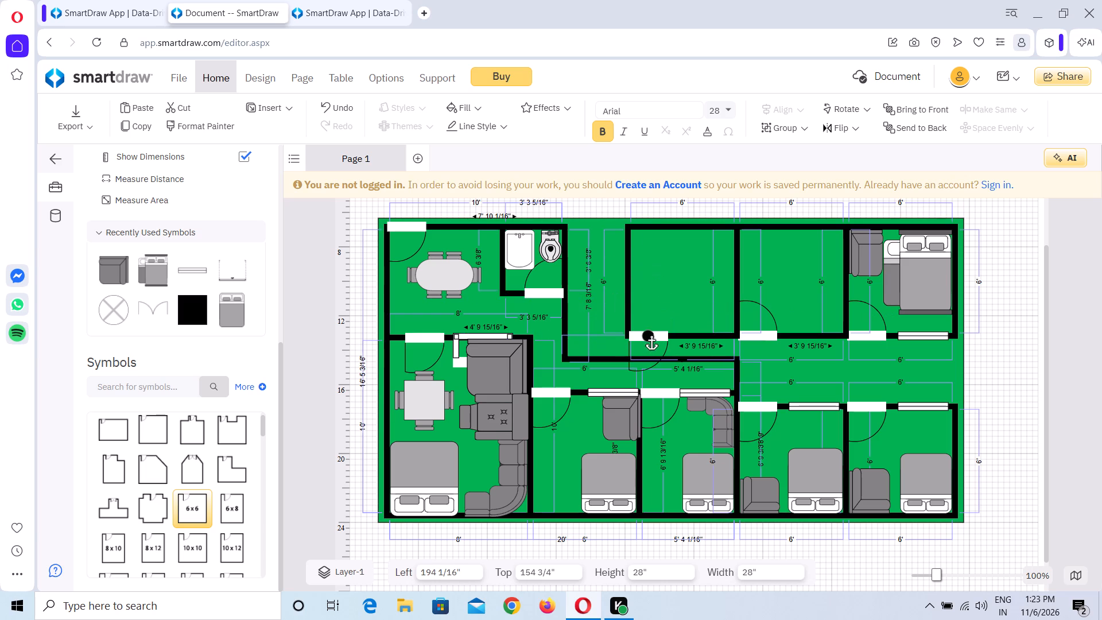
pyautogui.moveTo(651, 333); pyautogui.dragTo(651, 332)
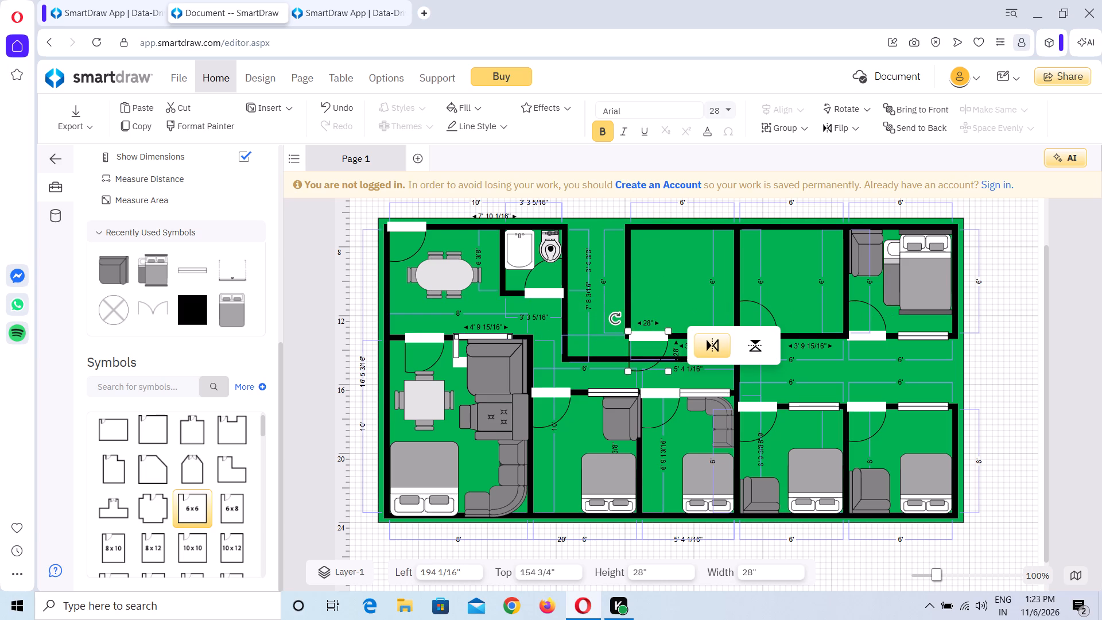
pyautogui.click(744, 342)
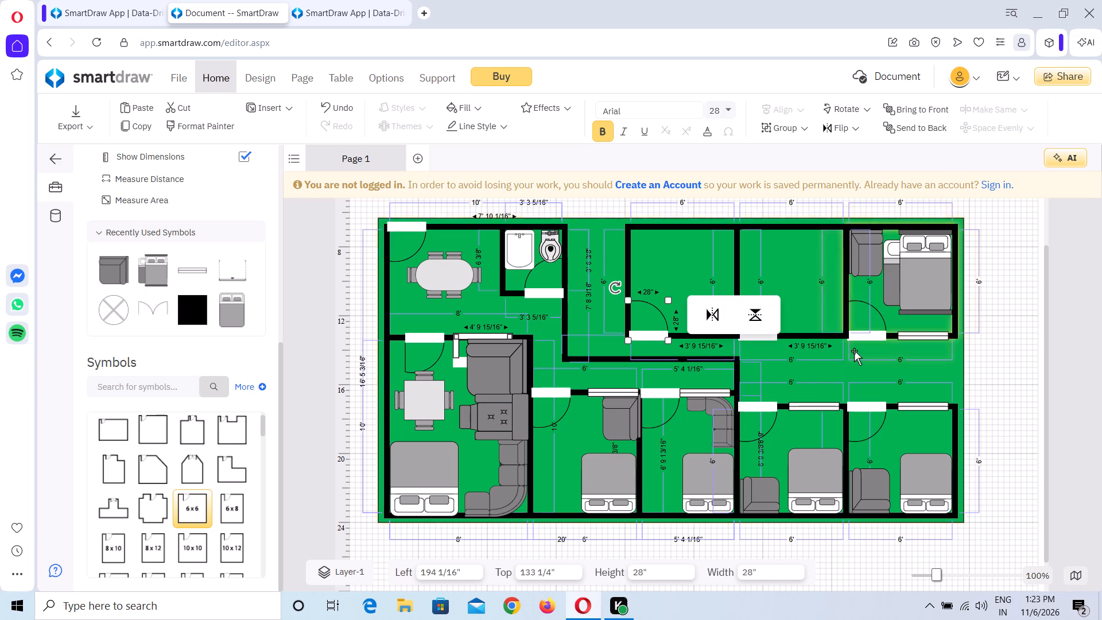
pyautogui.click(833, 356)
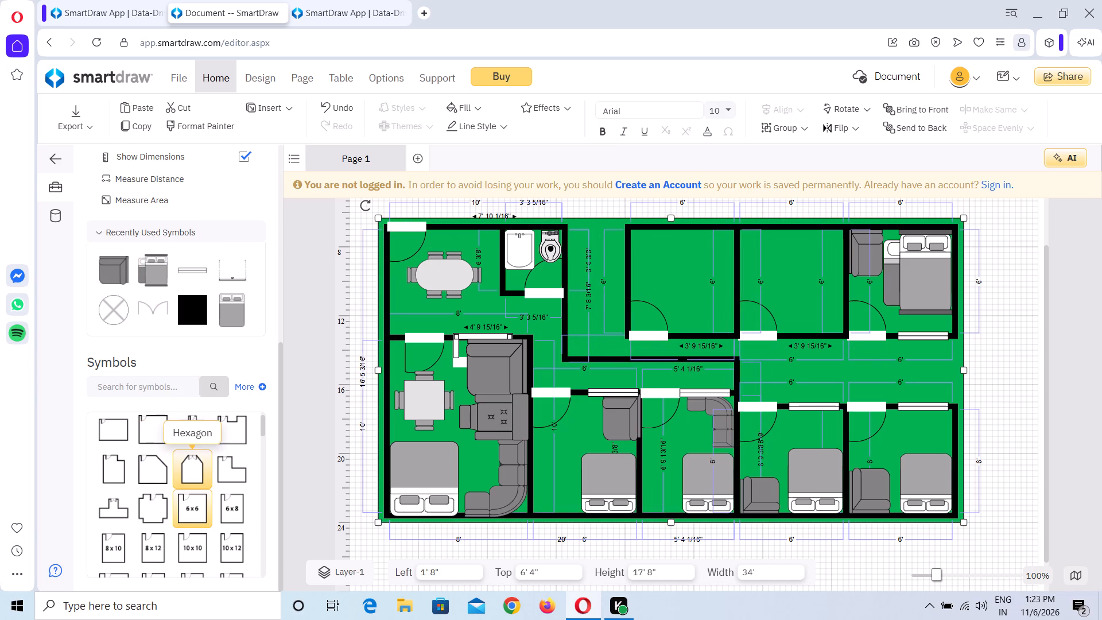
# Place an L-Shaped Bunk Bed in the leftmost 6 x 6 room along the base's top edge.
pyautogui.scroll(-4, 199, 479)
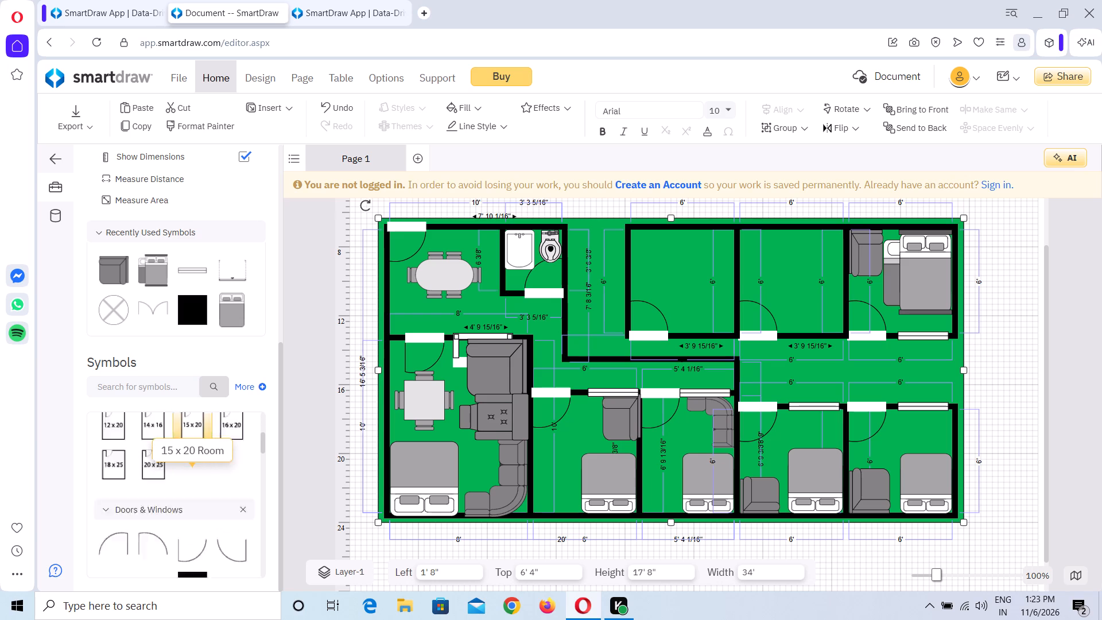
pyautogui.scroll(-1, 199, 479)
pyautogui.scroll(1, 199, 479)
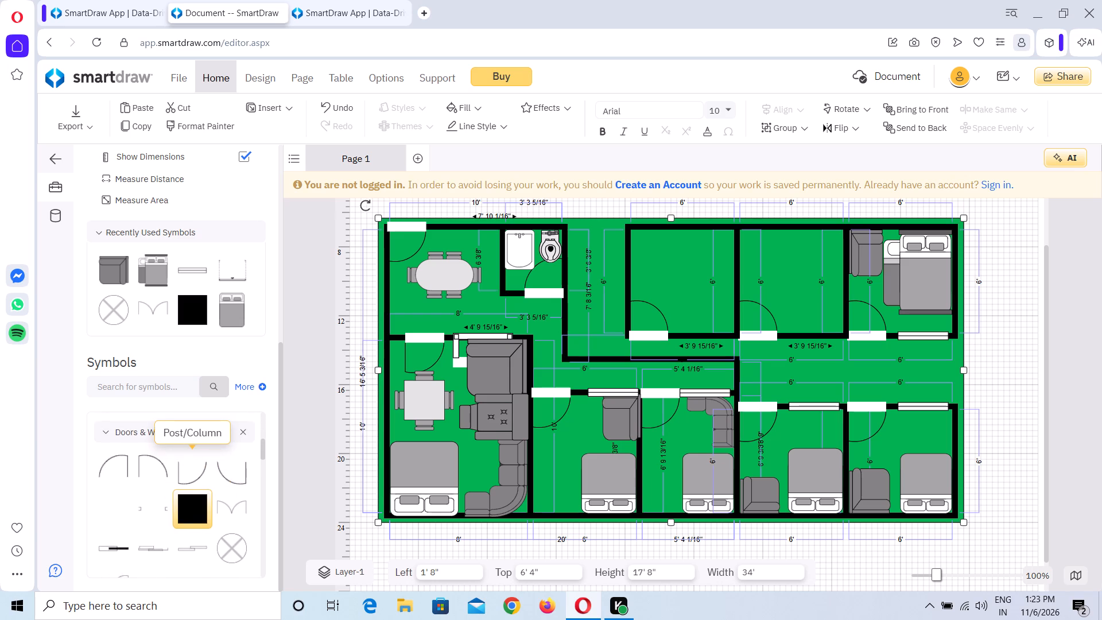
pyautogui.scroll(3, 199, 479)
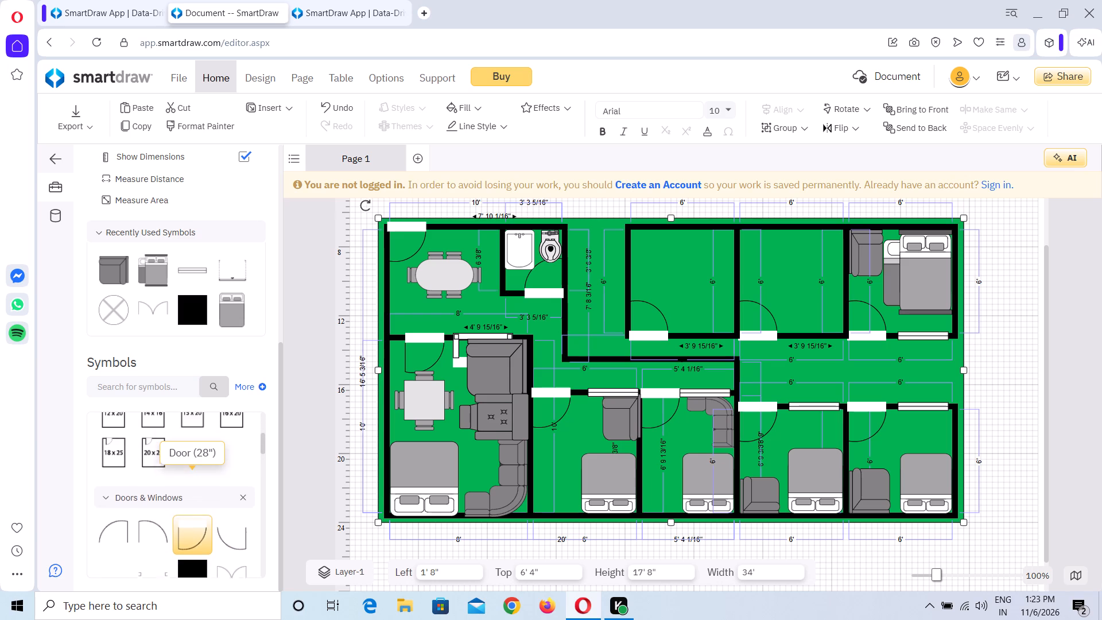
pyautogui.scroll(-3, 199, 479)
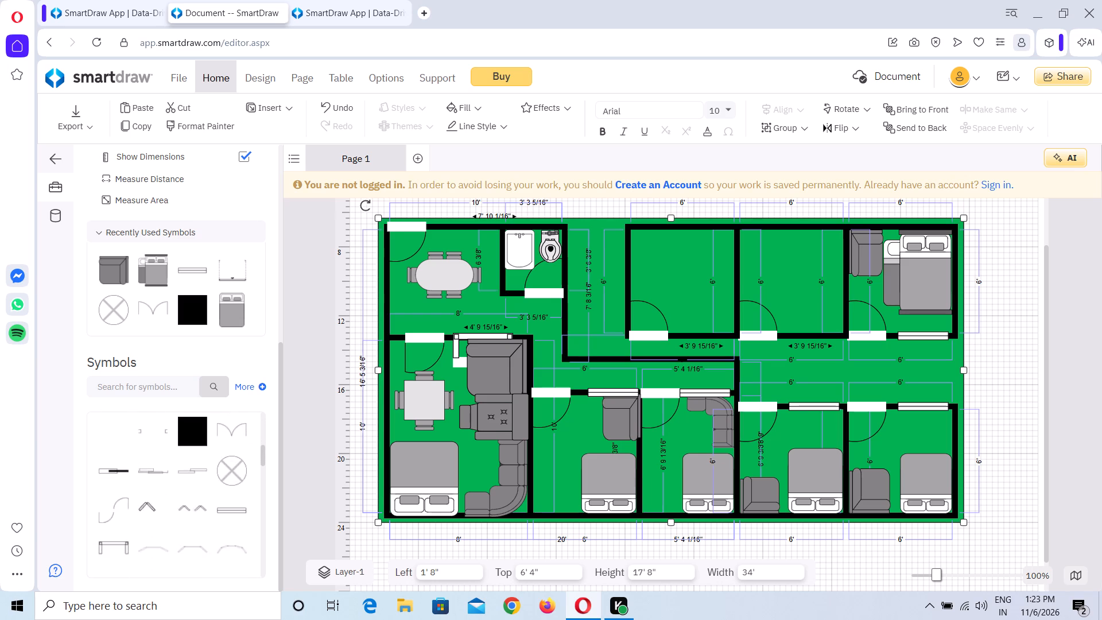
pyautogui.scroll(-4, 199, 479)
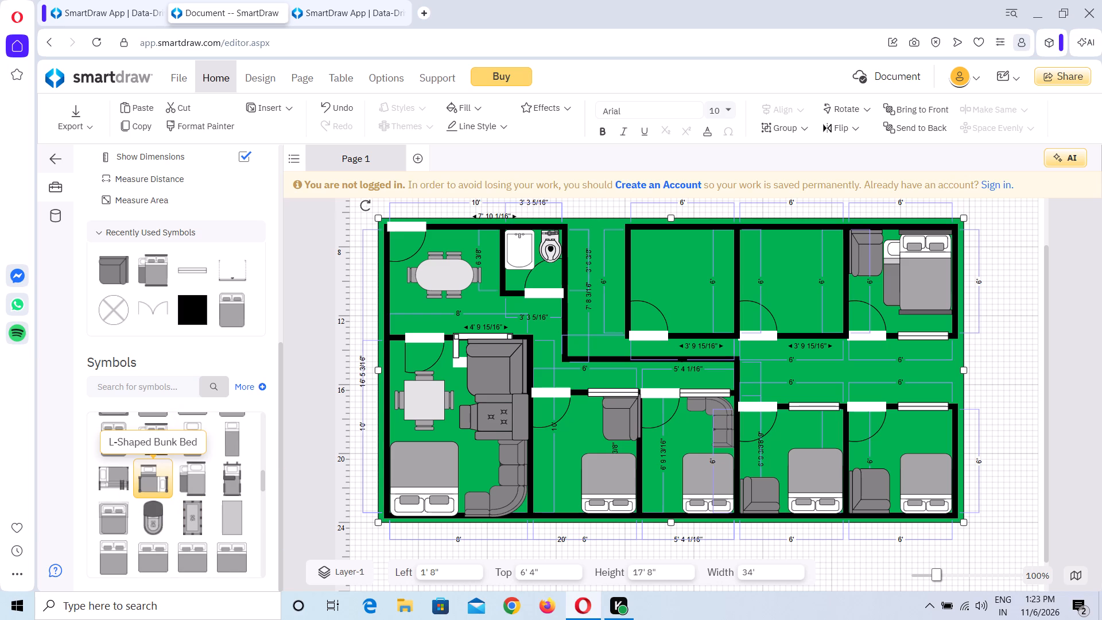
pyautogui.moveTo(155, 487); pyautogui.dragTo(566, 343)
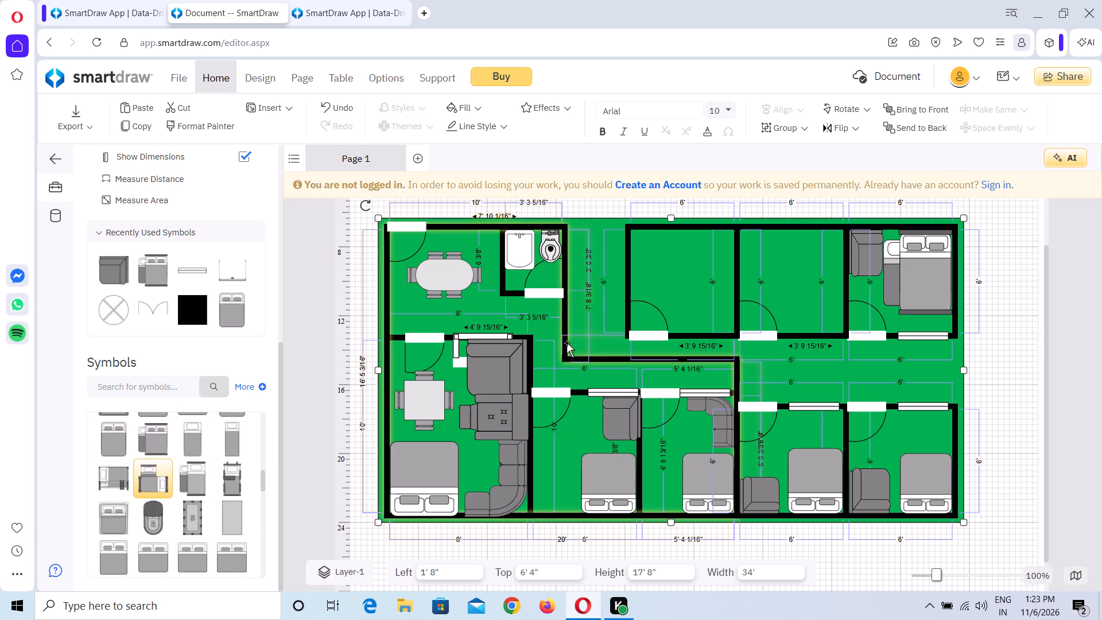
pyautogui.moveTo(566, 343); pyautogui.dragTo(678, 288)
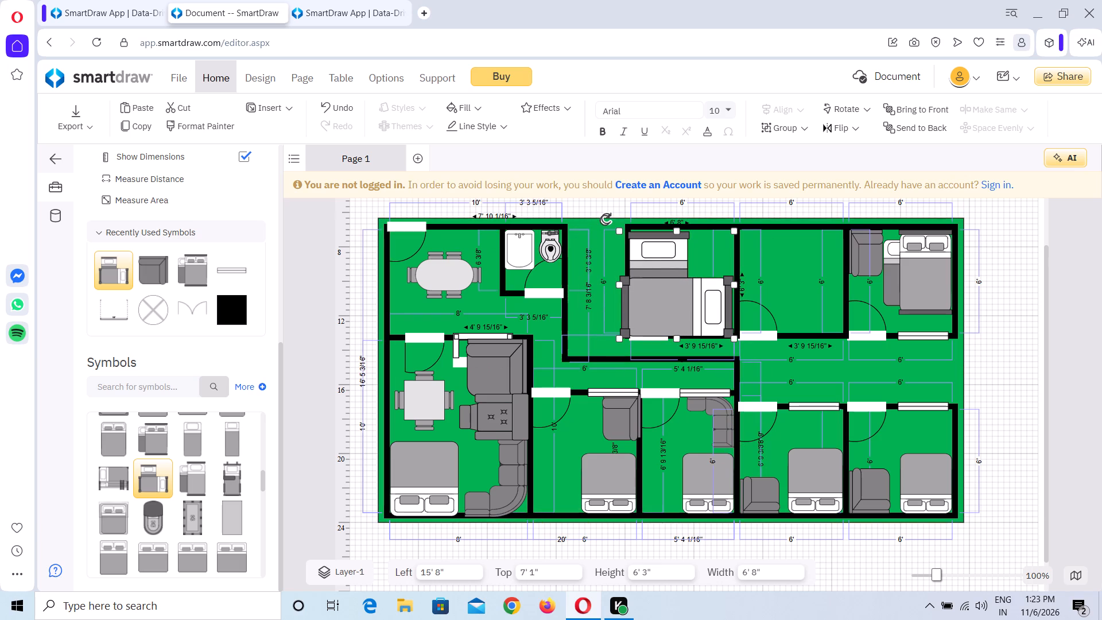
# Rotate the L-Shaped Bunk Bed a quarter turn clockwise and shrink it to height 5' 1 1/2" and width 4' 5 1/2".
pyautogui.moveTo(605, 220); pyautogui.dragTo(713, 235)
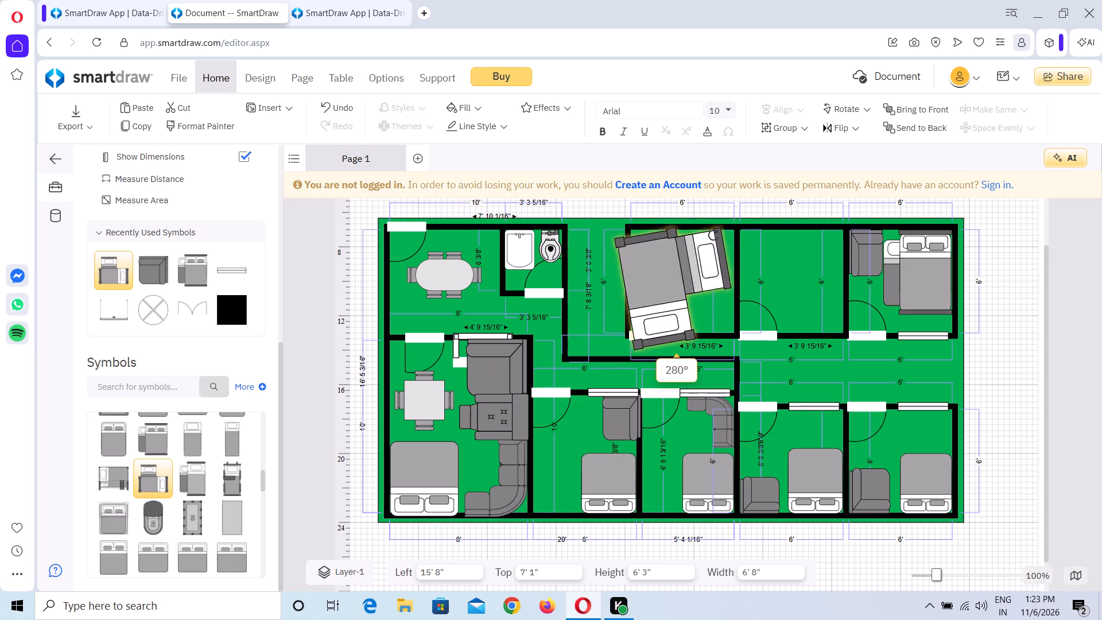
pyautogui.moveTo(713, 235); pyautogui.dragTo(711, 244)
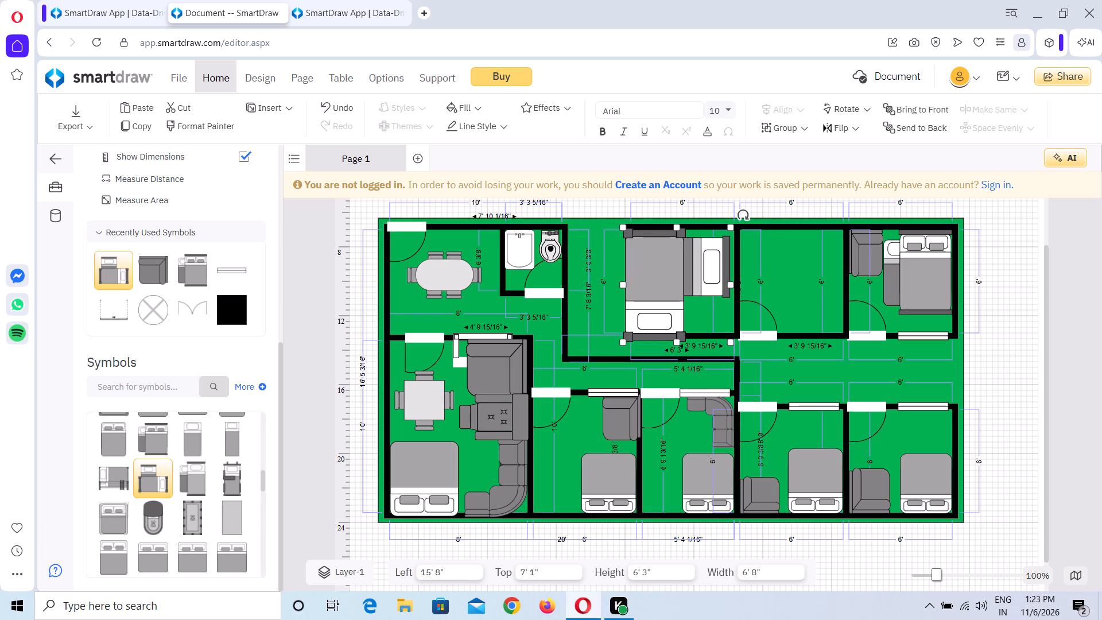
pyautogui.moveTo(731, 345); pyautogui.dragTo(715, 312)
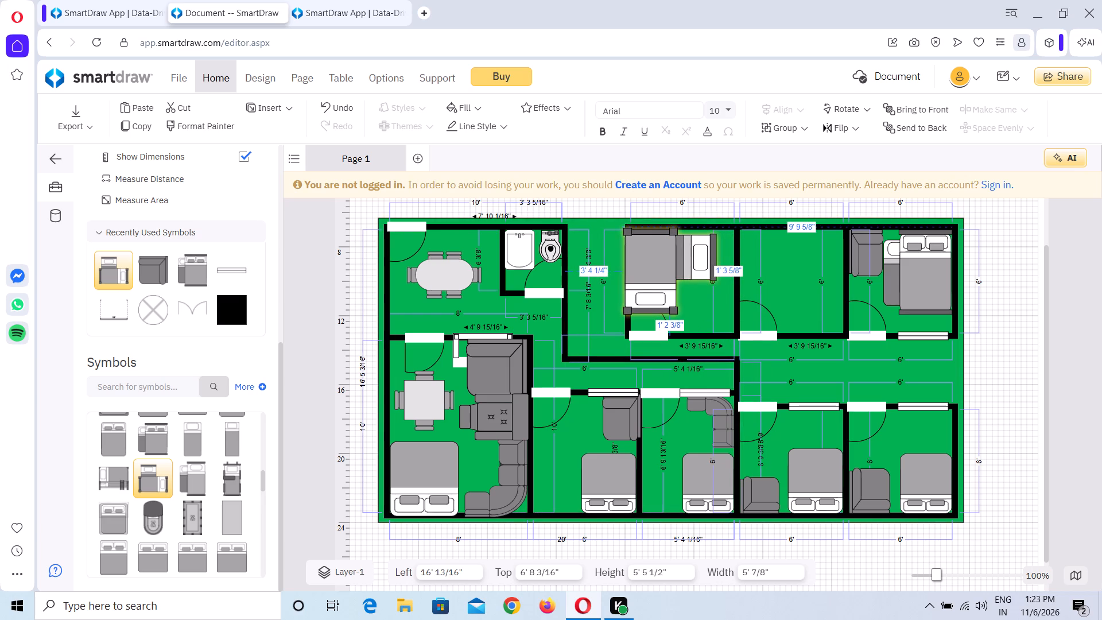
pyautogui.moveTo(715, 312); pyautogui.dragTo(712, 307)
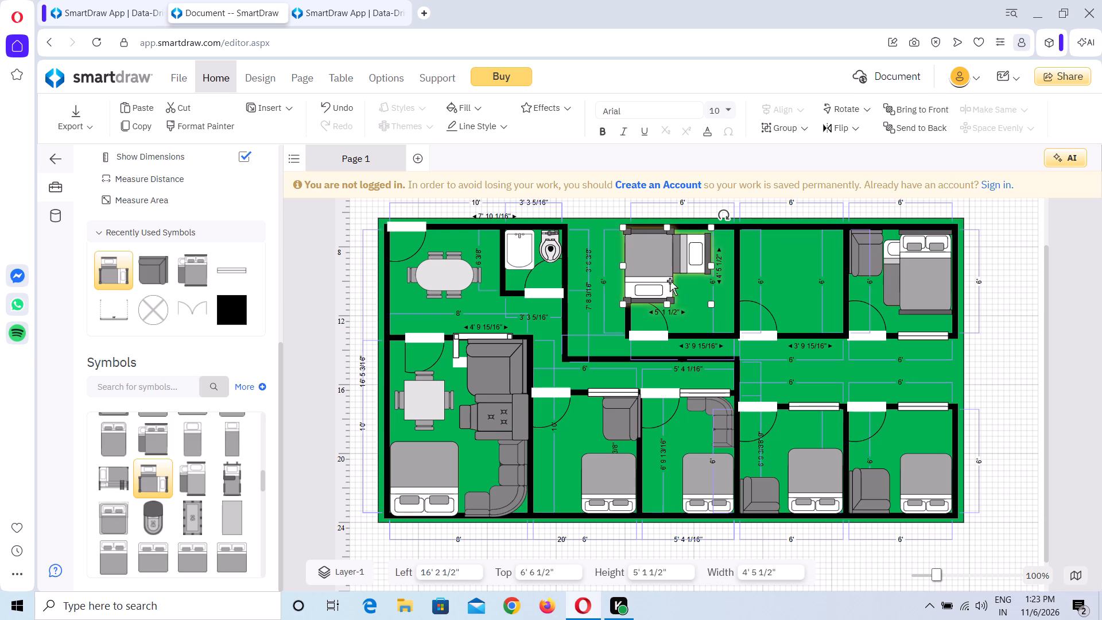
# Move the bunk bed to the room's upper-right corner at left 17' 6 1/4" and top 6' 8 1/4", and flip it horizontally.
pyautogui.moveTo(653, 269); pyautogui.dragTo(682, 270)
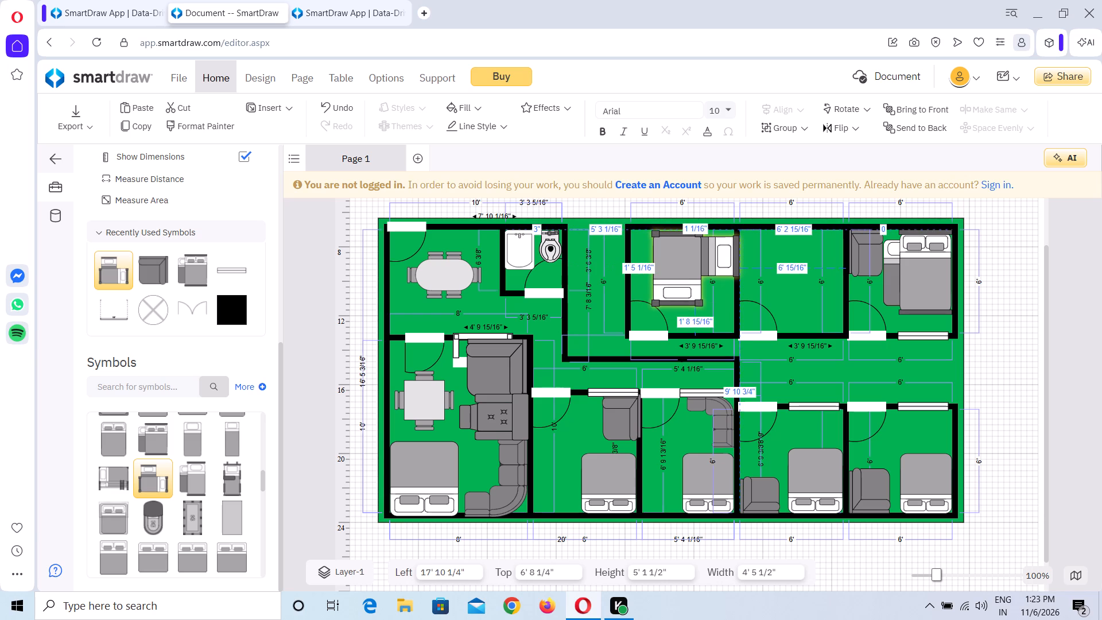
pyautogui.moveTo(682, 270); pyautogui.dragTo(682, 273)
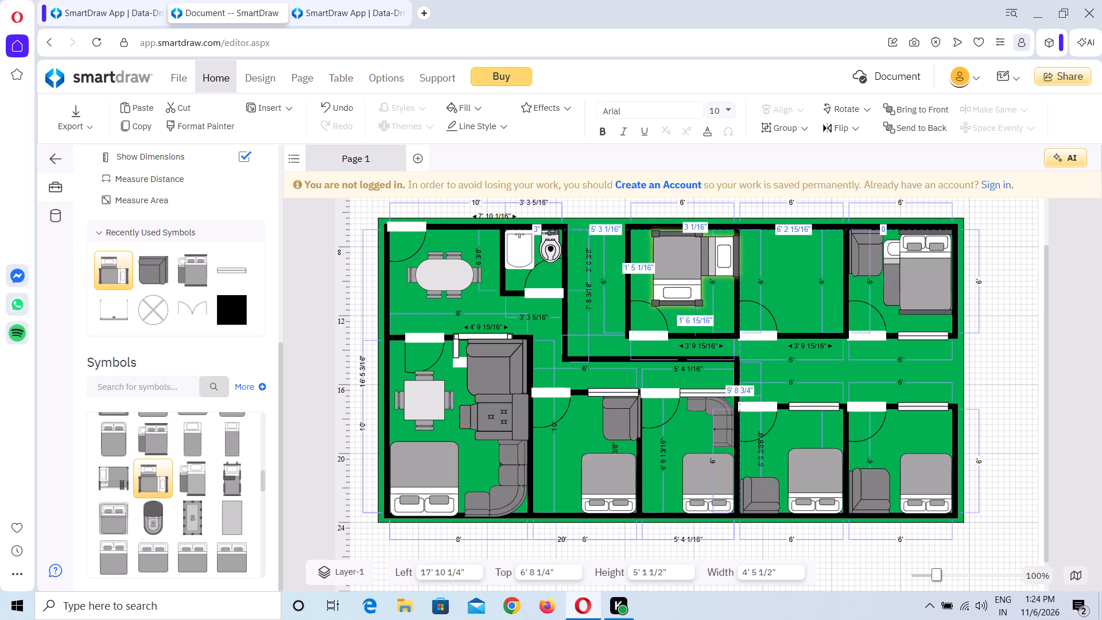
pyautogui.moveTo(682, 273); pyautogui.dragTo(682, 269)
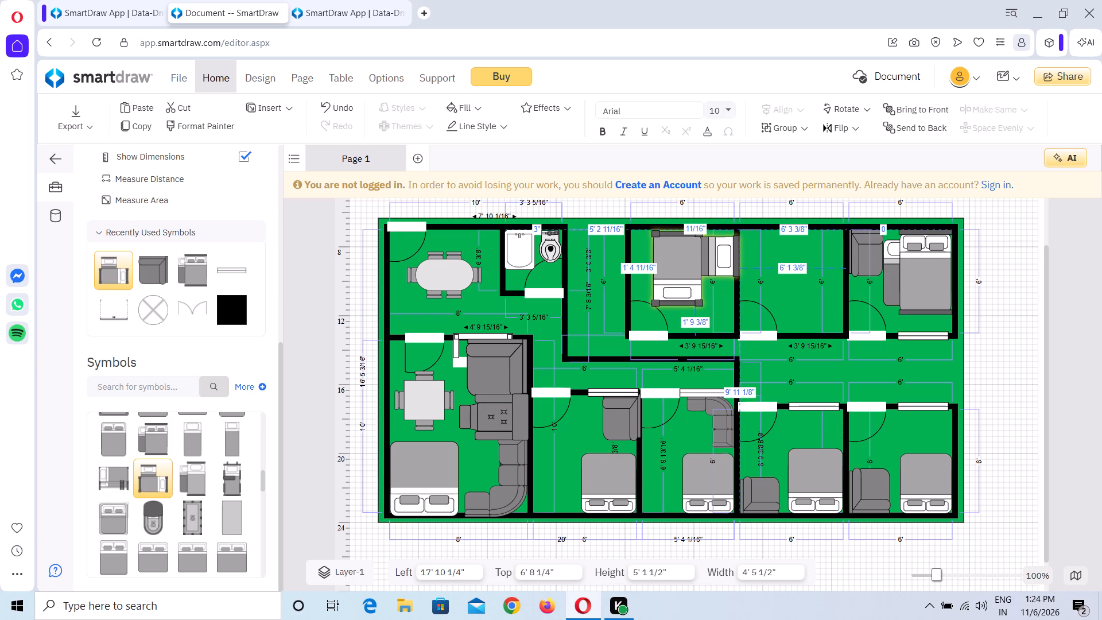
pyautogui.moveTo(682, 269); pyautogui.dragTo(682, 269)
pyautogui.moveTo(682, 269); pyautogui.dragTo(677, 268)
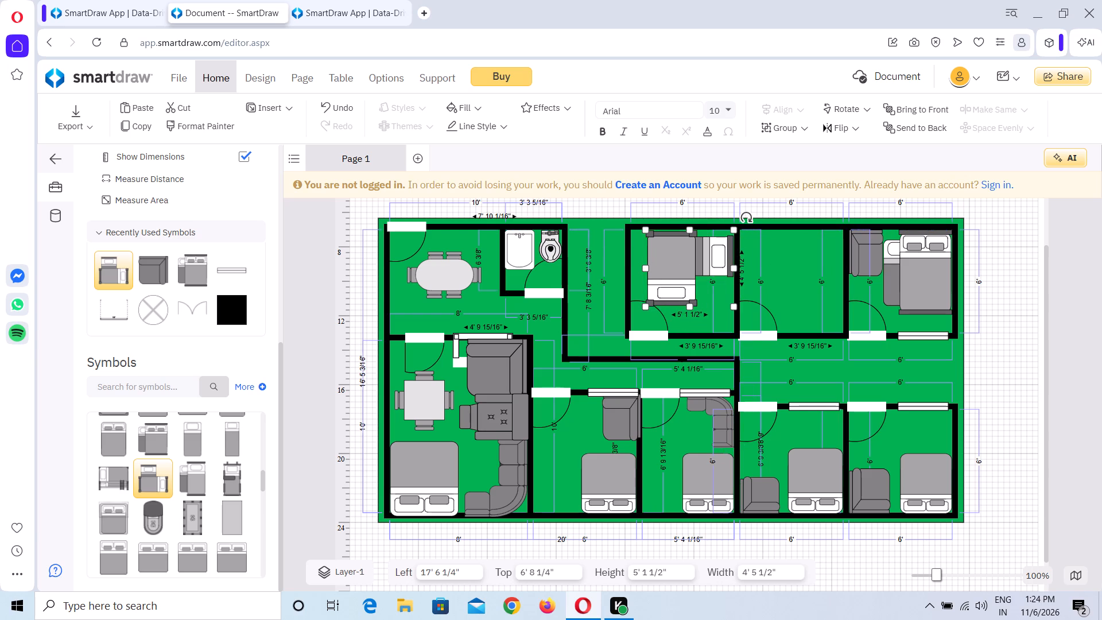
pyautogui.click(844, 133)
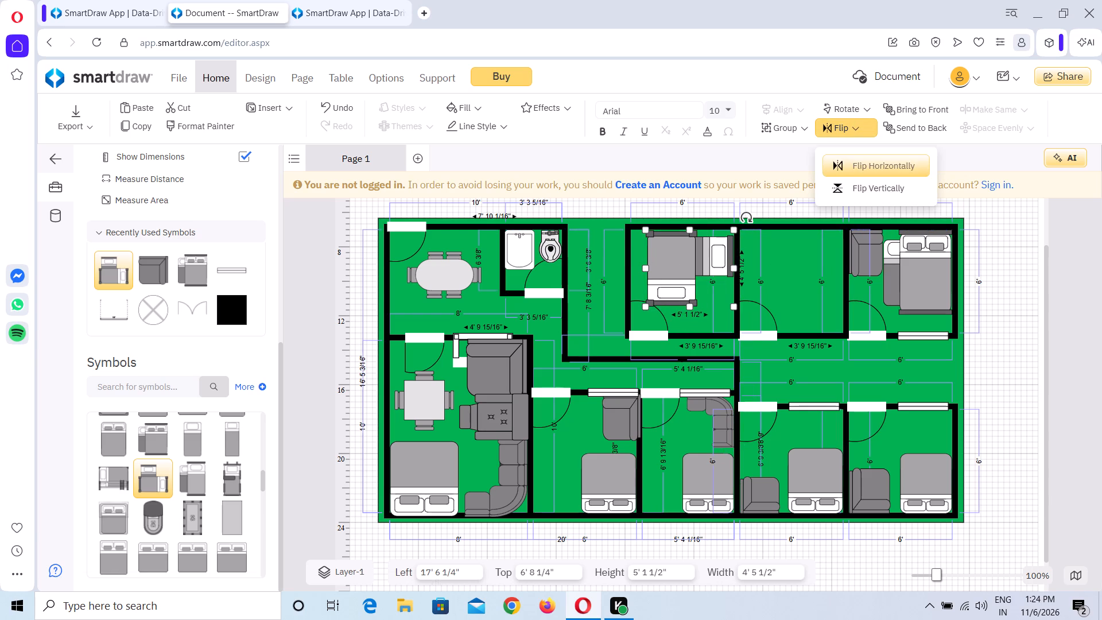
pyautogui.click(860, 166)
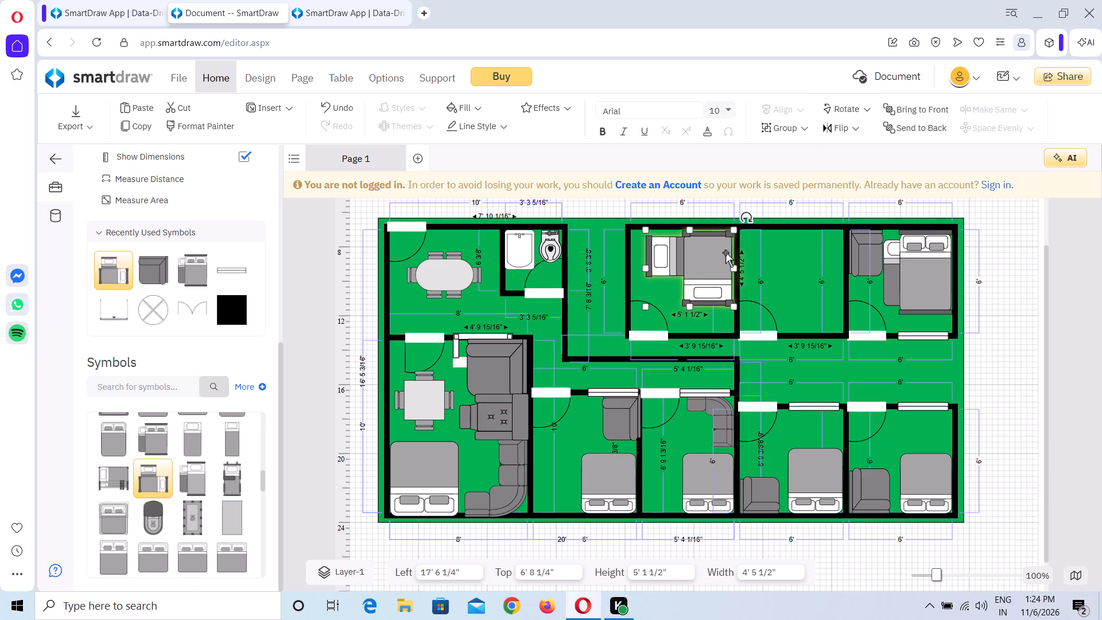
# Move the bunk bed down to the room's lower wall, at top 8' 6 1/4", and rotate it a half turn.
pyautogui.click(710, 254)
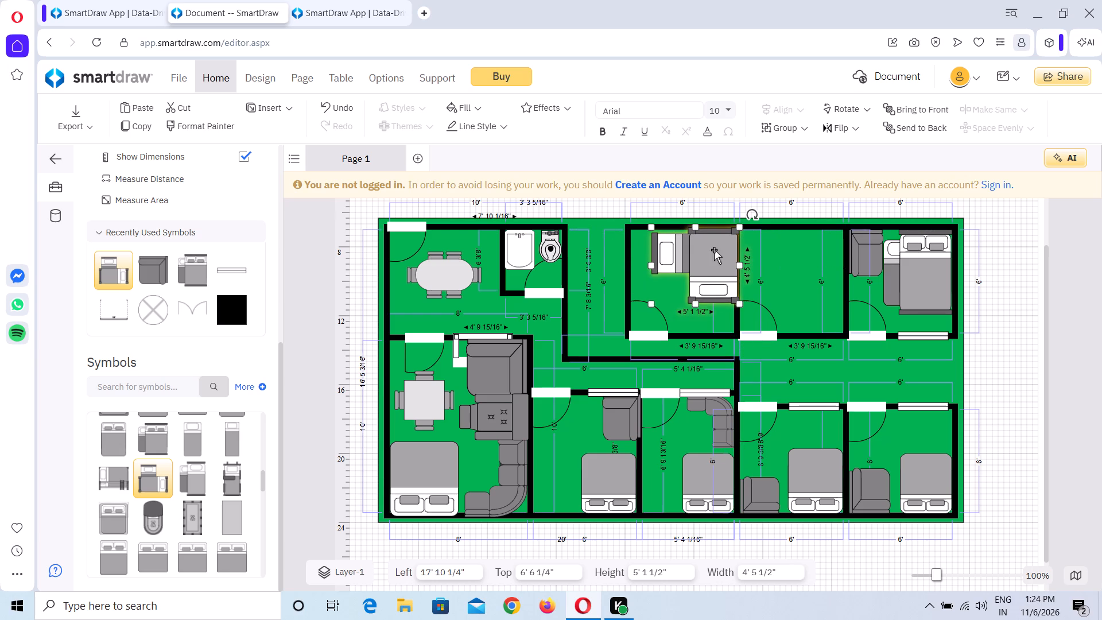
pyautogui.moveTo(714, 250); pyautogui.dragTo(714, 257)
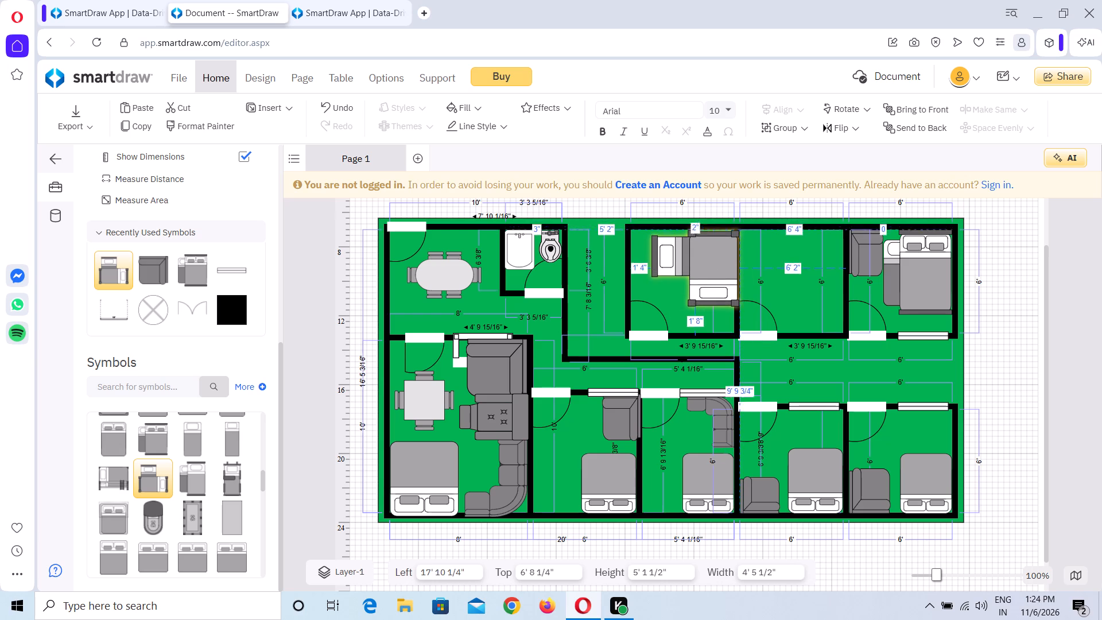
pyautogui.moveTo(714, 257); pyautogui.dragTo(715, 284)
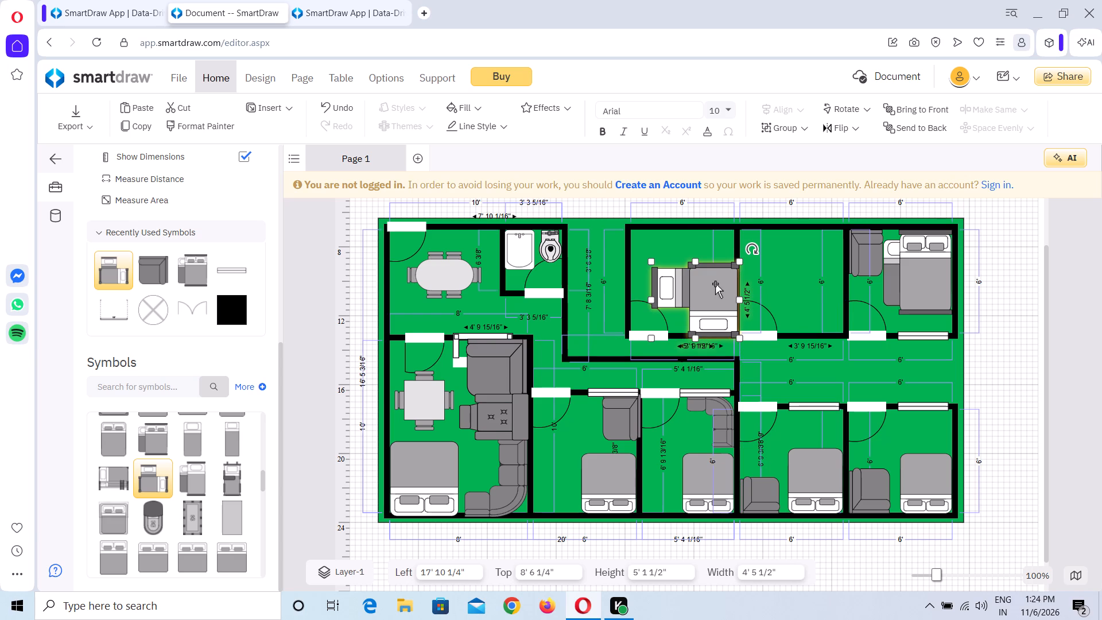
pyautogui.moveTo(750, 246); pyautogui.dragTo(793, 260)
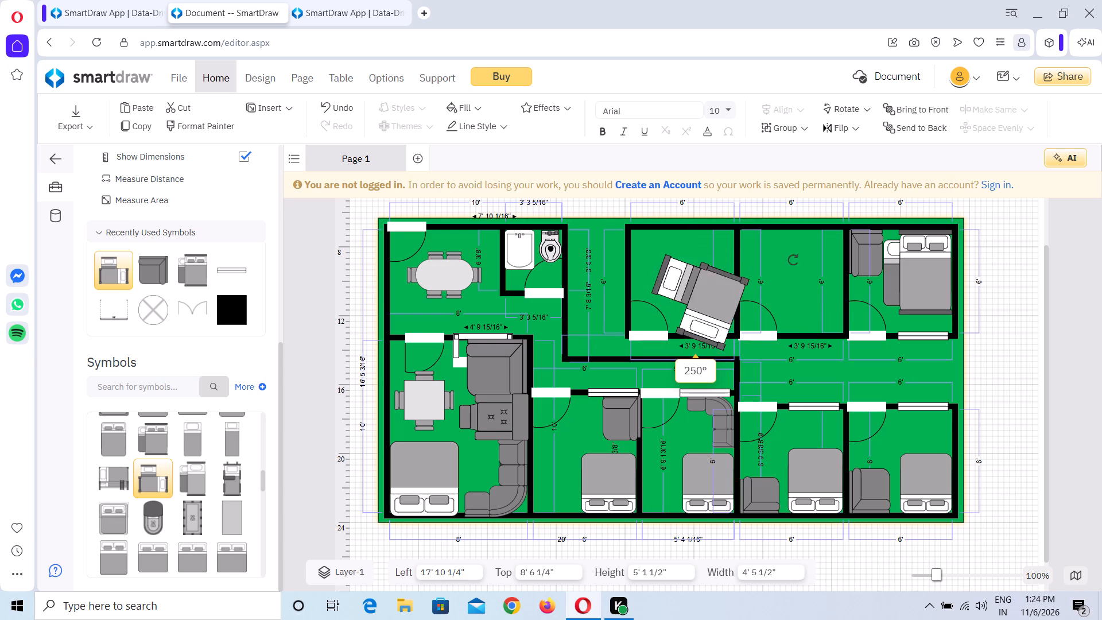
pyautogui.moveTo(793, 260); pyautogui.dragTo(763, 315)
pyautogui.moveTo(770, 316); pyautogui.dragTo(786, 336)
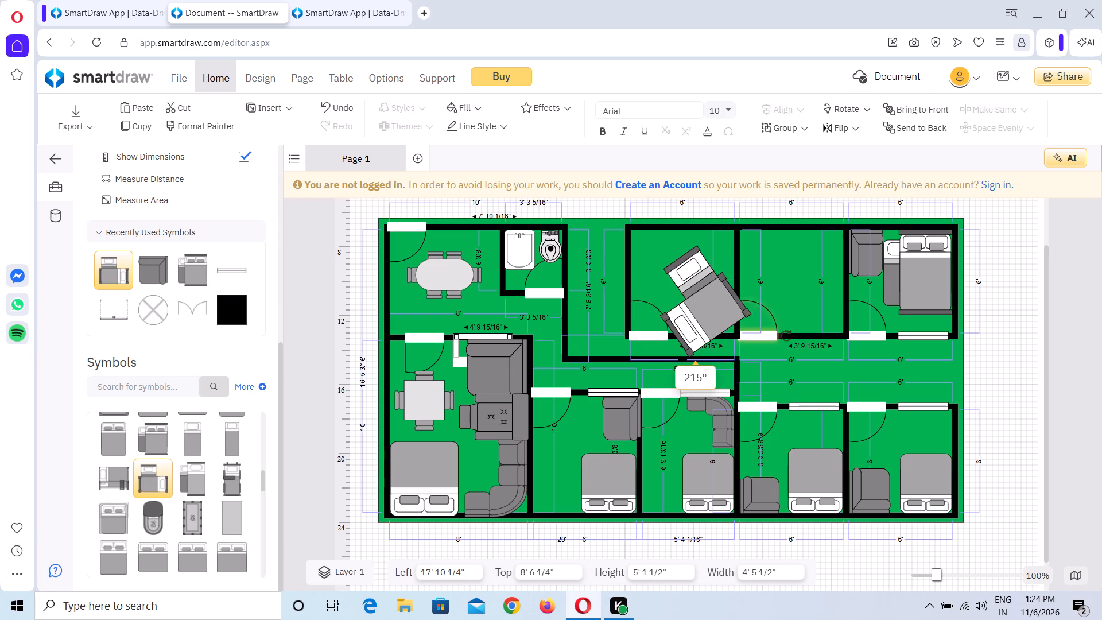
pyautogui.moveTo(786, 336); pyautogui.dragTo(674, 315)
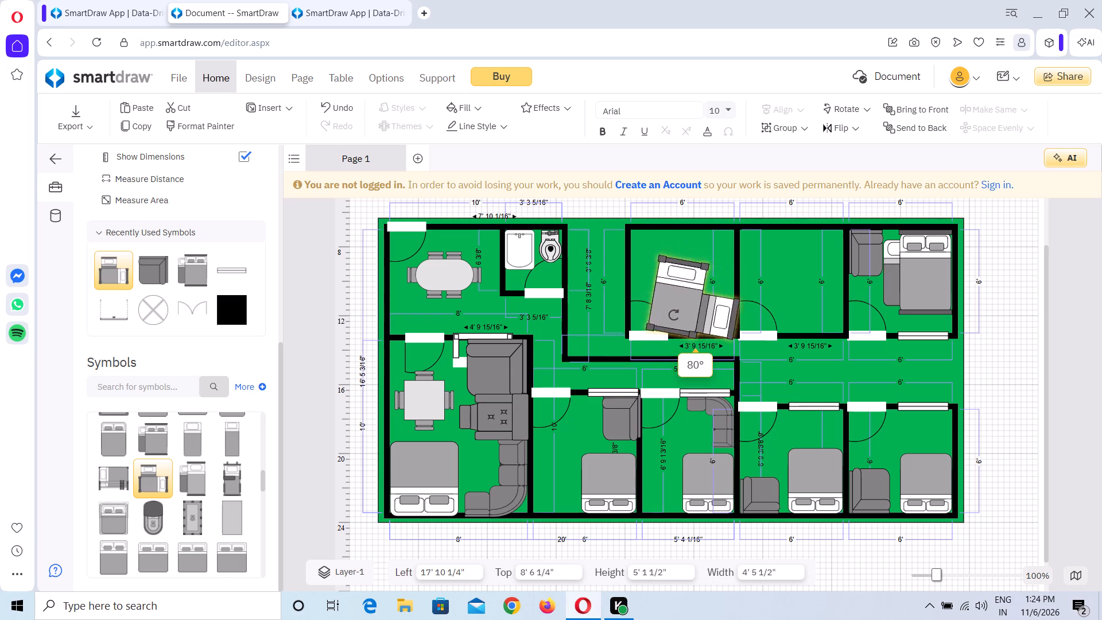
pyautogui.moveTo(674, 315); pyautogui.dragTo(677, 318)
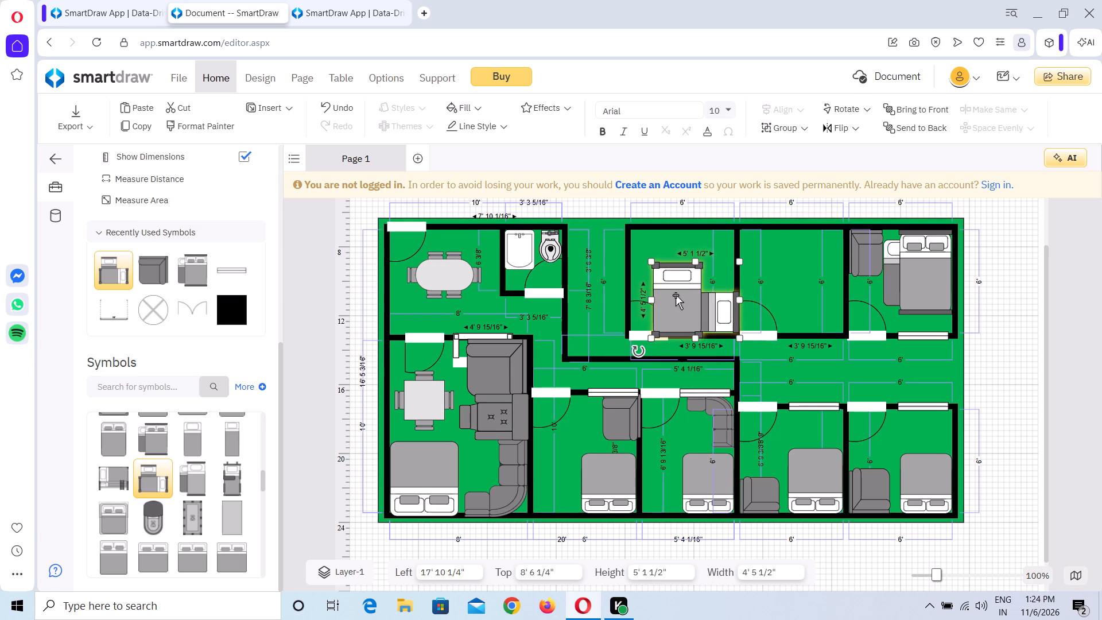
# Flip the bunk bed horizontally and move it into the room's upper-right corner at left 17' 10 1/4" and top 6' 4 1/4".
pyautogui.click(848, 131)
pyautogui.click(855, 164)
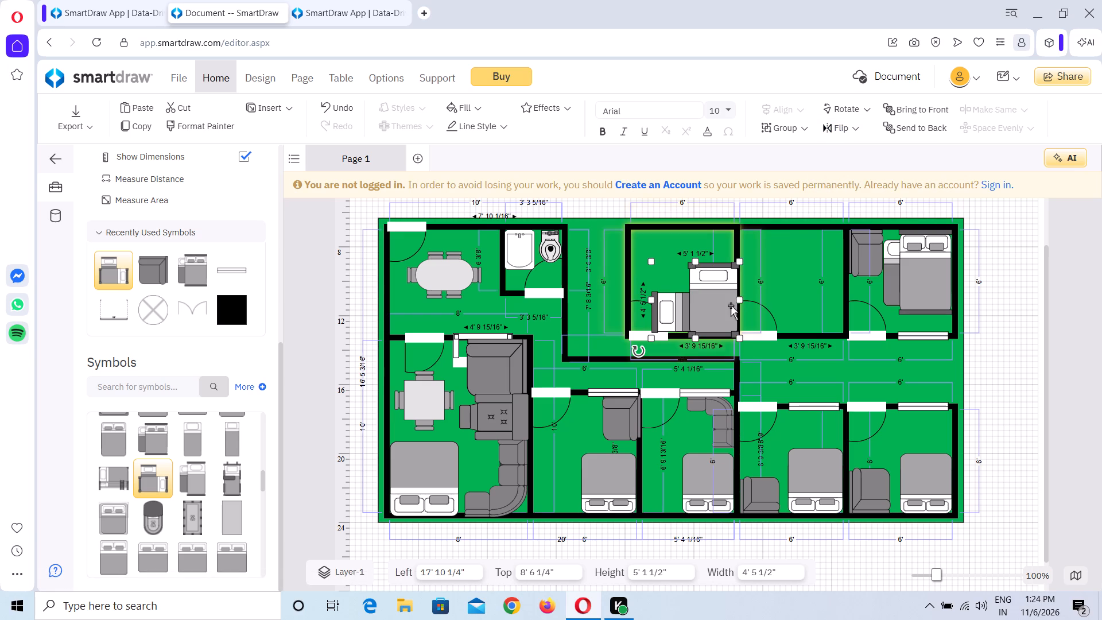
pyautogui.moveTo(731, 305); pyautogui.dragTo(728, 280)
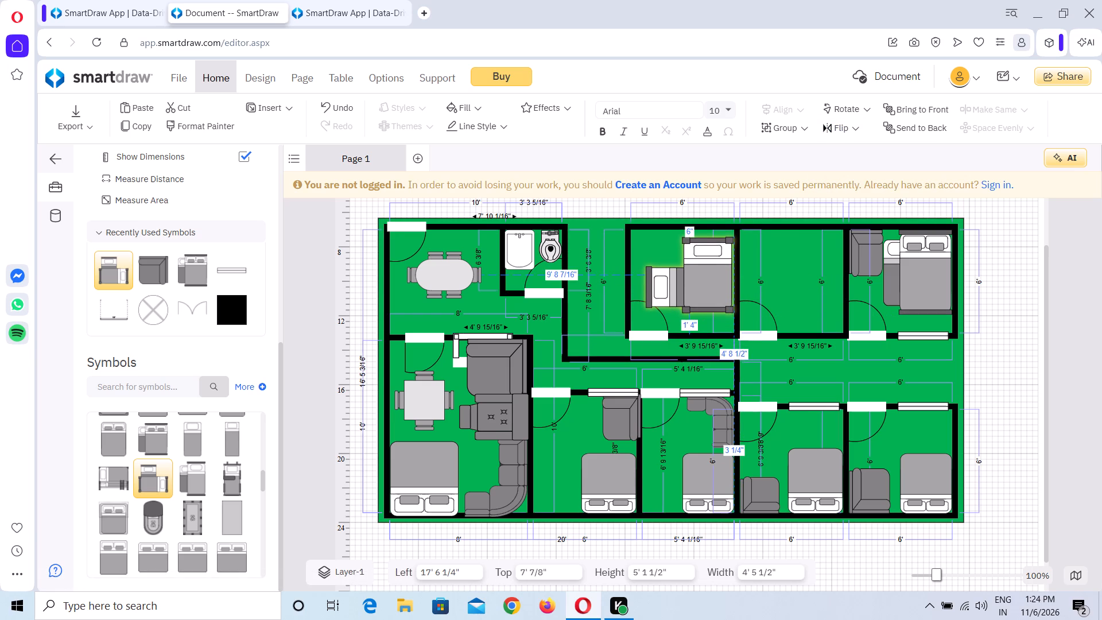
pyautogui.moveTo(728, 280); pyautogui.dragTo(731, 269)
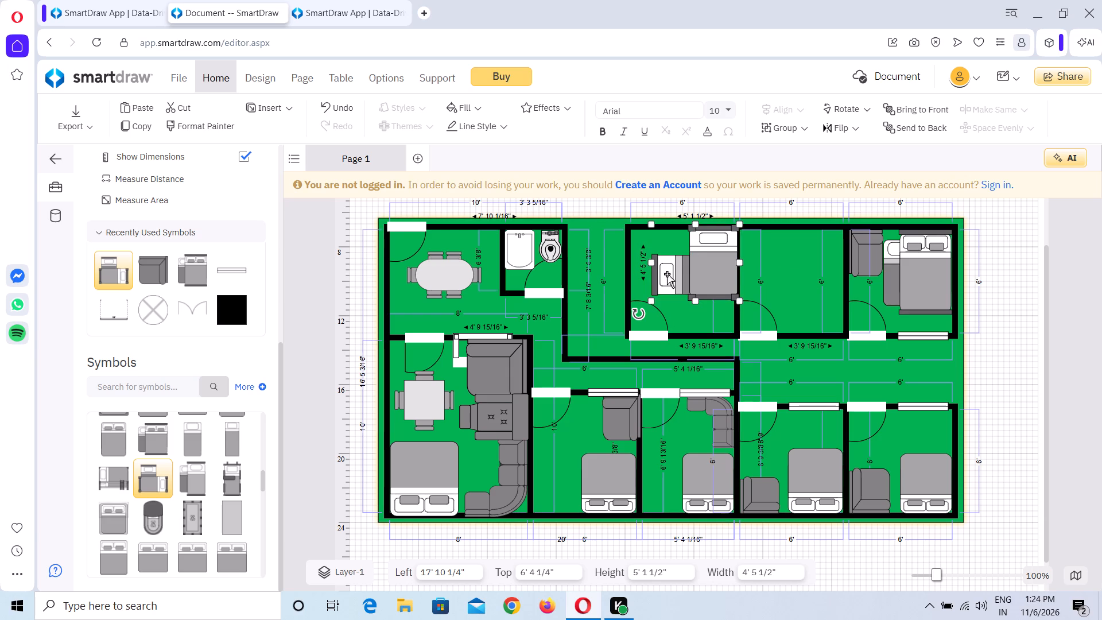
pyautogui.click(697, 321)
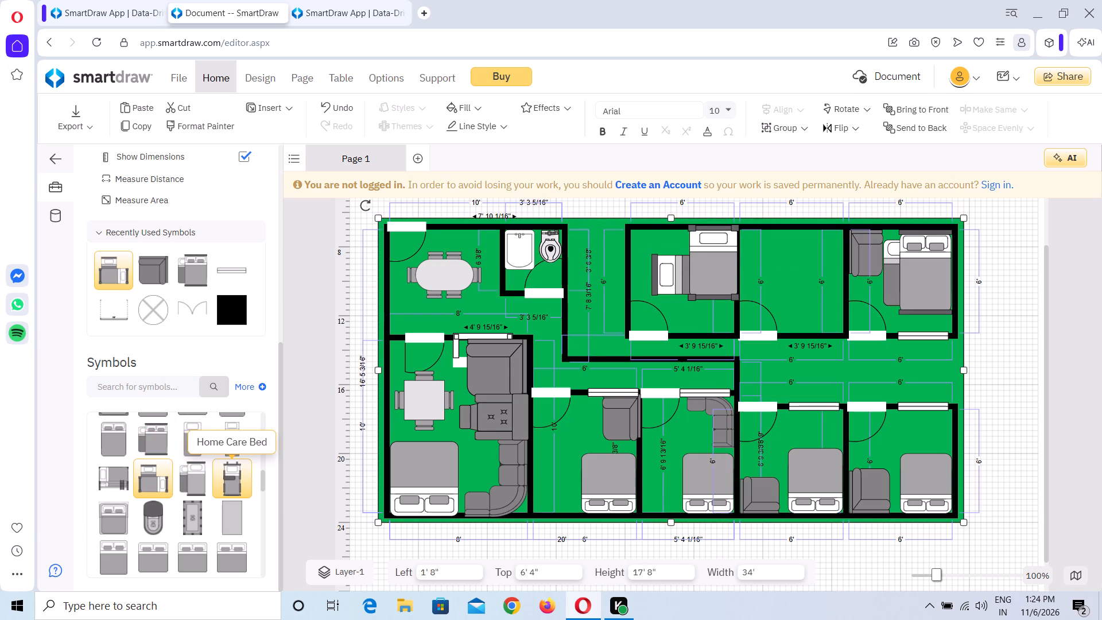
# Place a Home Care Bed along the right wall of the remaining empty 6 x 6 room, at left 25' 8" and top 6' 8".
pyautogui.moveTo(230, 481); pyautogui.dragTo(585, 459)
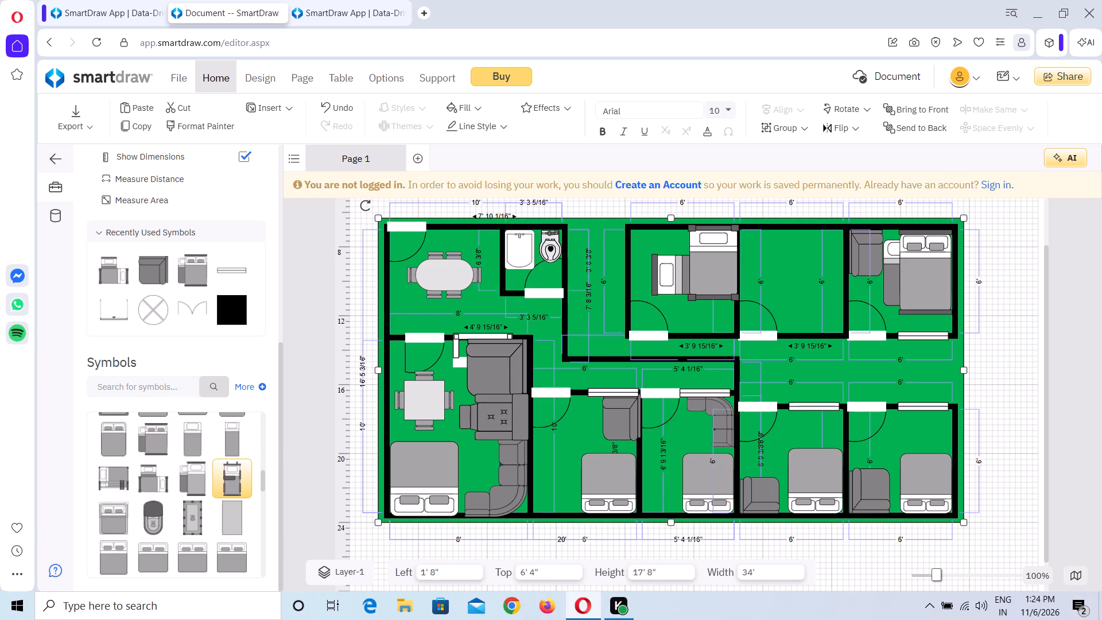
pyautogui.moveTo(585, 459); pyautogui.dragTo(790, 294)
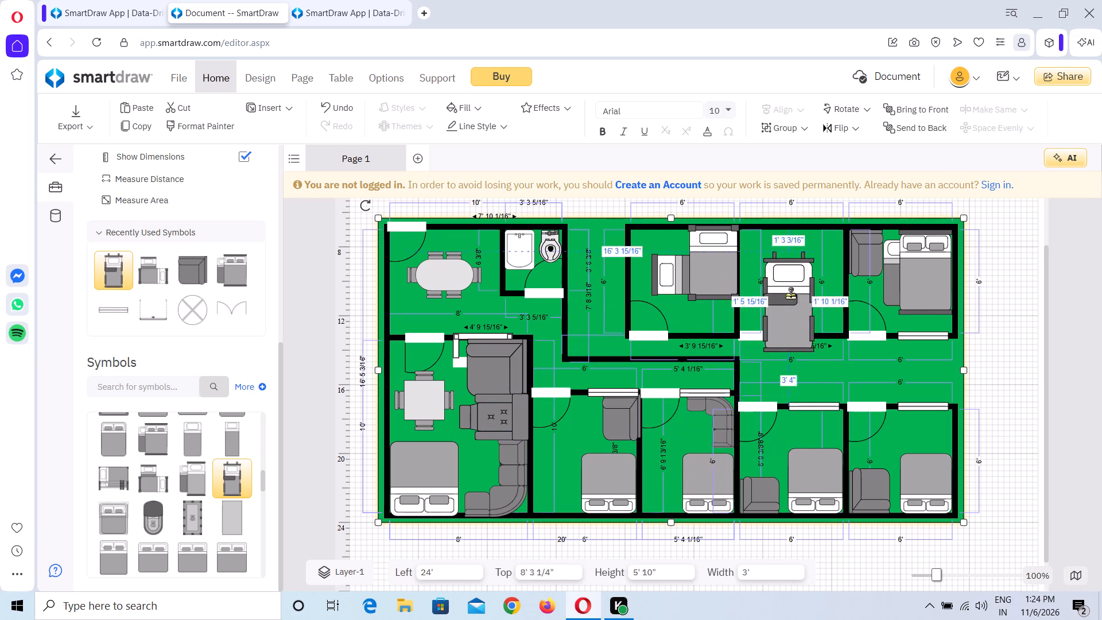
pyautogui.moveTo(790, 294); pyautogui.dragTo(821, 272)
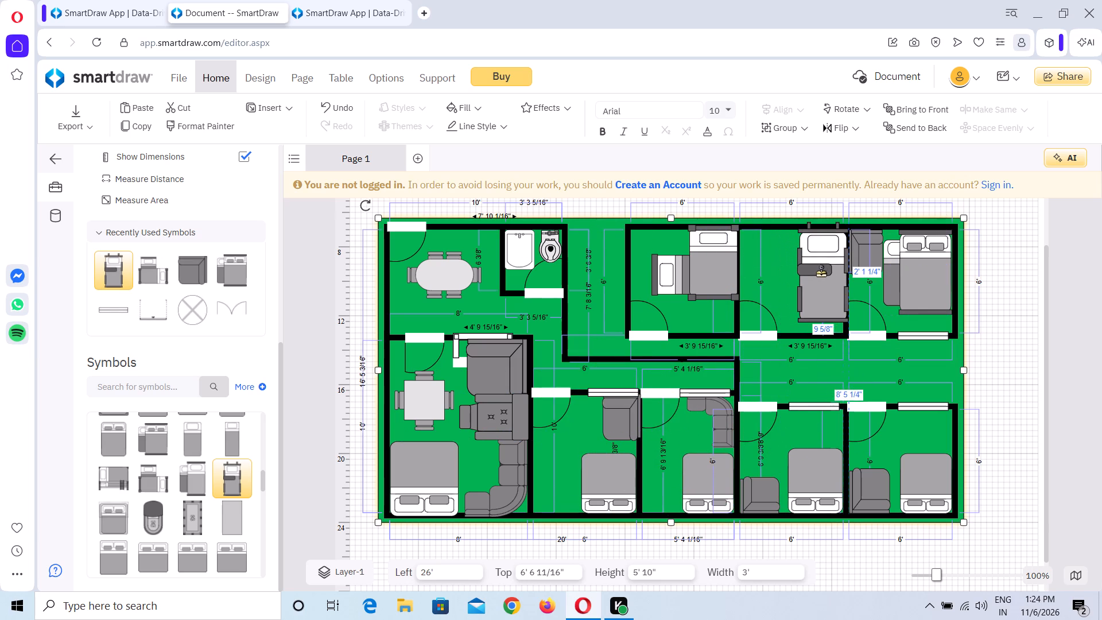
pyautogui.moveTo(821, 272); pyautogui.dragTo(820, 274)
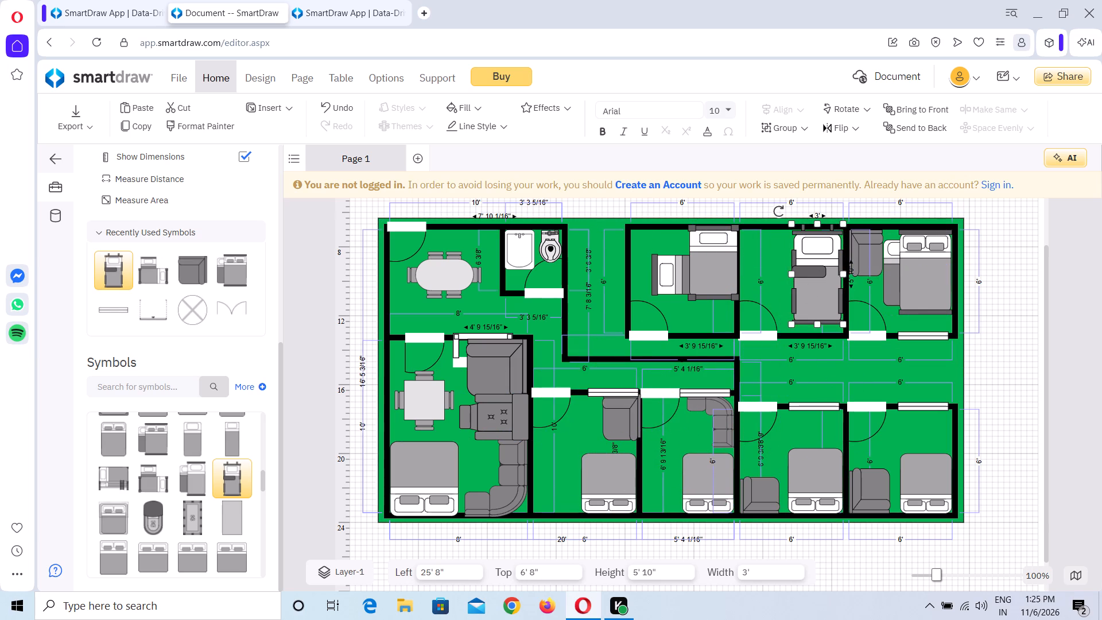
# Resize the Home Care Bed to height 4' and width 3', with its left edge at 26'.
pyautogui.moveTo(841, 322); pyautogui.dragTo(848, 289)
pyautogui.moveTo(791, 290); pyautogui.dragTo(793, 289)
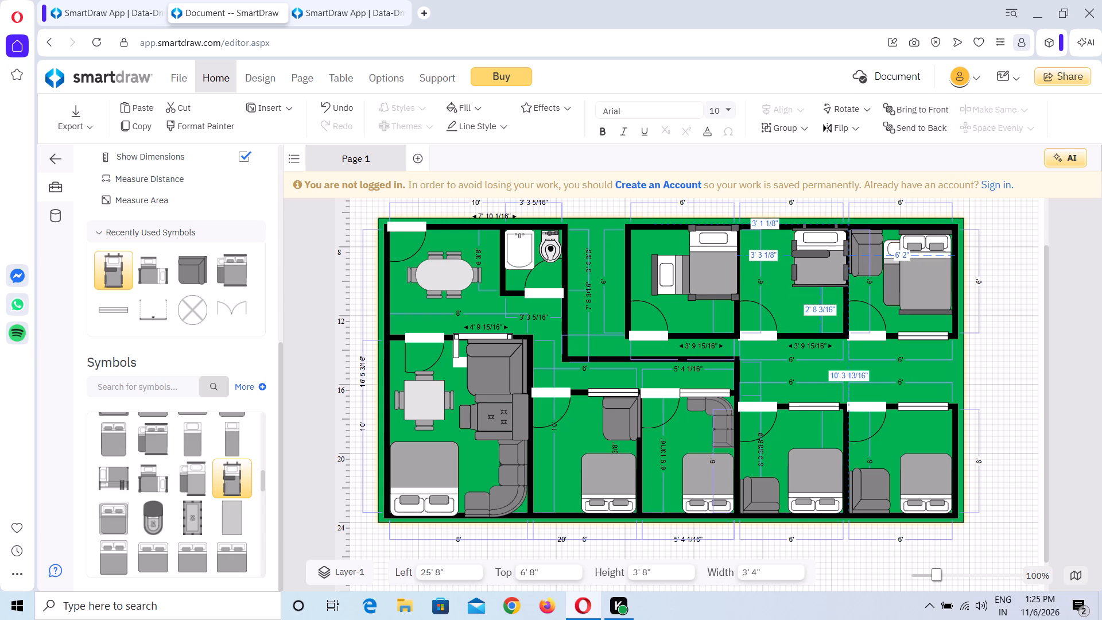
pyautogui.moveTo(793, 289); pyautogui.dragTo(797, 292)
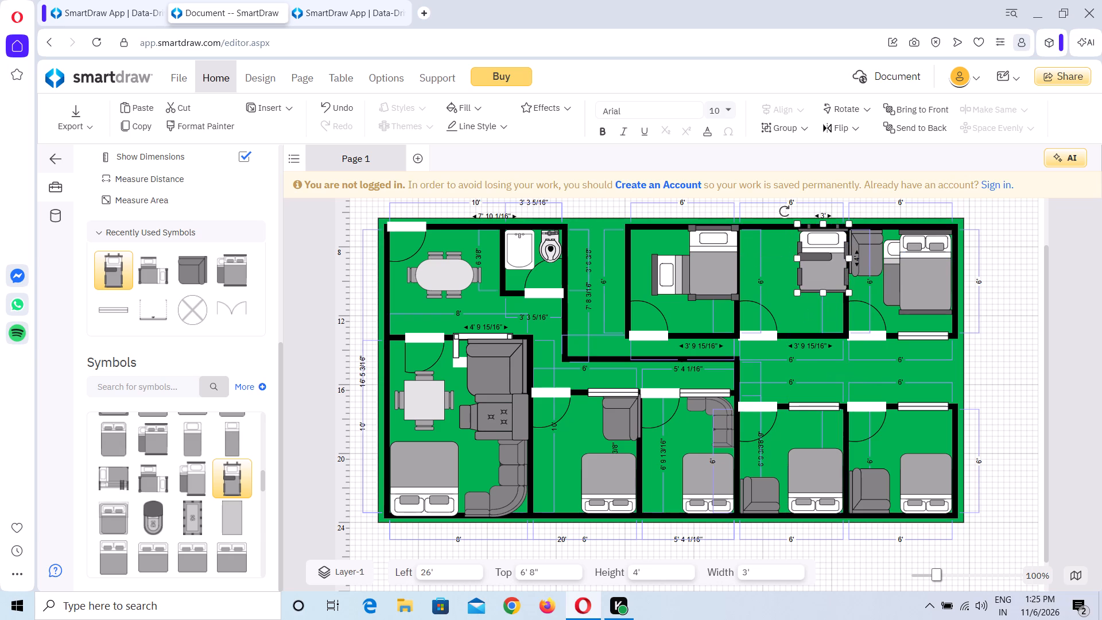
# Place a tufted two-seat sofa from Couches & Sofas near the Home Care Bed room, at left 20' 9 1/8" and top 10' 4".
pyautogui.click(763, 289)
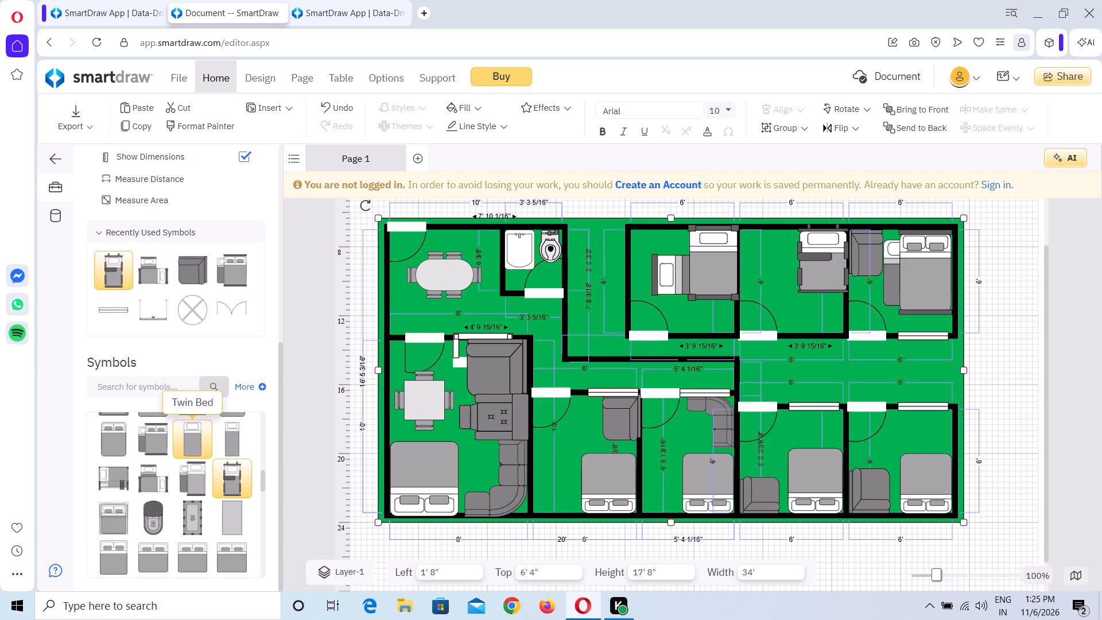
pyautogui.scroll(-1, 185, 447)
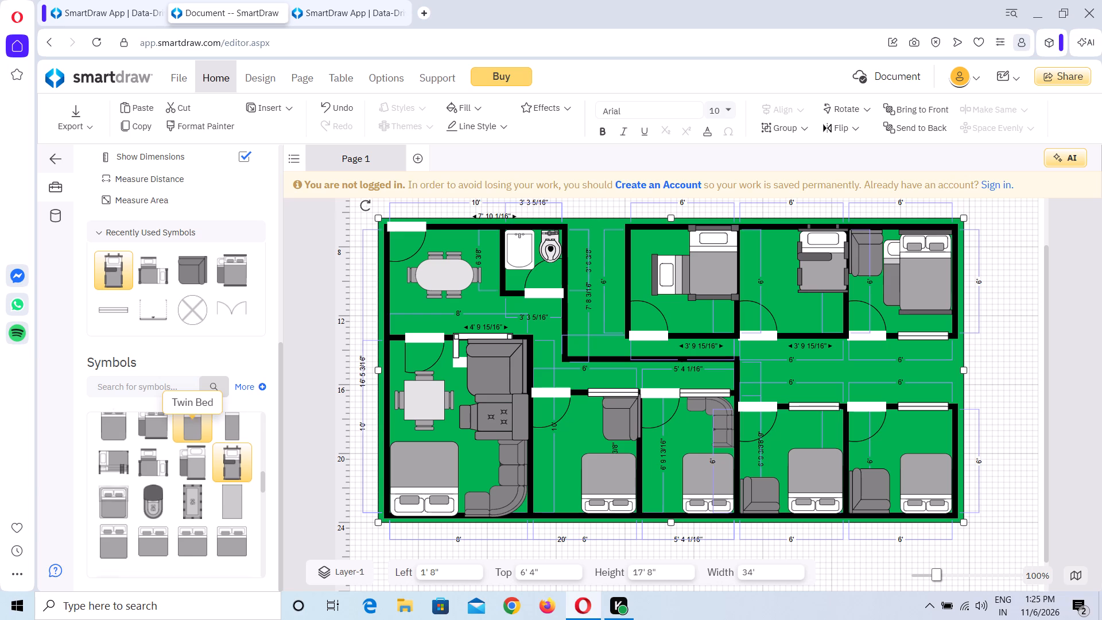
pyautogui.scroll(-1, 185, 447)
pyautogui.scroll(2, 185, 447)
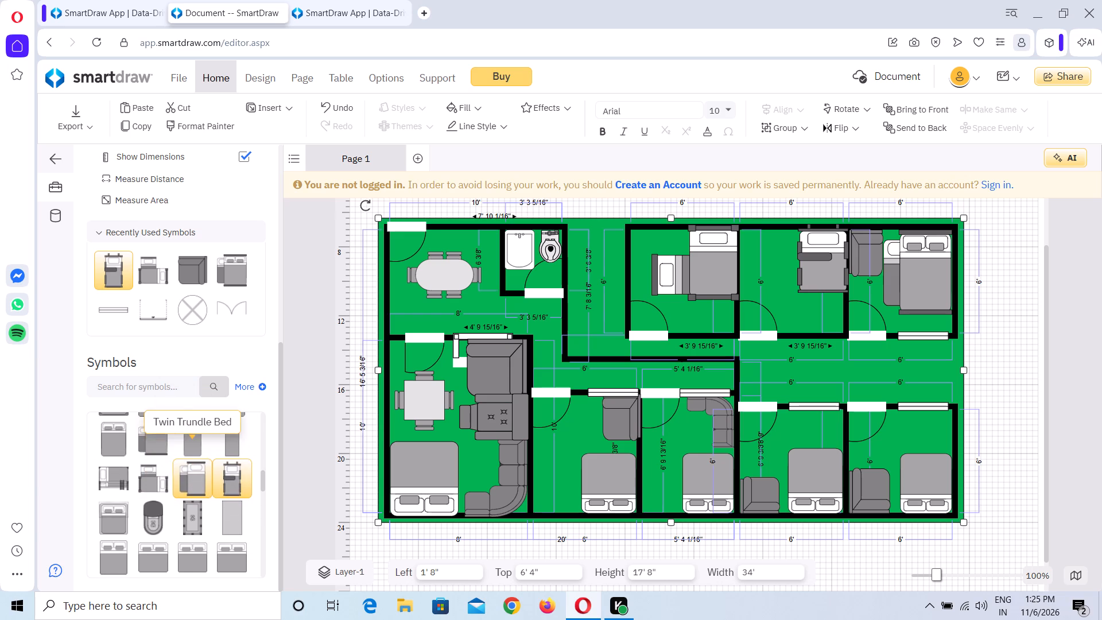
pyautogui.scroll(1, 185, 447)
pyautogui.scroll(-1, 185, 447)
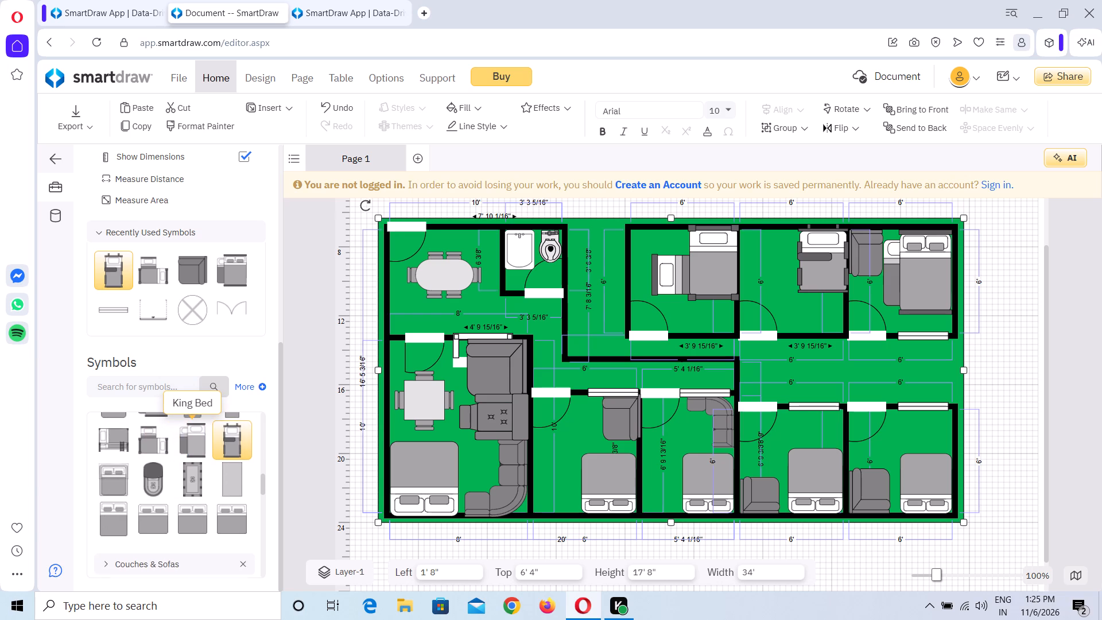
pyautogui.scroll(-3, 185, 447)
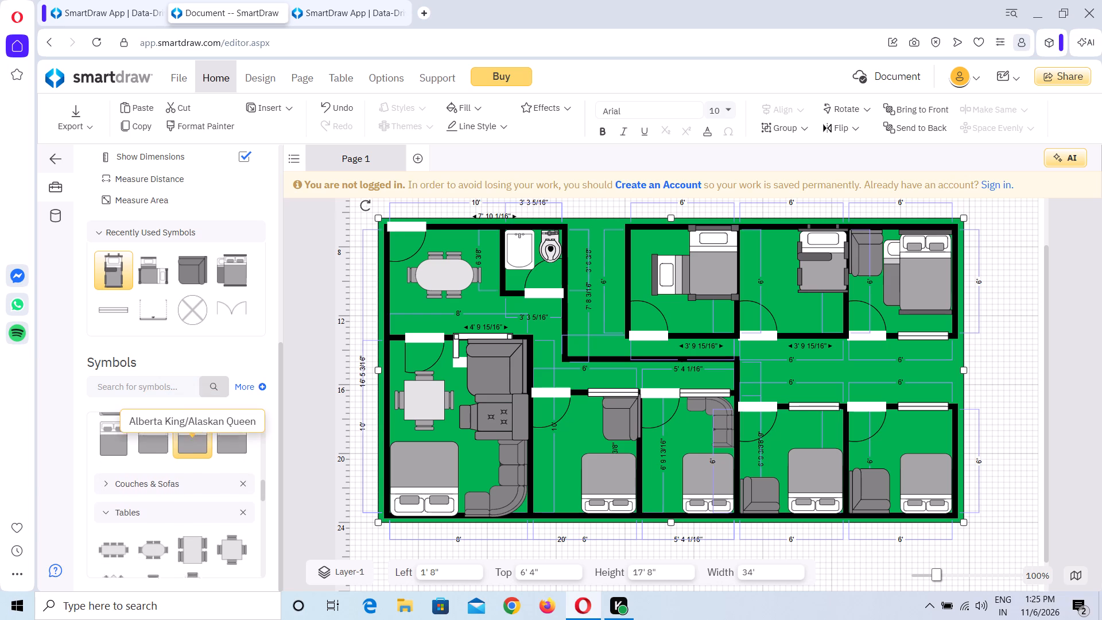
pyautogui.scroll(-1, 185, 447)
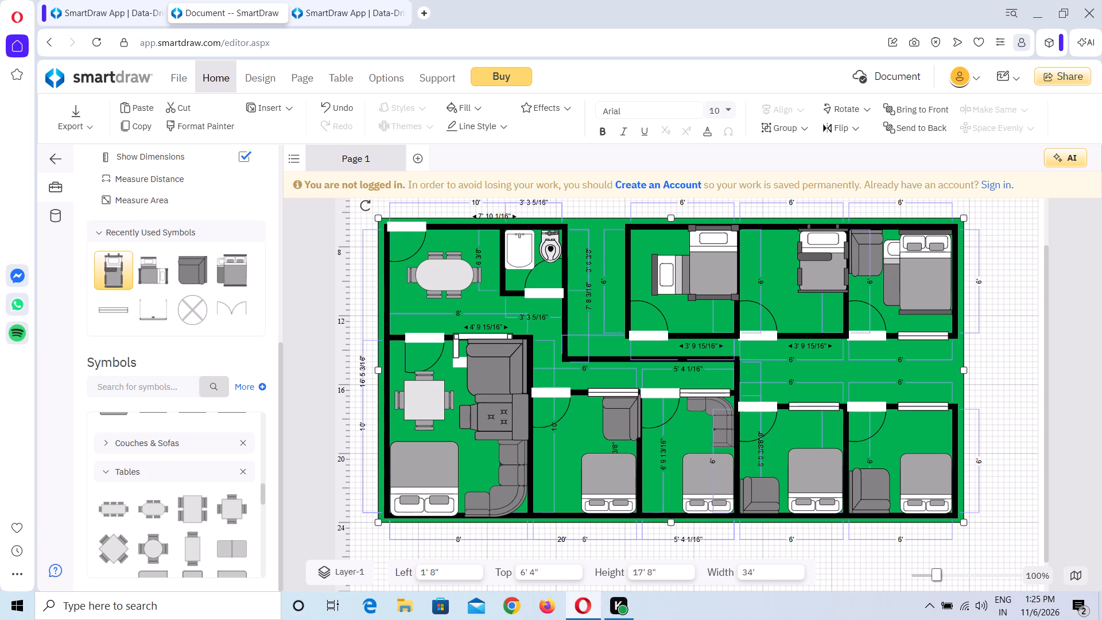
pyautogui.click(110, 444)
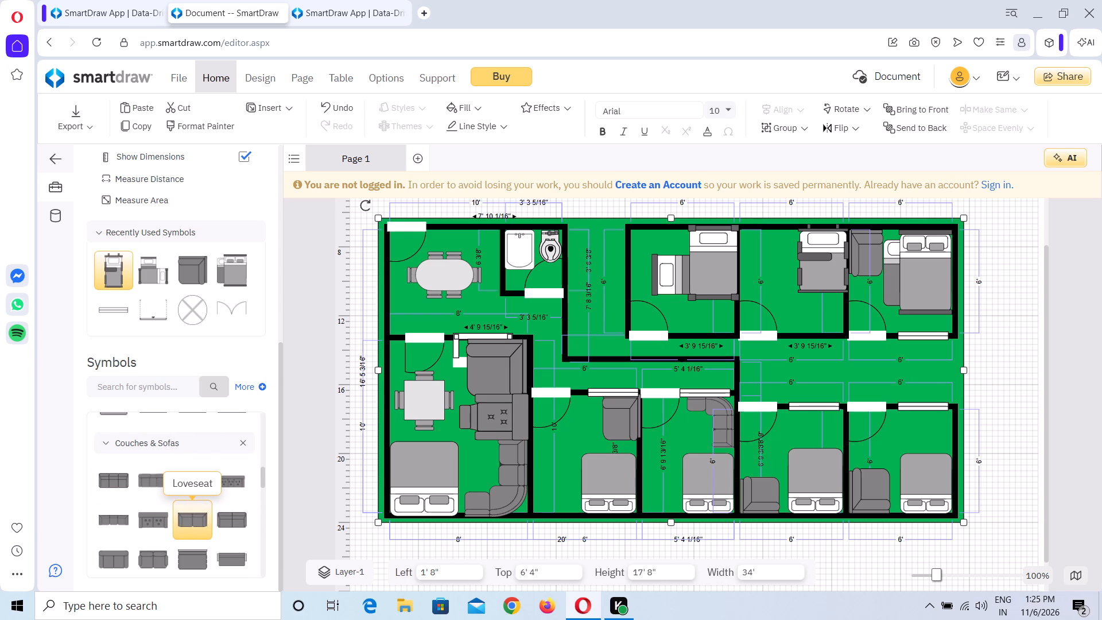
pyautogui.moveTo(162, 523); pyautogui.dragTo(475, 456)
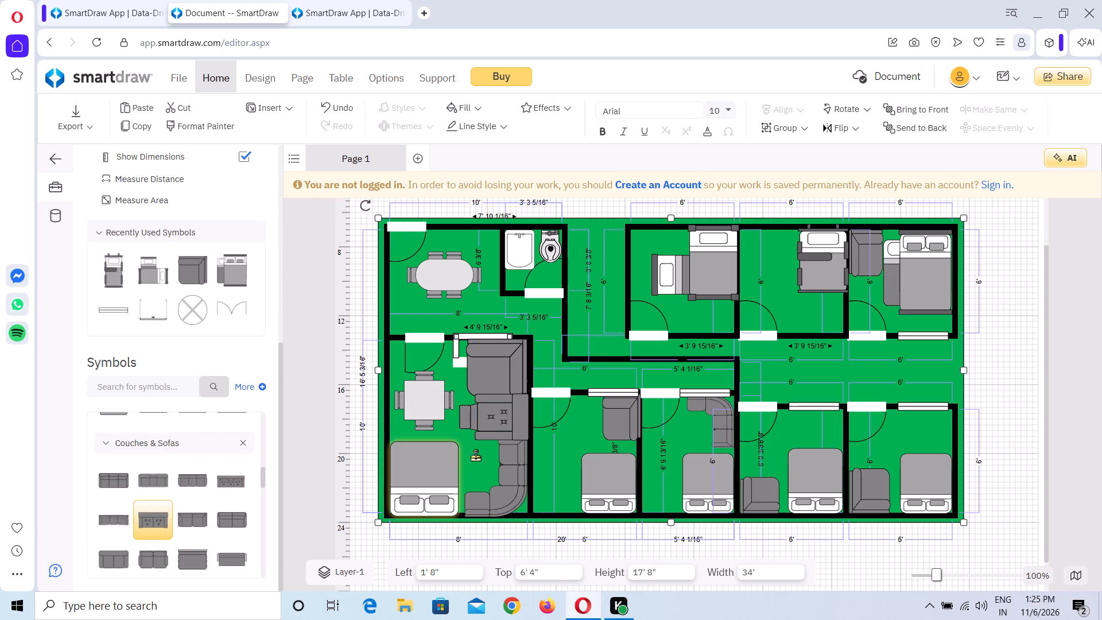
pyautogui.moveTo(475, 456); pyautogui.dragTo(762, 312)
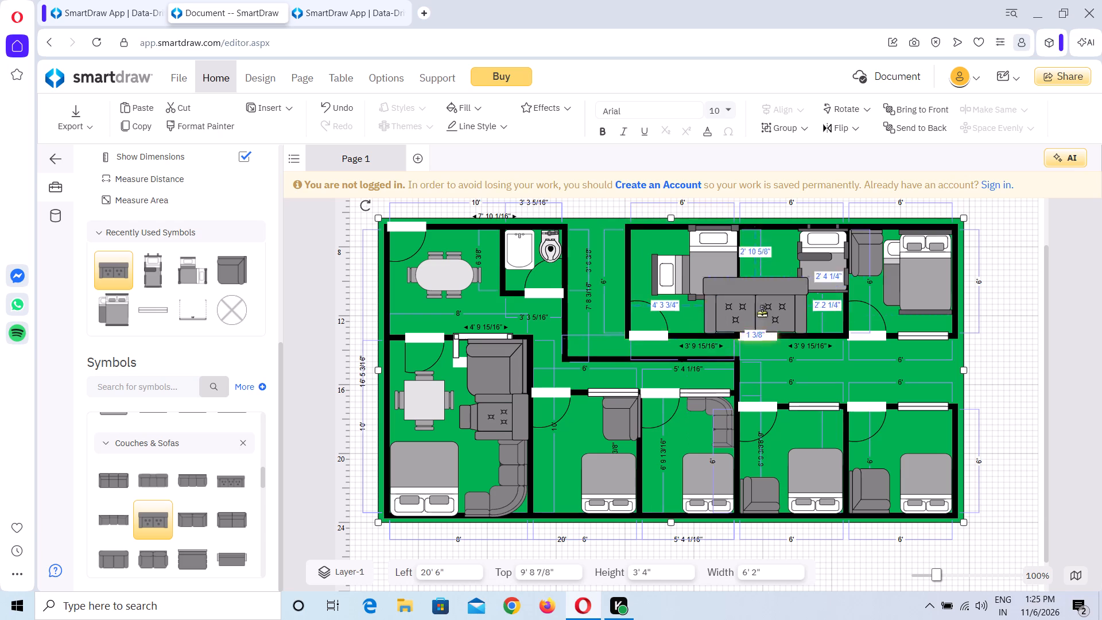
pyautogui.moveTo(762, 312); pyautogui.dragTo(763, 315)
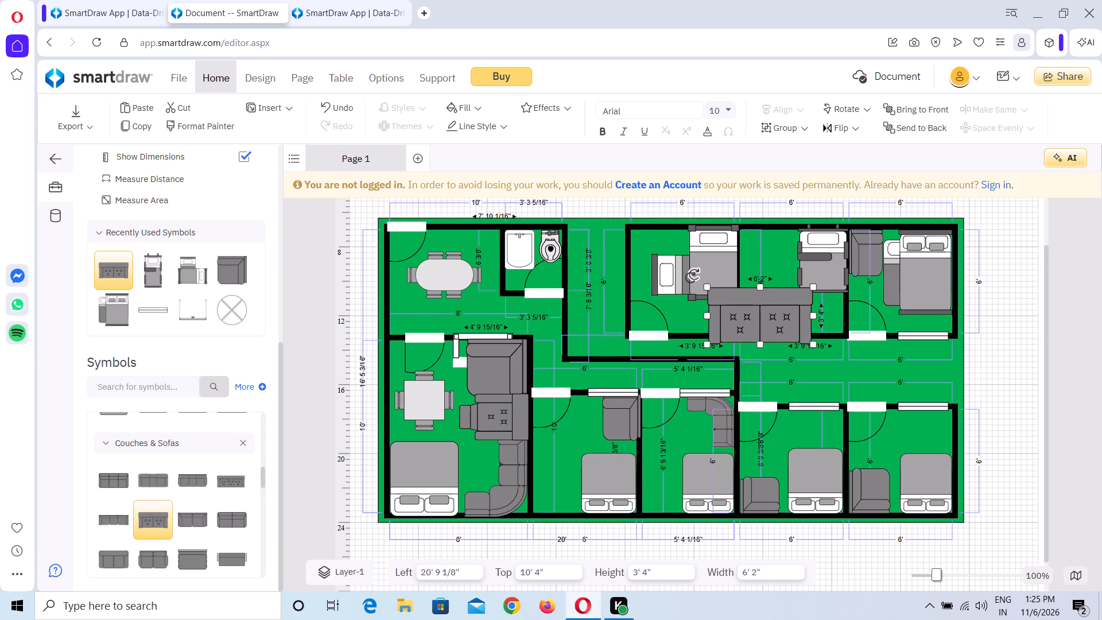
# Rotate the tufted sofa a quarter turn and shrink it to height 2' 1 7/8" and width 3' 9".
pyautogui.moveTo(690, 278); pyautogui.dragTo(740, 353)
pyautogui.moveTo(787, 370); pyautogui.dragTo(777, 336)
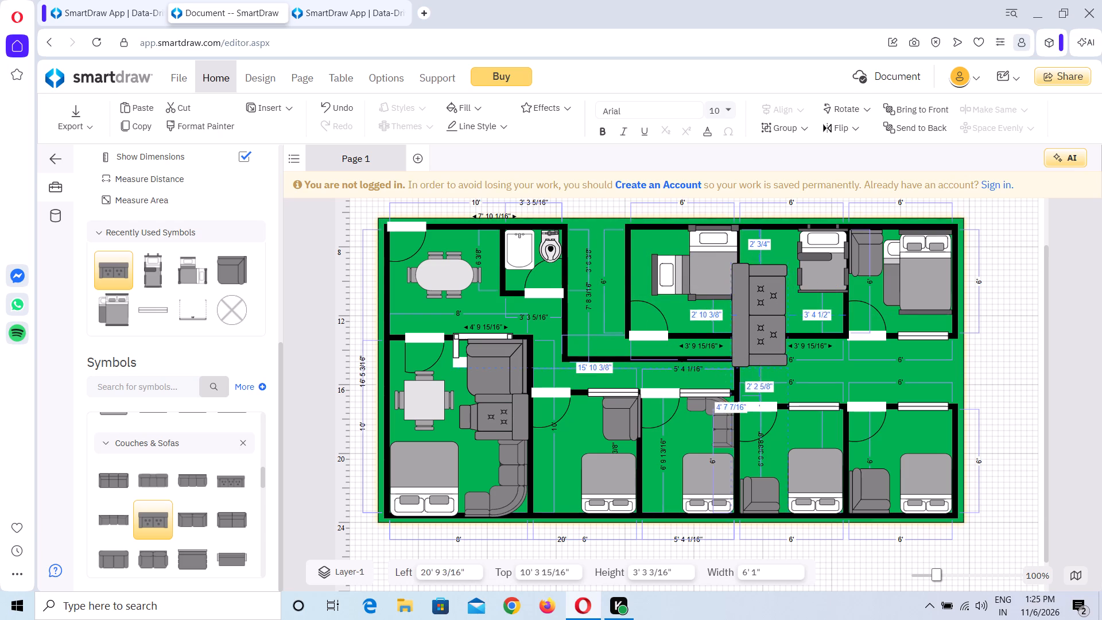
pyautogui.moveTo(777, 336); pyautogui.dragTo(771, 328)
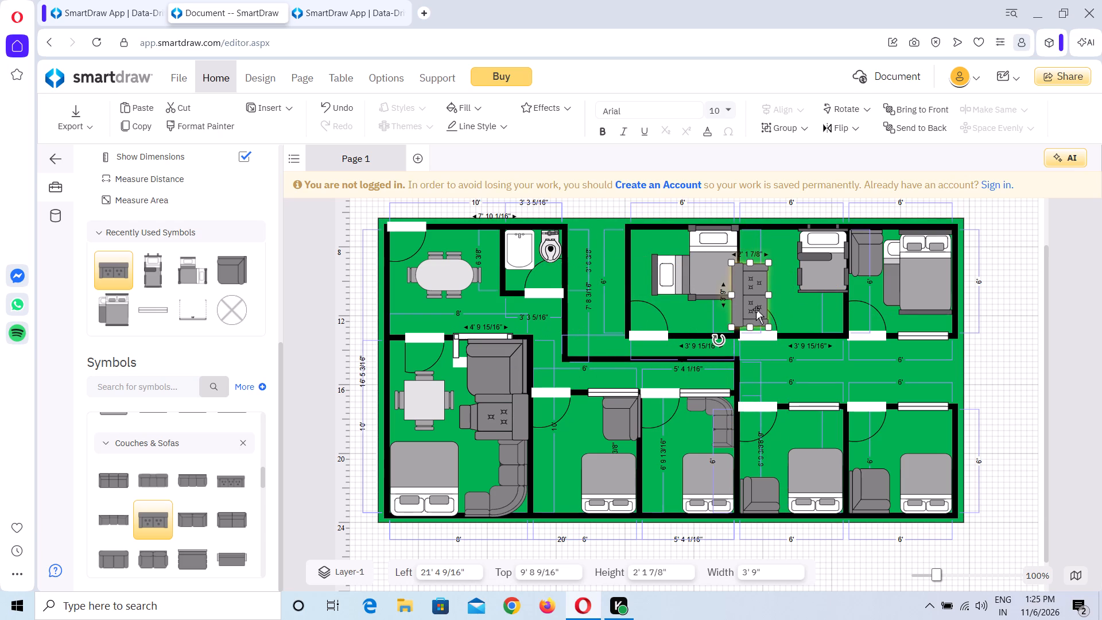
# Move the tufted sofa against the left wall of the Home Care Bed room, at left 21' 10 11/16" and top 7' 9 13/16".
pyautogui.moveTo(756, 309); pyautogui.dragTo(765, 280)
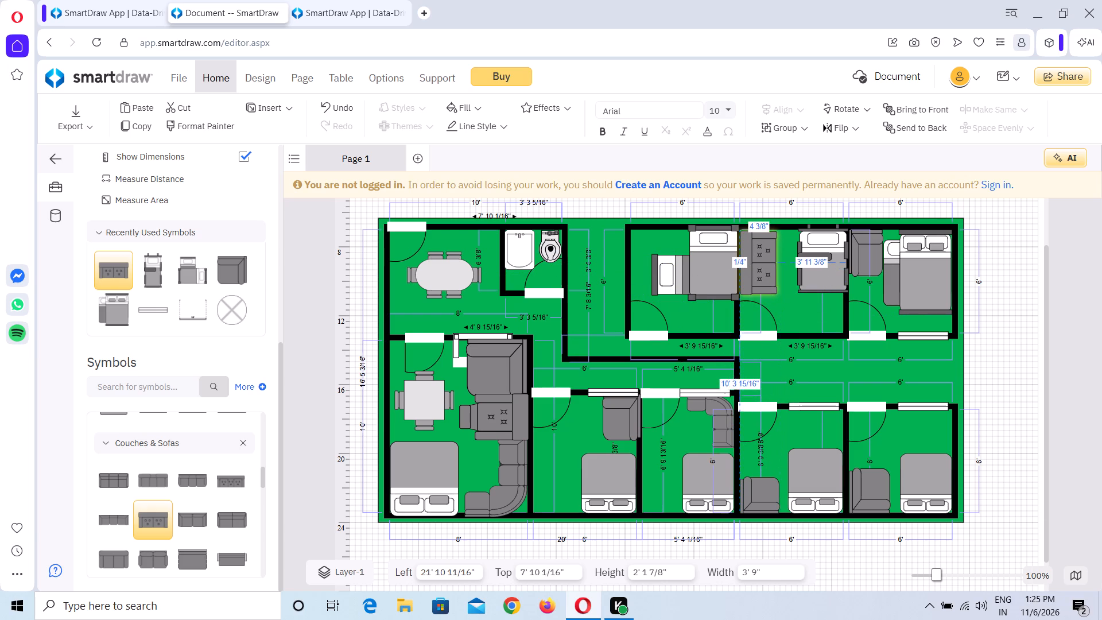
pyautogui.moveTo(765, 280); pyautogui.dragTo(765, 277)
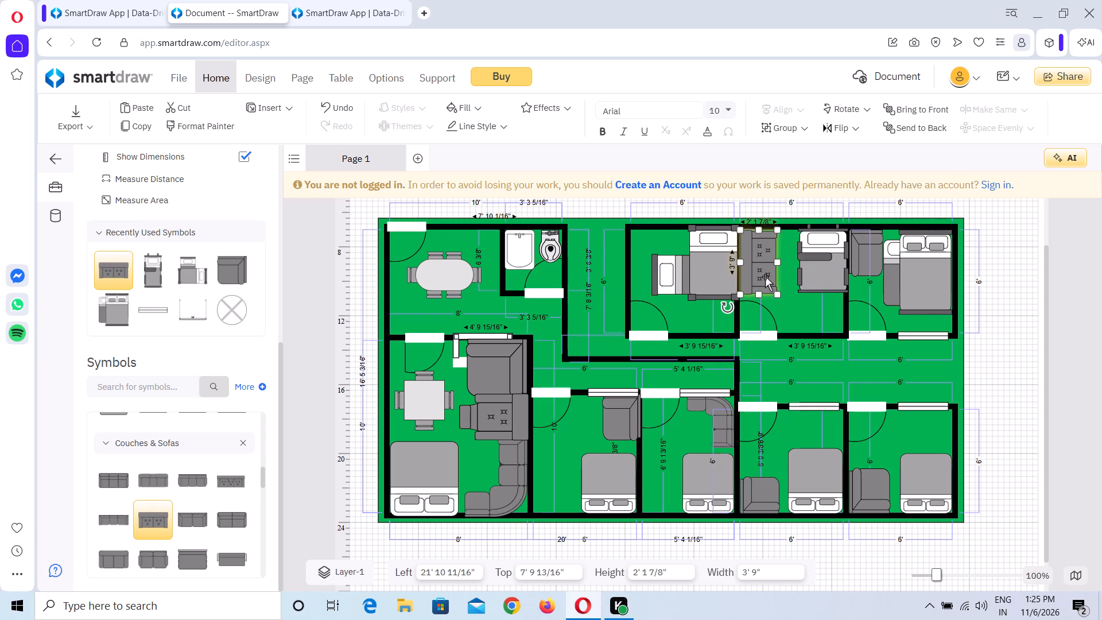
pyautogui.click(783, 307)
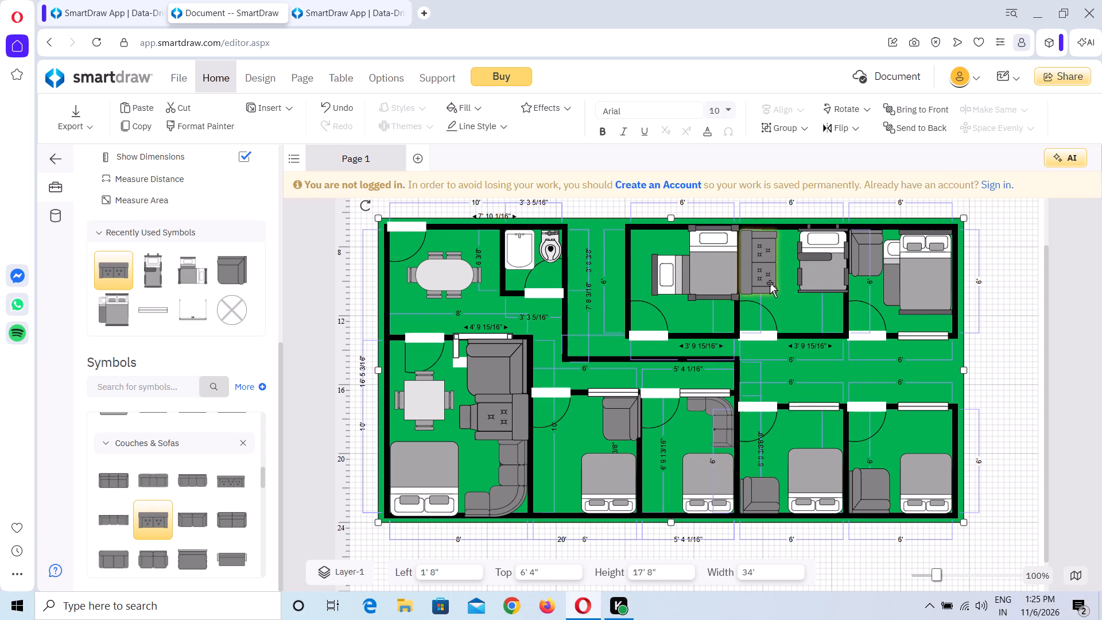
pyautogui.click(770, 283)
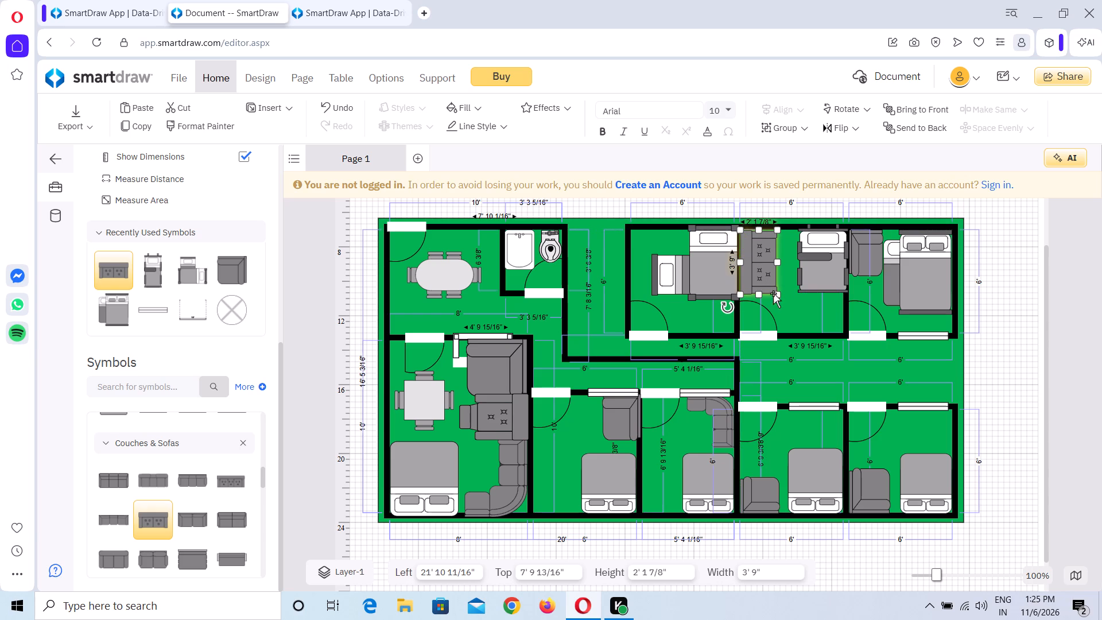
pyautogui.click(786, 296)
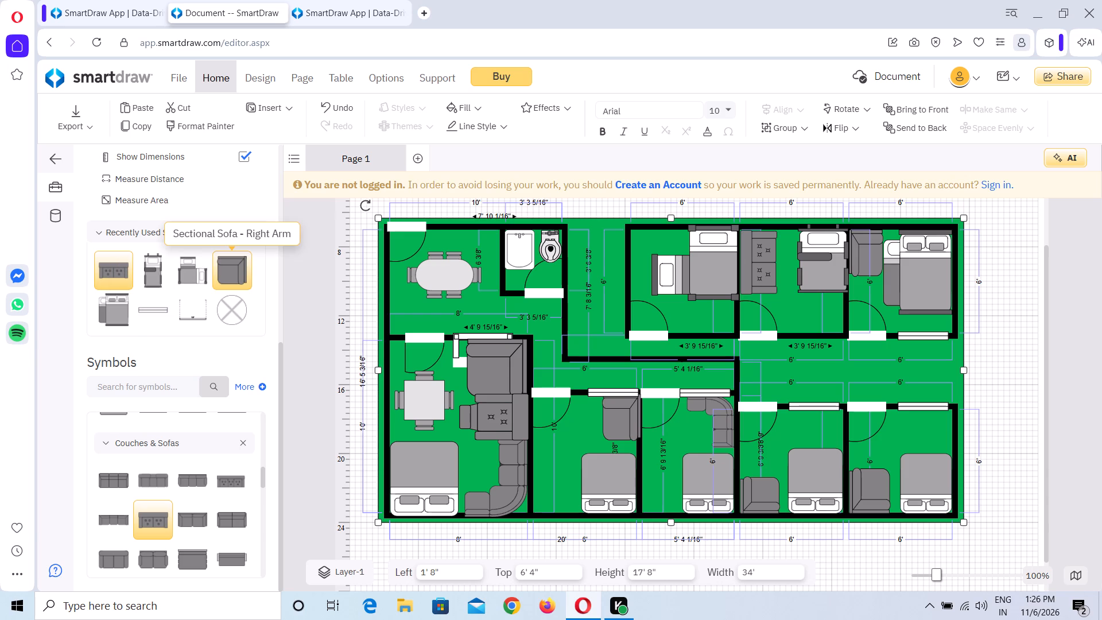
# Place a Sectional Sofa - Right Arm below the bunk bed and shrink it to height 1' 8" and width 2' 1/4".
pyautogui.moveTo(239, 269); pyautogui.dragTo(518, 290)
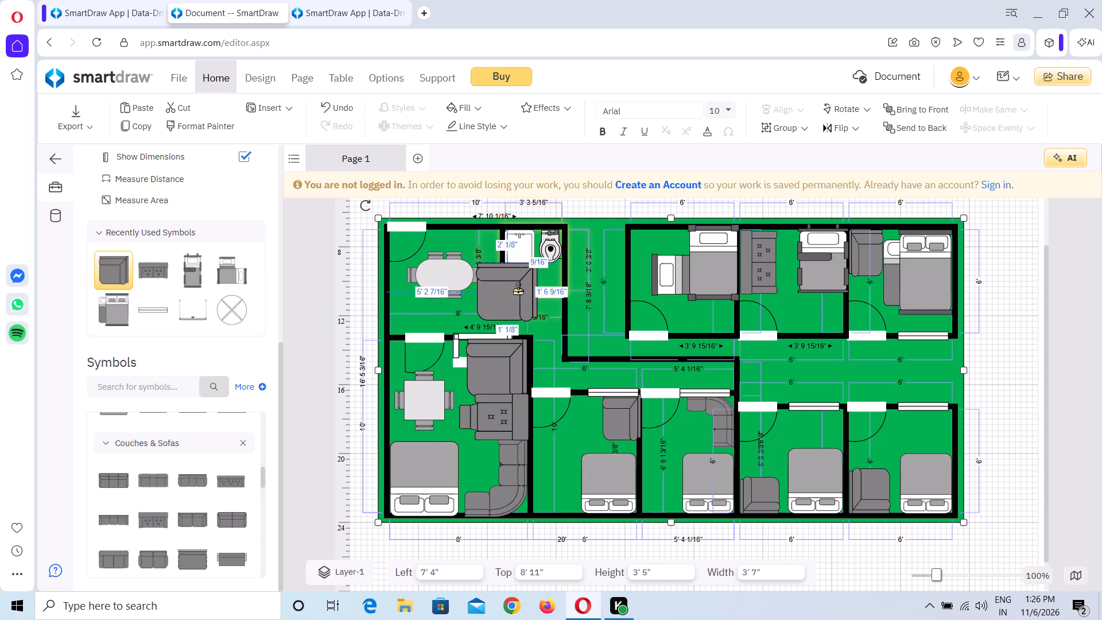
pyautogui.moveTo(518, 290); pyautogui.dragTo(688, 330)
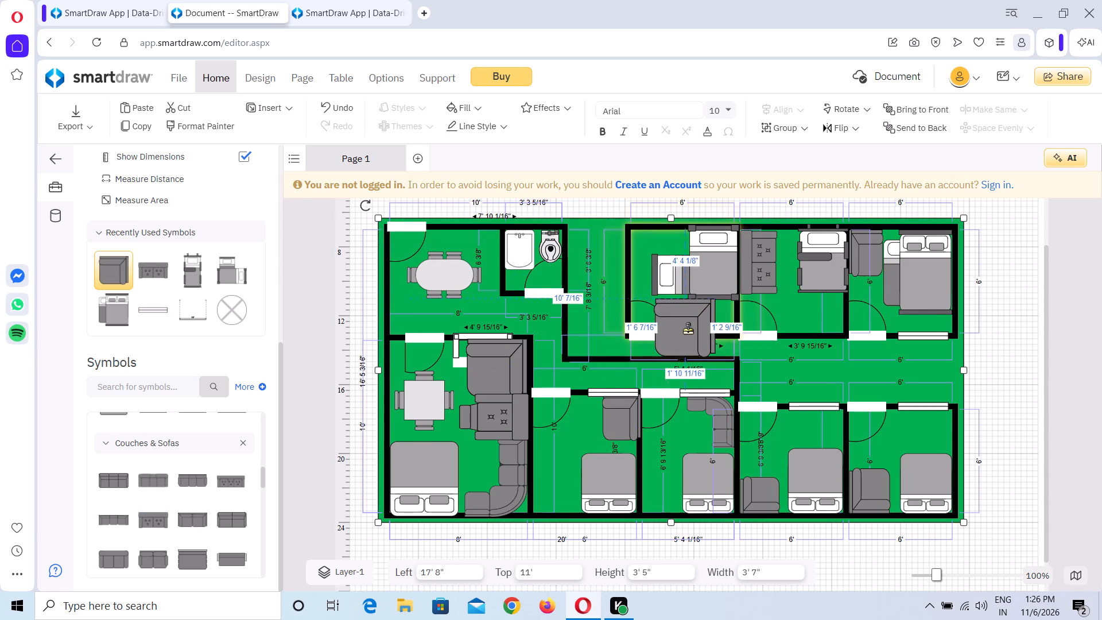
pyautogui.moveTo(688, 330); pyautogui.dragTo(688, 330)
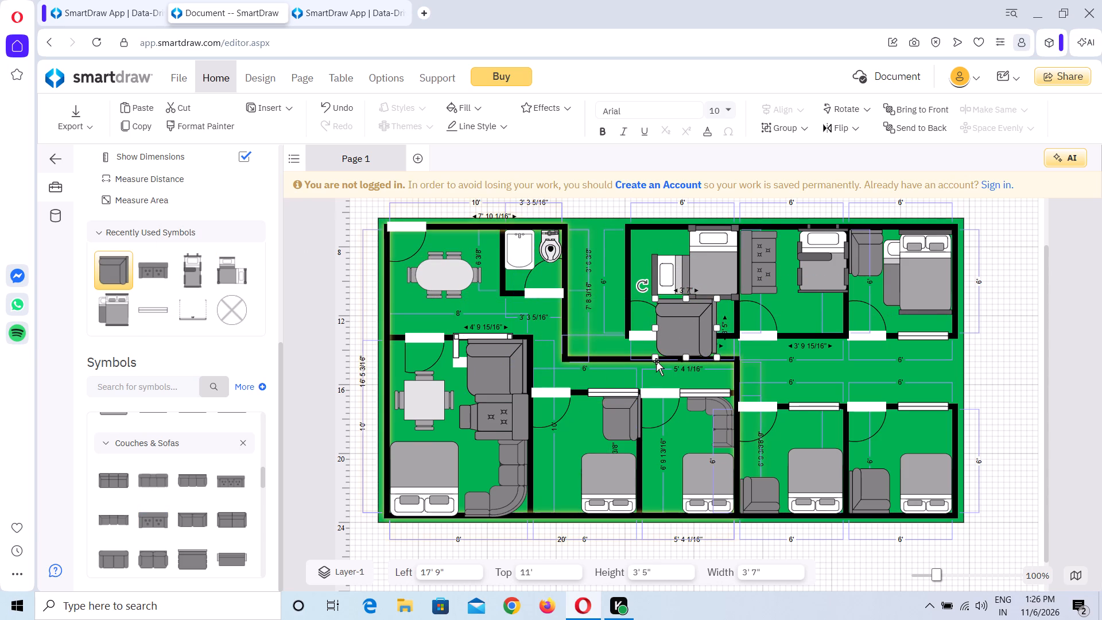
pyautogui.moveTo(653, 359); pyautogui.dragTo(680, 328)
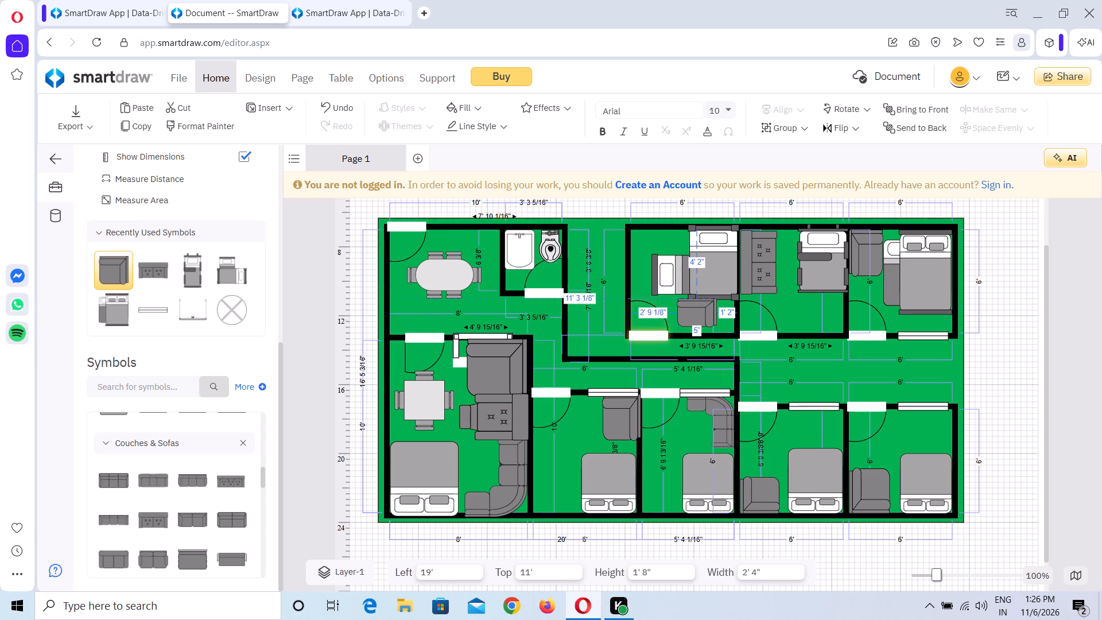
pyautogui.moveTo(680, 328); pyautogui.dragTo(682, 328)
# Move the small sectional sofa into the bunk bed room's lower-right corner, at left 20' 3 3/4" and top 11' 4", and flip it vertically.
pyautogui.moveTo(701, 319); pyautogui.dragTo(706, 320)
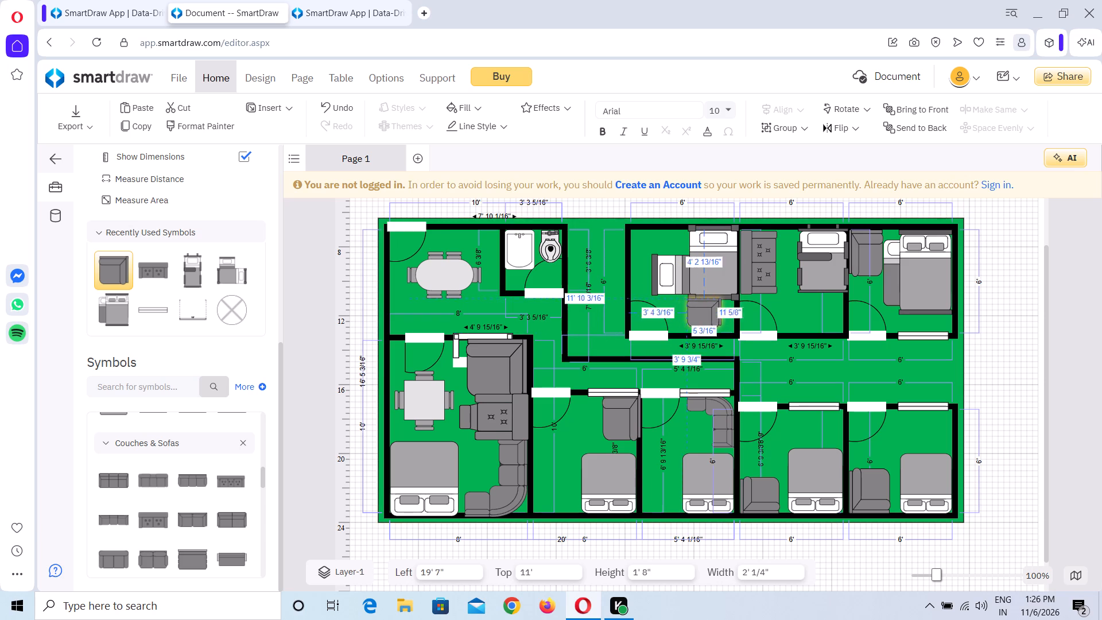
pyautogui.moveTo(706, 320); pyautogui.dragTo(719, 325)
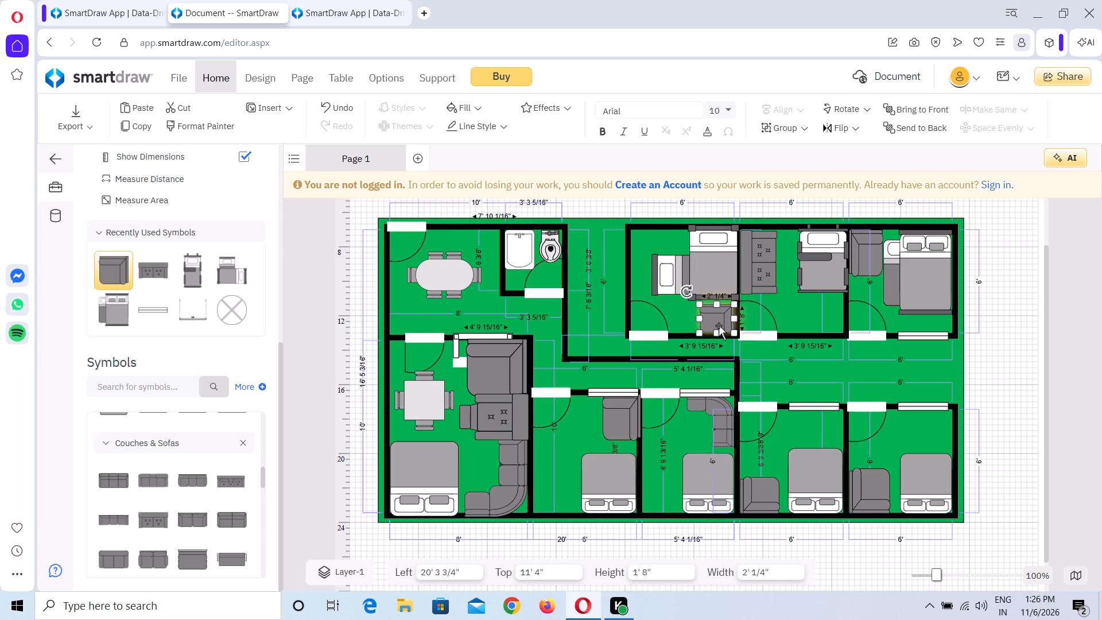
pyautogui.click(830, 125)
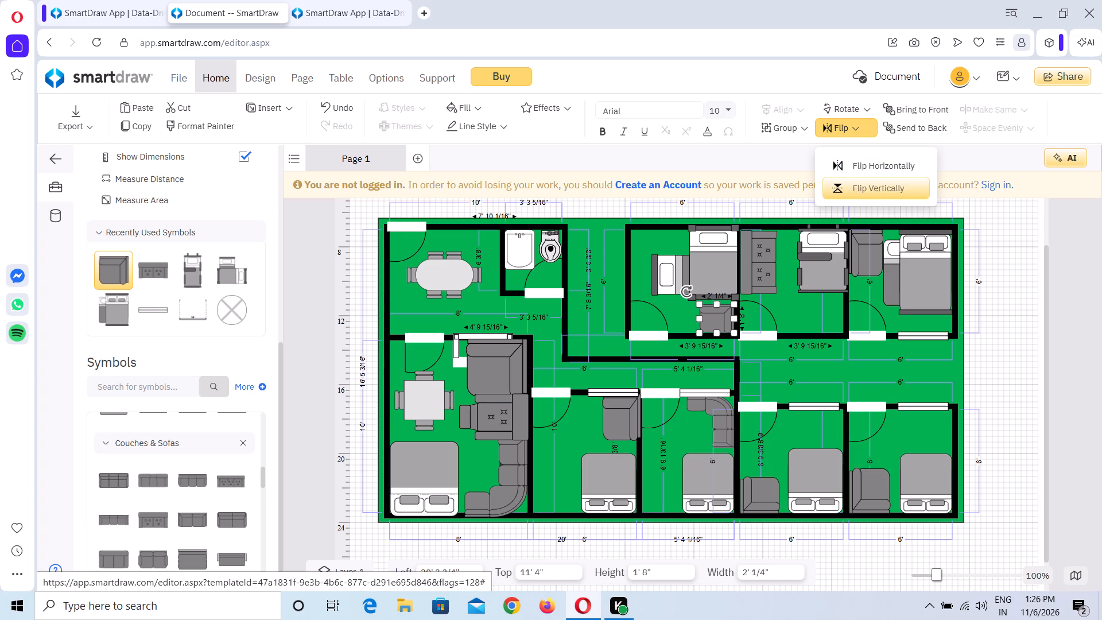
pyautogui.click(853, 182)
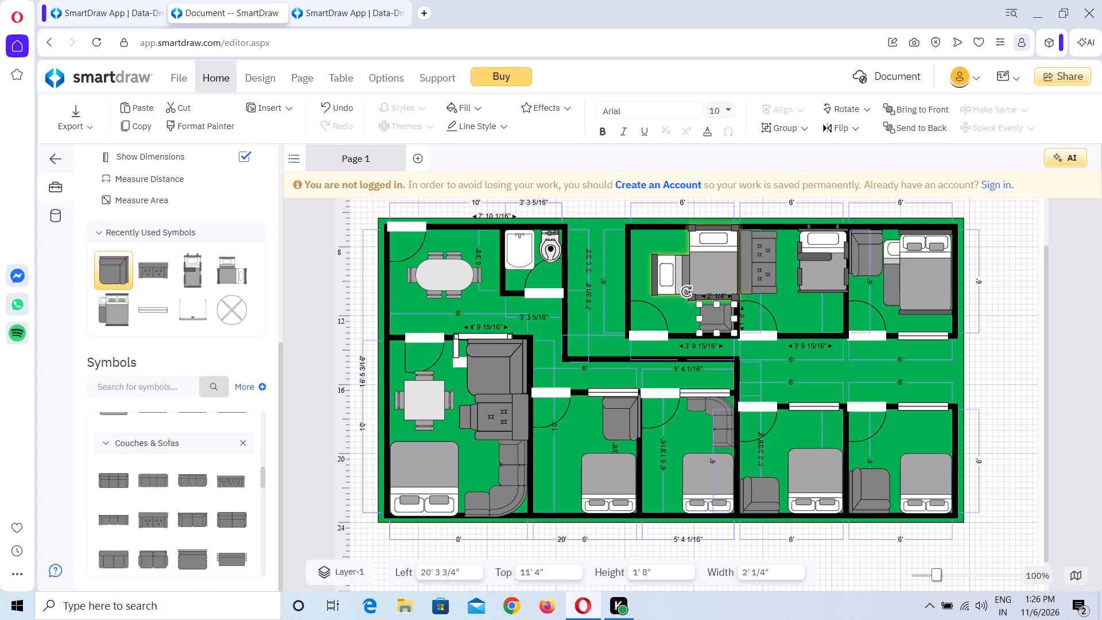
pyautogui.click(681, 323)
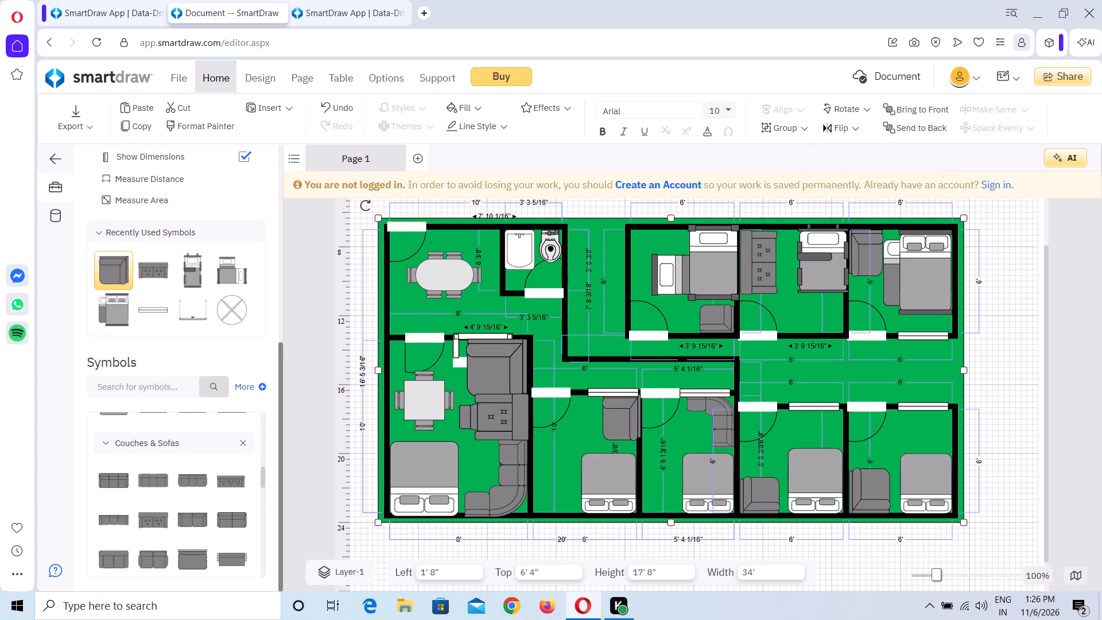
# Place another Sectional Sofa - Right Arm below the Home Care Bed, at left 23' 1" and top 11' 2".
pyautogui.moveTo(115, 270); pyautogui.dragTo(146, 285)
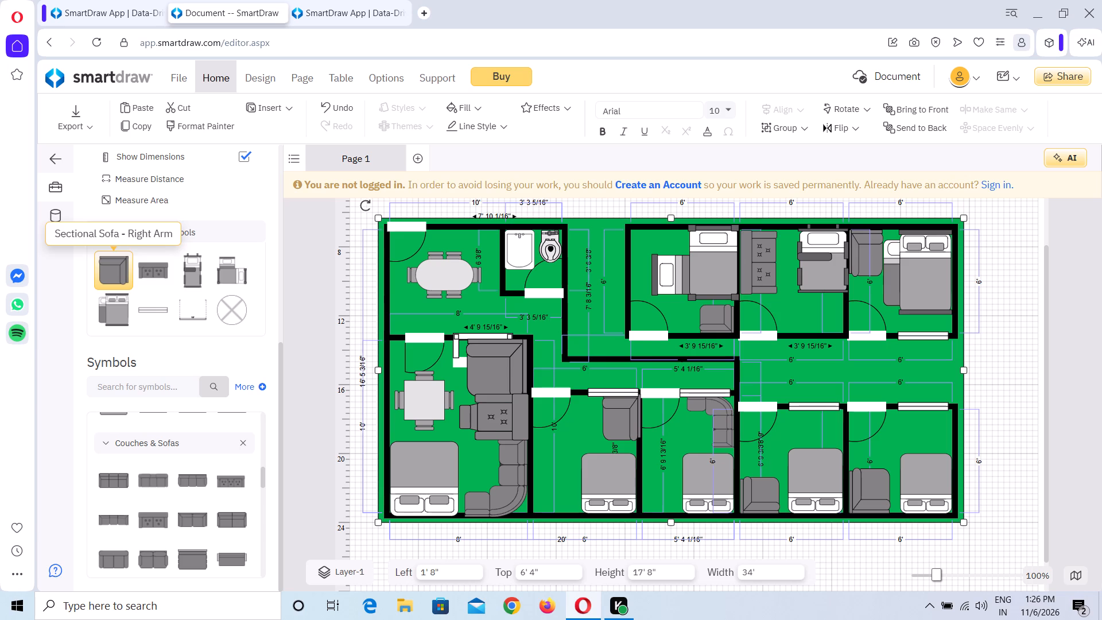
pyautogui.moveTo(146, 285); pyautogui.dragTo(742, 330)
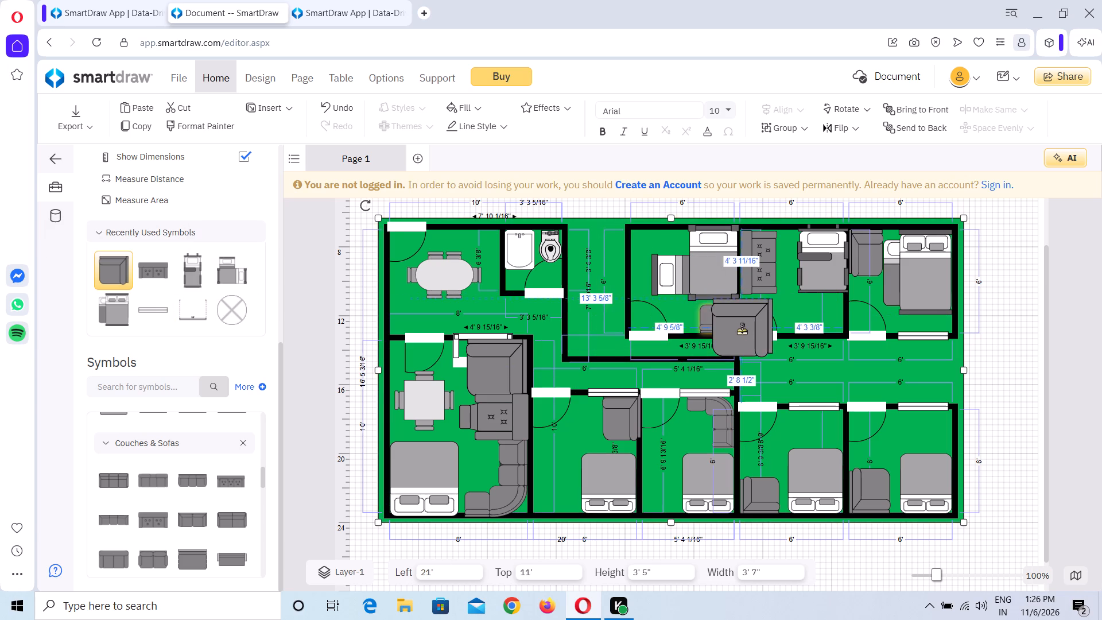
pyautogui.moveTo(742, 330); pyautogui.dragTo(778, 332)
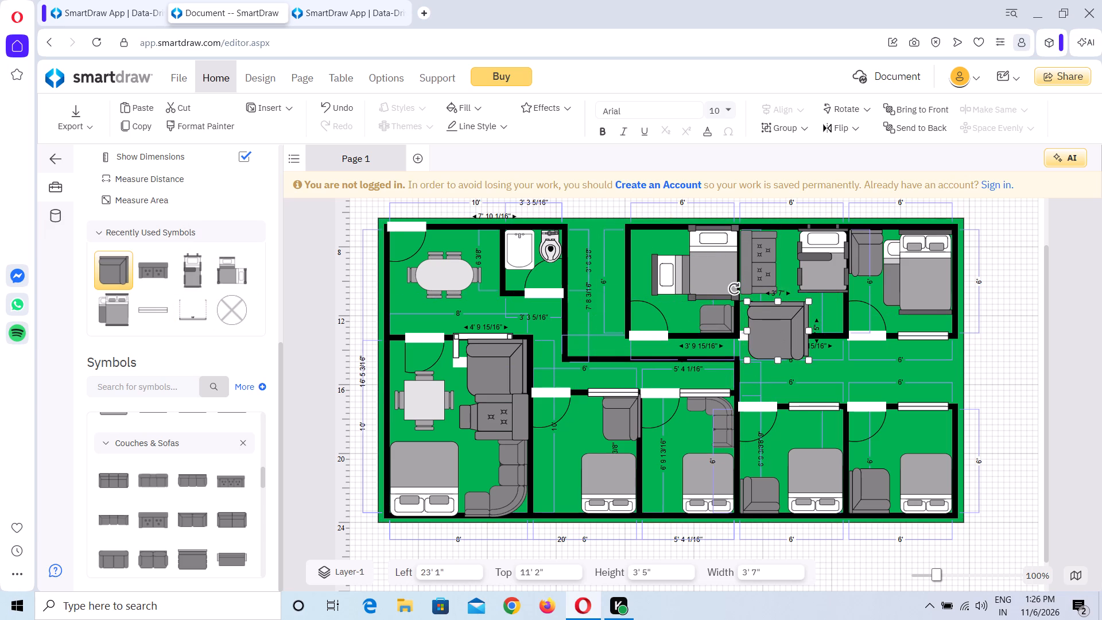
# Flip the new sectional sofa horizontally, vertically, and horizontally again.
pyautogui.click(849, 126)
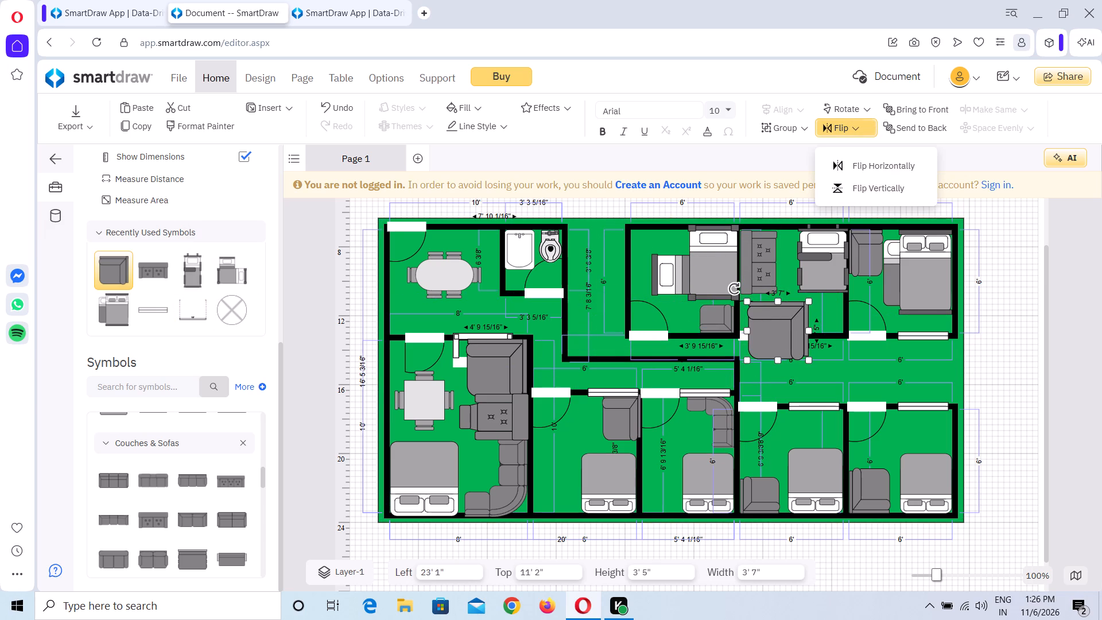
pyautogui.click(861, 168)
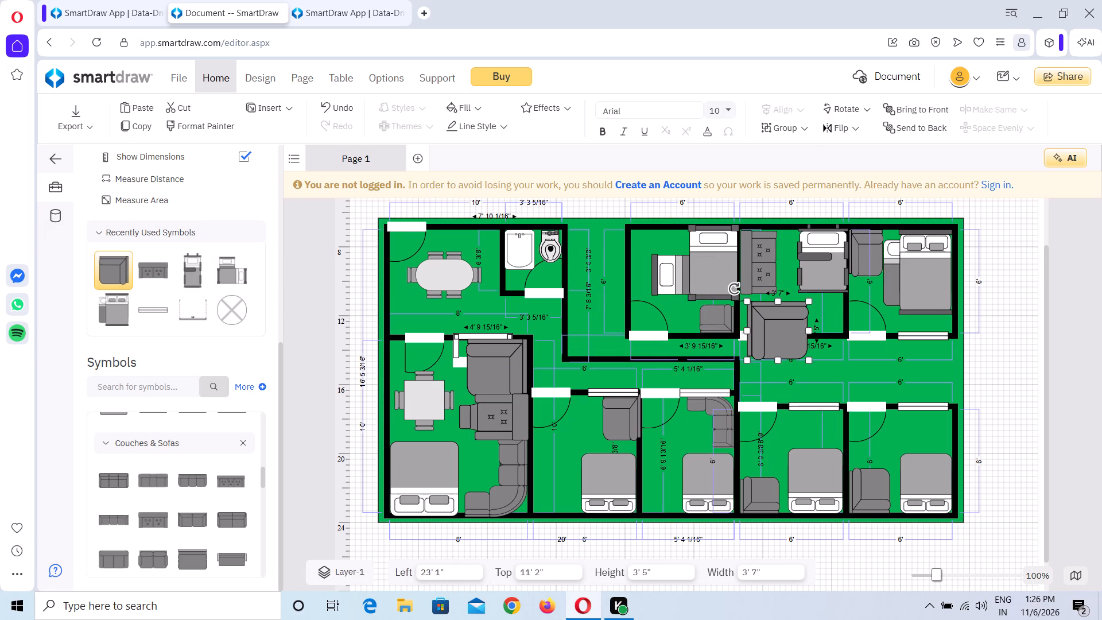
pyautogui.click(847, 123)
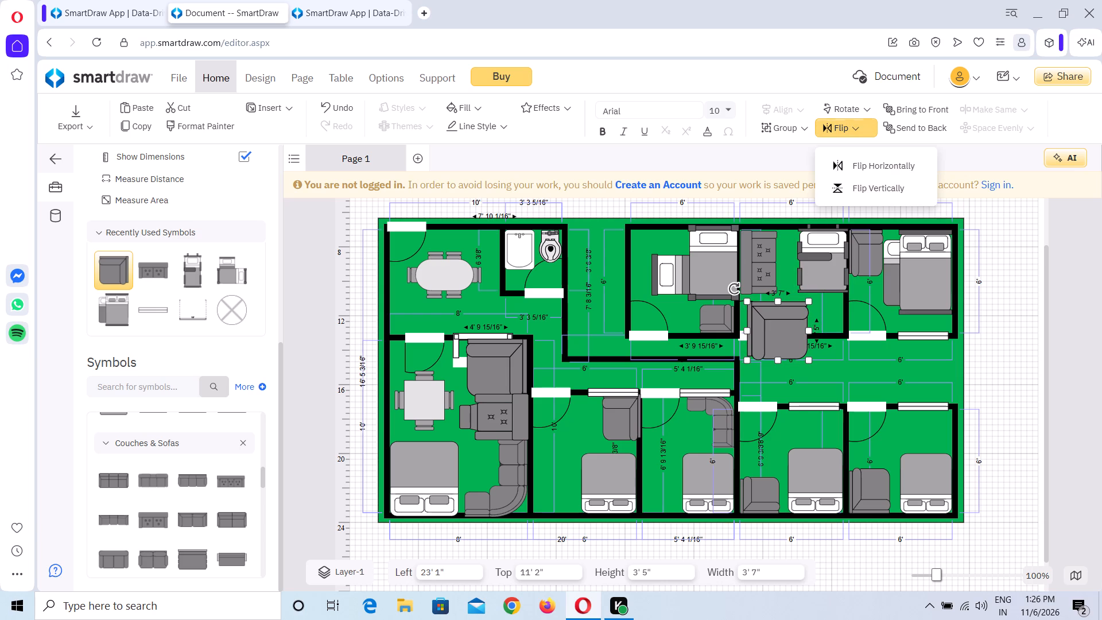
pyautogui.click(854, 184)
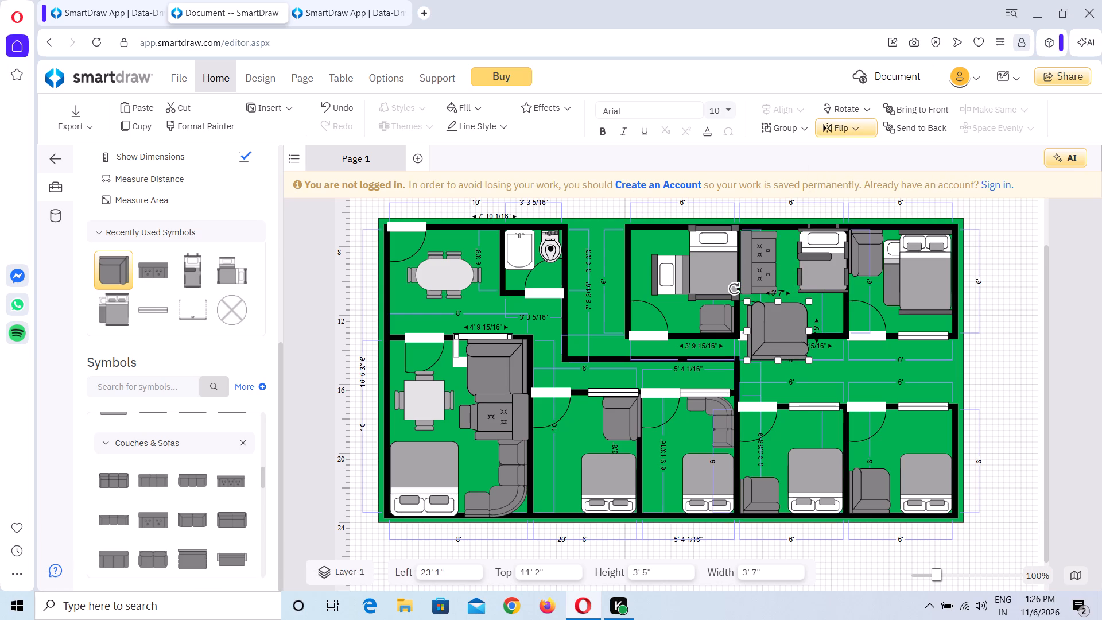
pyautogui.click(845, 122)
pyautogui.click(856, 168)
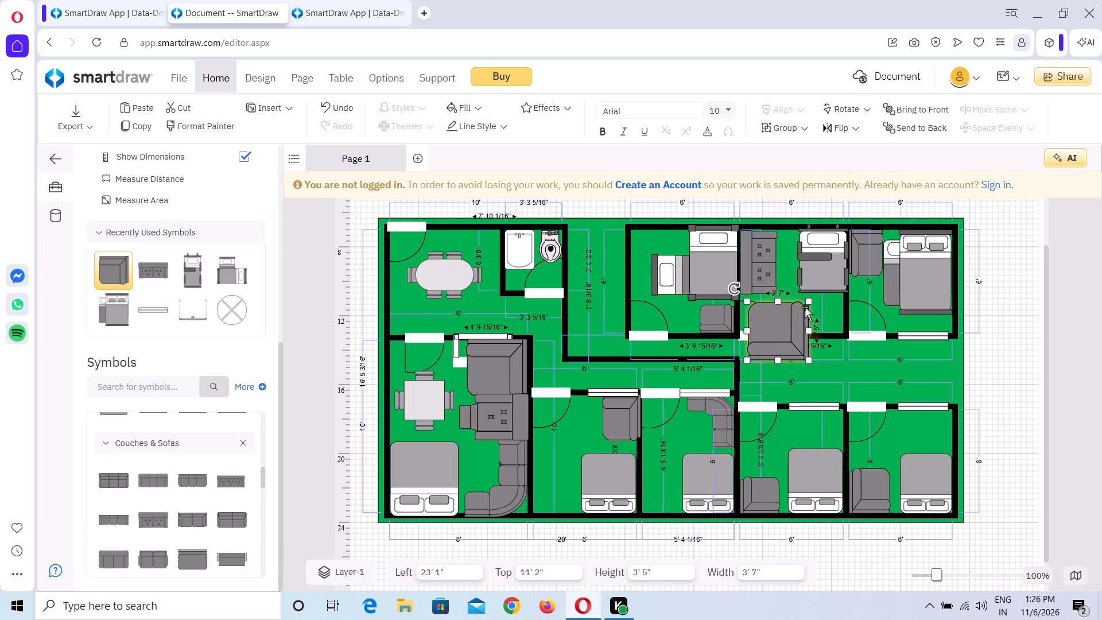
# Shrink the new sectional sofa to height 1' 11" and width 2' 11", and move it below the Home Care Bed at left 25' 9", top 11' 1".
pyautogui.moveTo(809, 302); pyautogui.dragTo(801, 329)
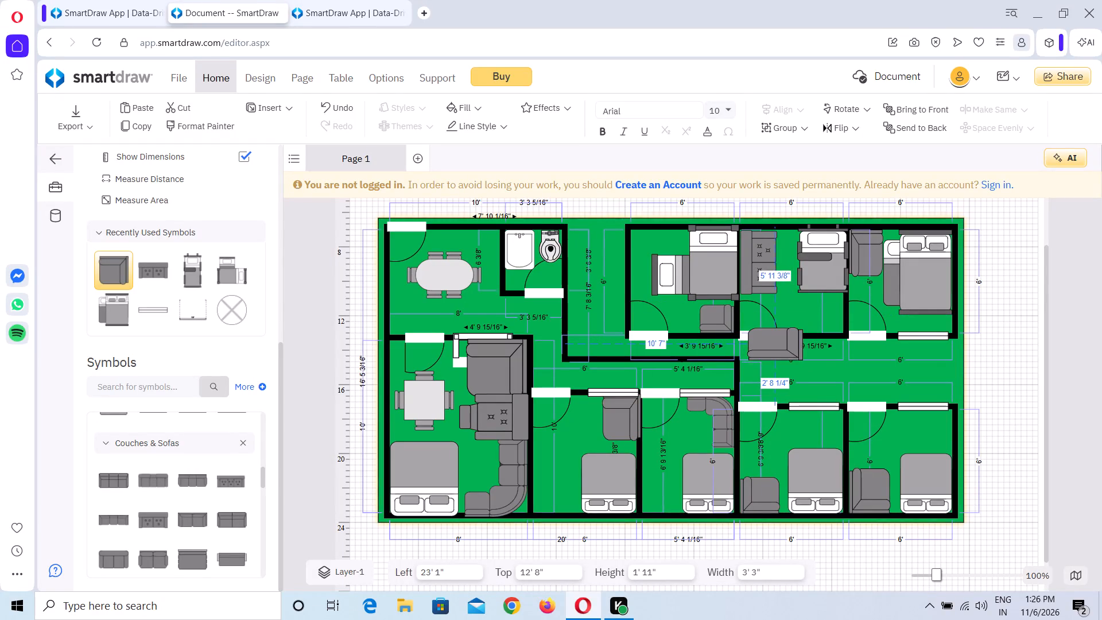
pyautogui.moveTo(801, 329); pyautogui.dragTo(797, 327)
pyautogui.moveTo(782, 345); pyautogui.dragTo(782, 345)
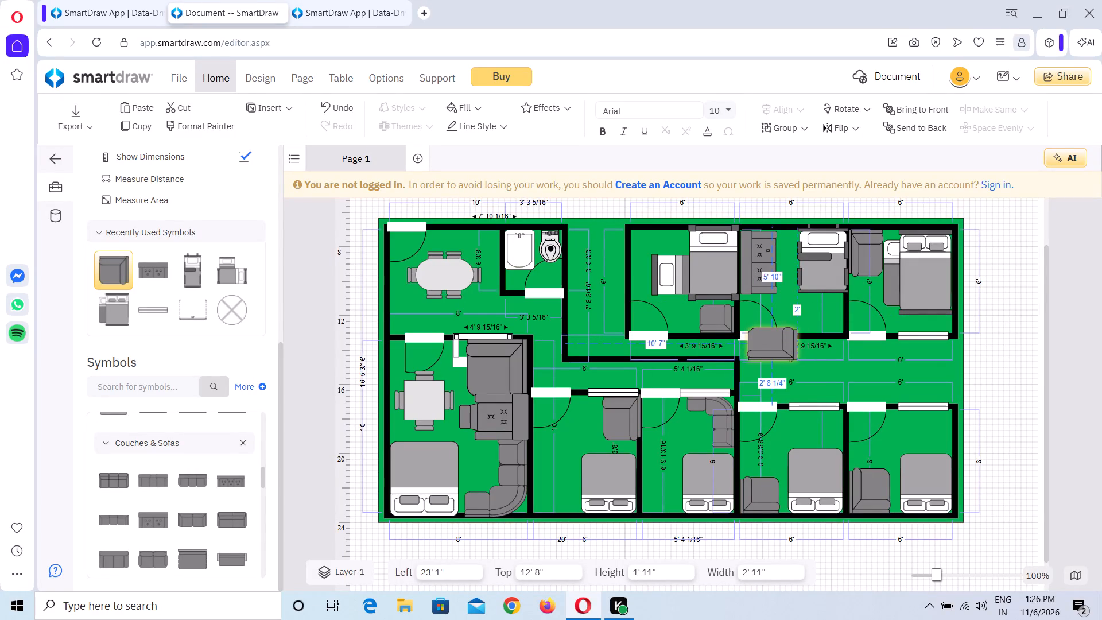
pyautogui.moveTo(782, 345); pyautogui.dragTo(829, 316)
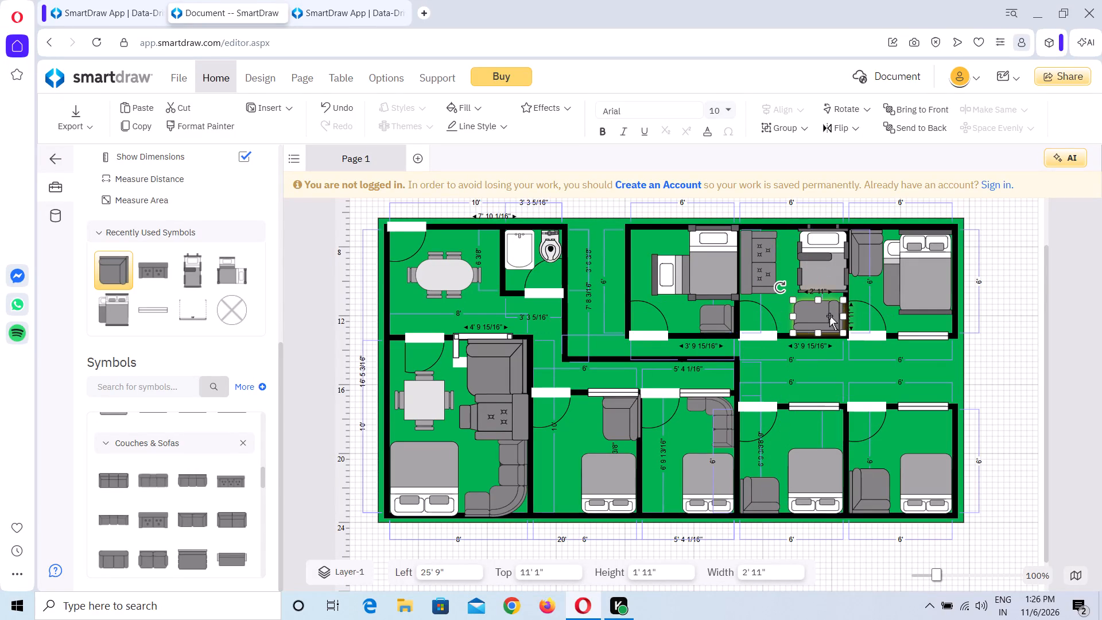
pyautogui.click(905, 368)
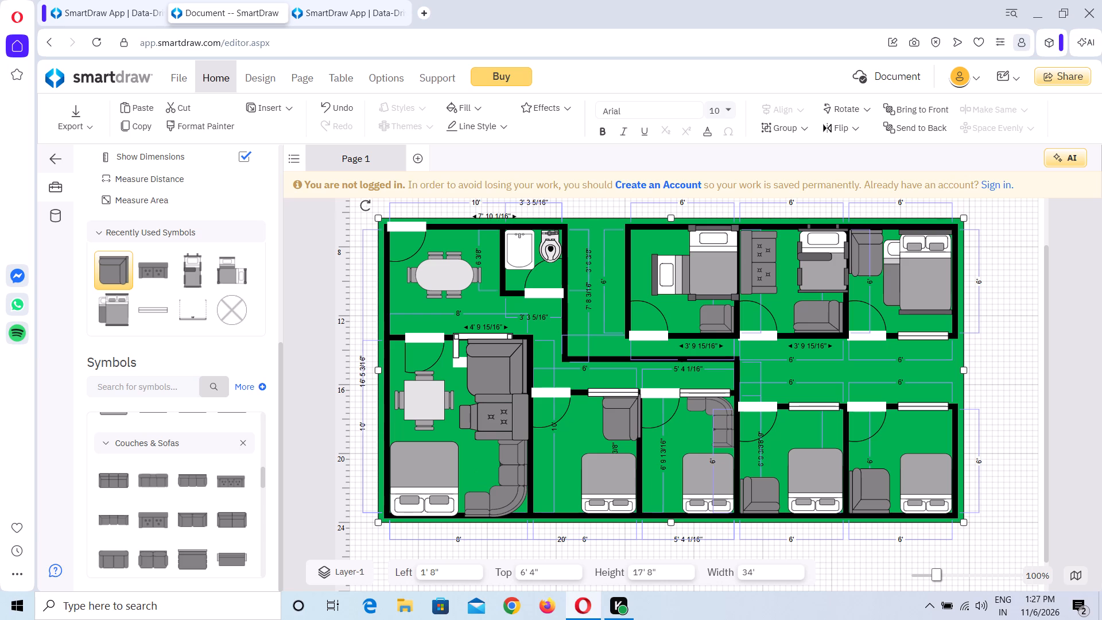
# Place an Oval Table for 6 in the corridor between the 6 x 6 rooms and shrink it to height 2' 2 3/16" and width 3' 5 5/8".
pyautogui.scroll(1, 192, 297)
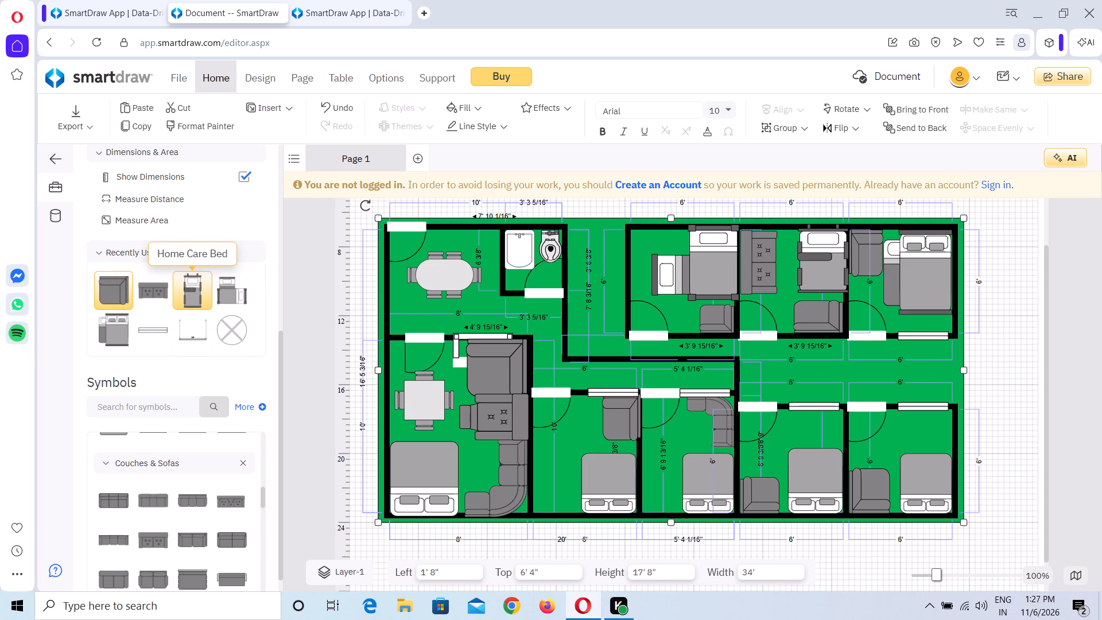
pyautogui.scroll(1, 192, 297)
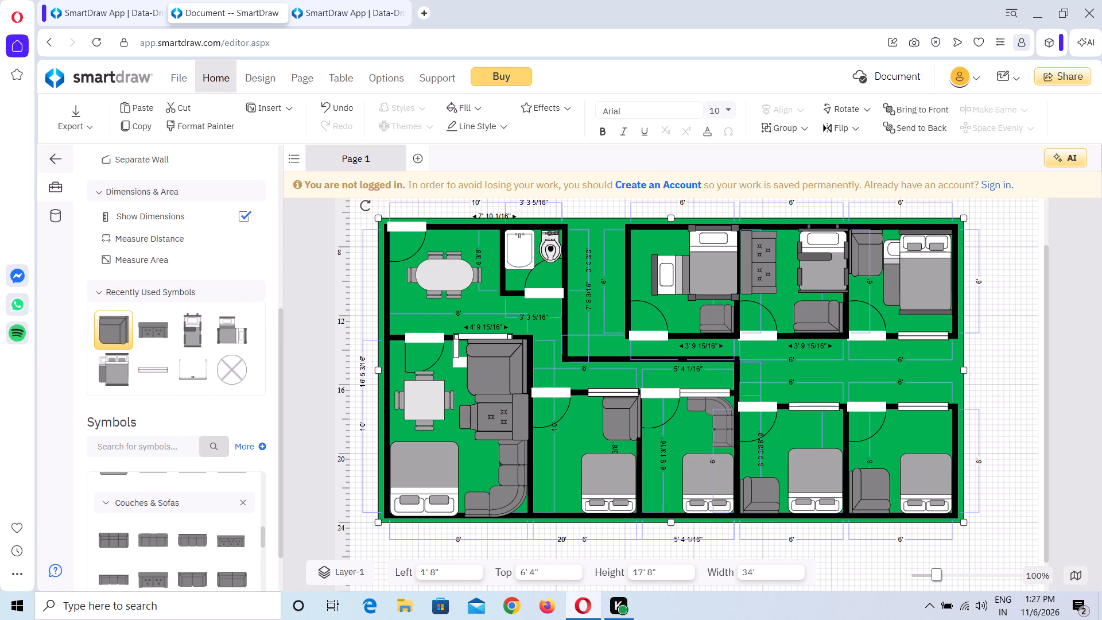
pyautogui.scroll(-2, 184, 556)
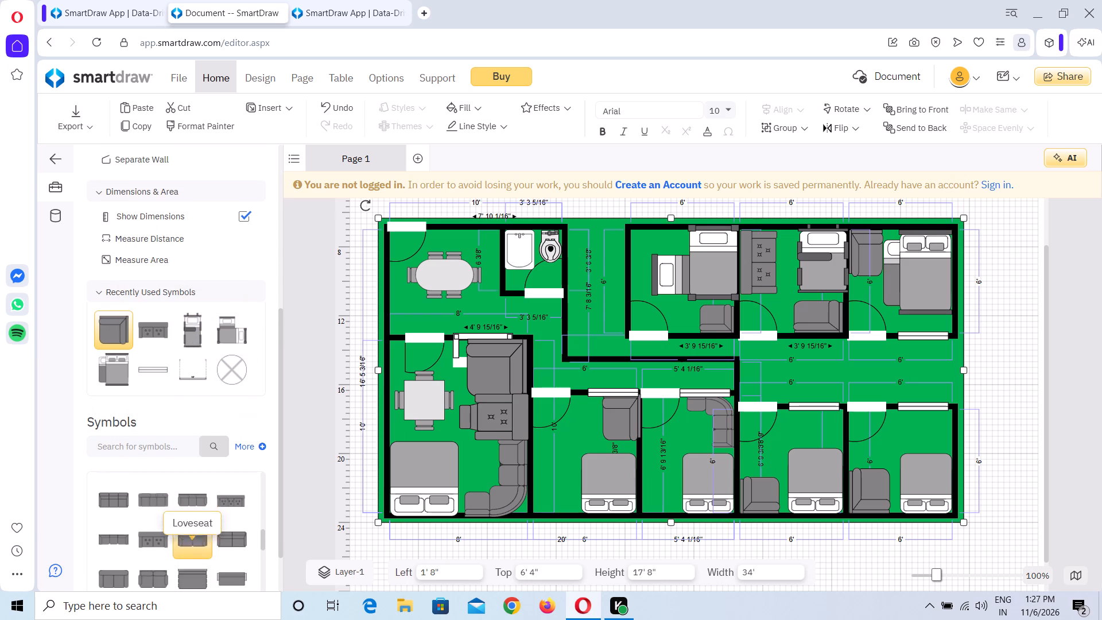
pyautogui.scroll(-2, 270, 530)
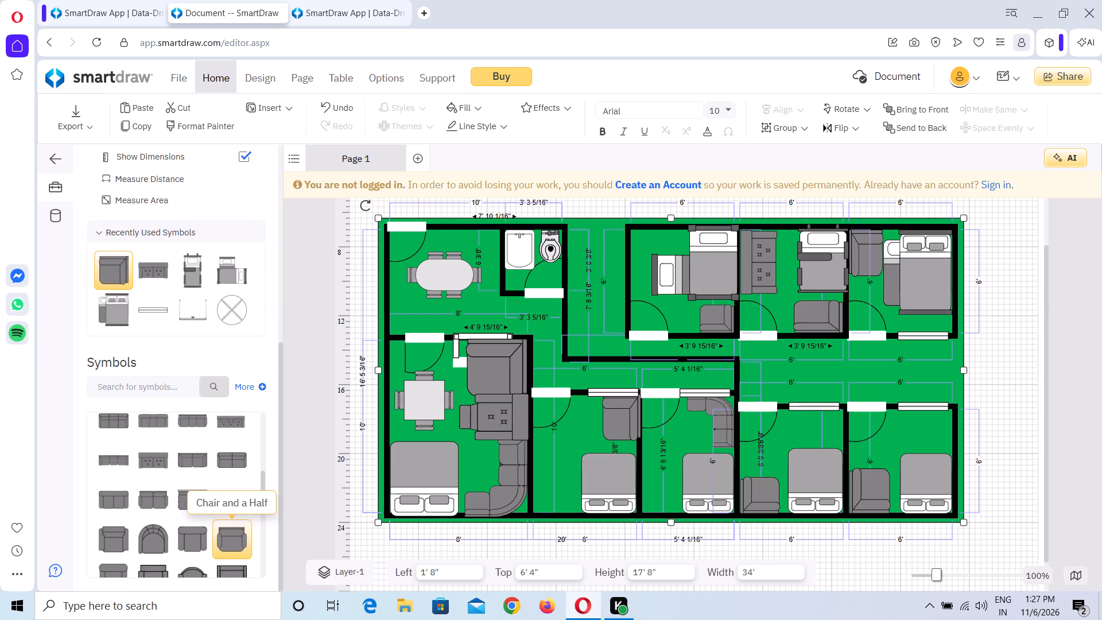
pyautogui.scroll(-3, 205, 525)
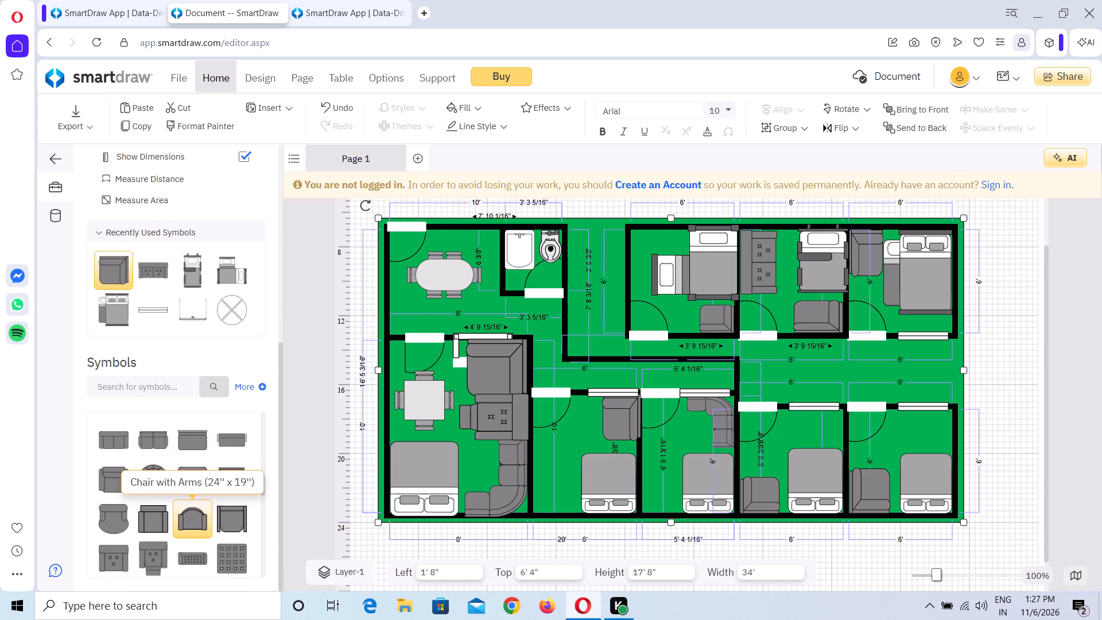
pyautogui.scroll(-2, 206, 514)
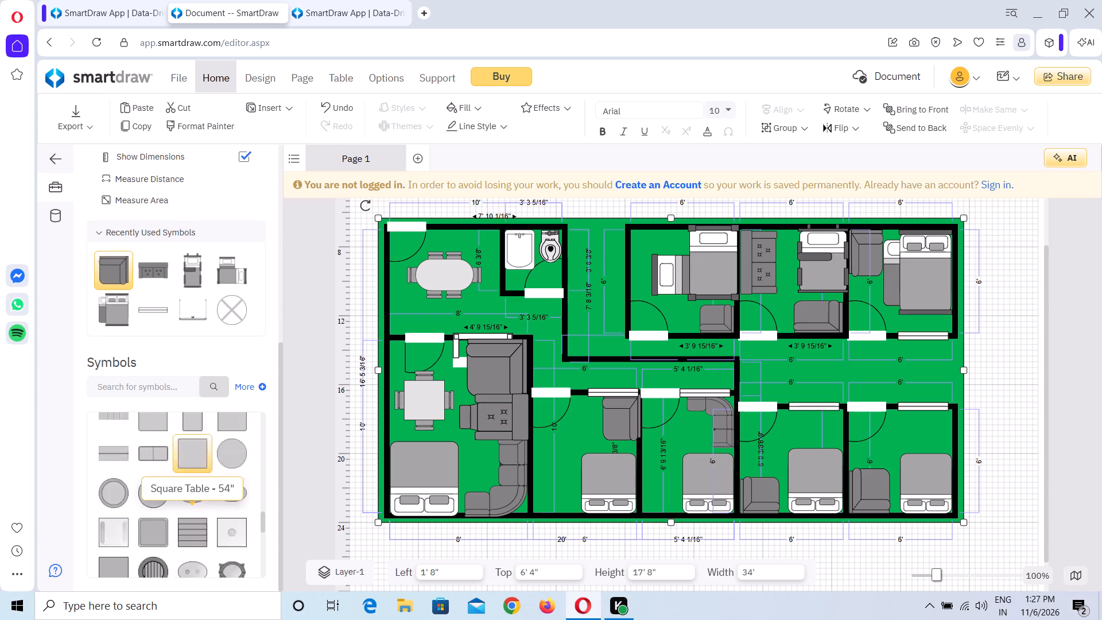
pyautogui.scroll(1, 175, 485)
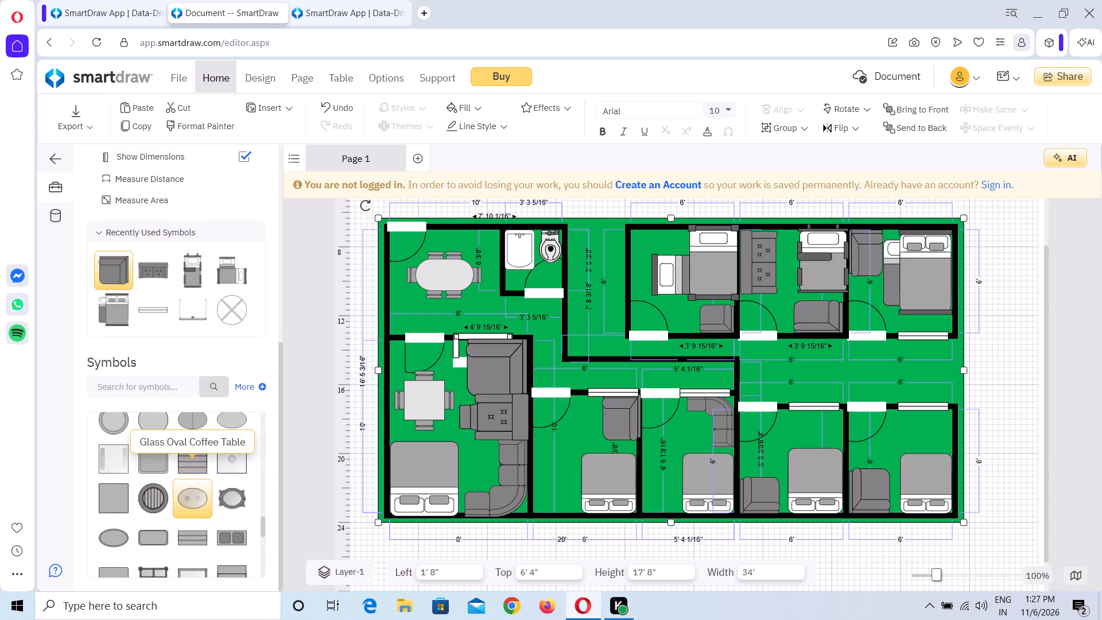
pyautogui.scroll(3, 175, 485)
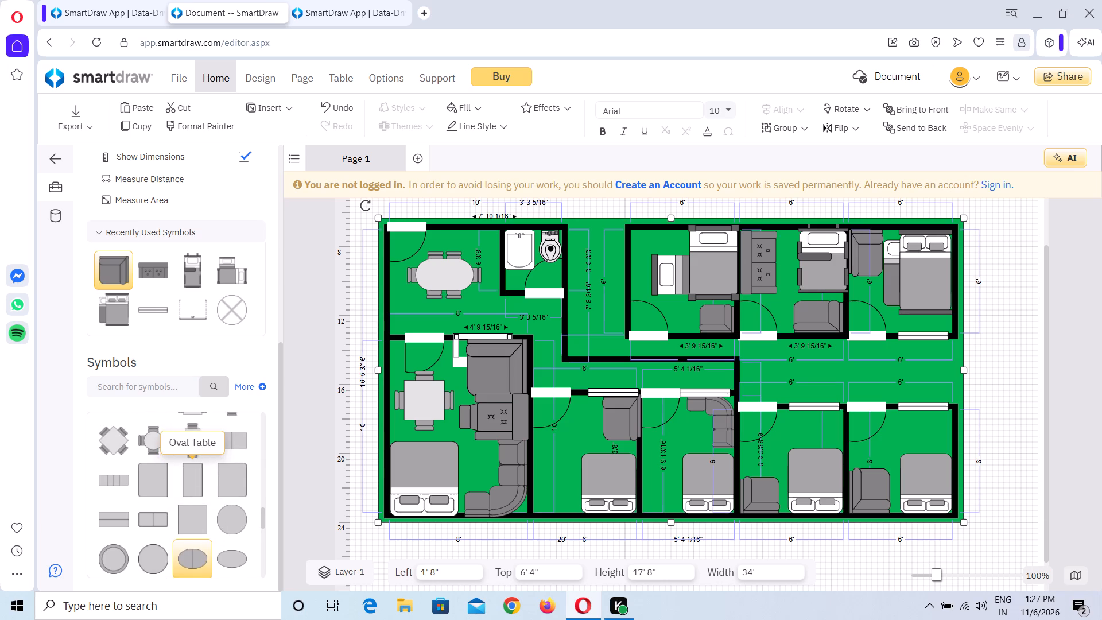
pyautogui.scroll(1, 175, 485)
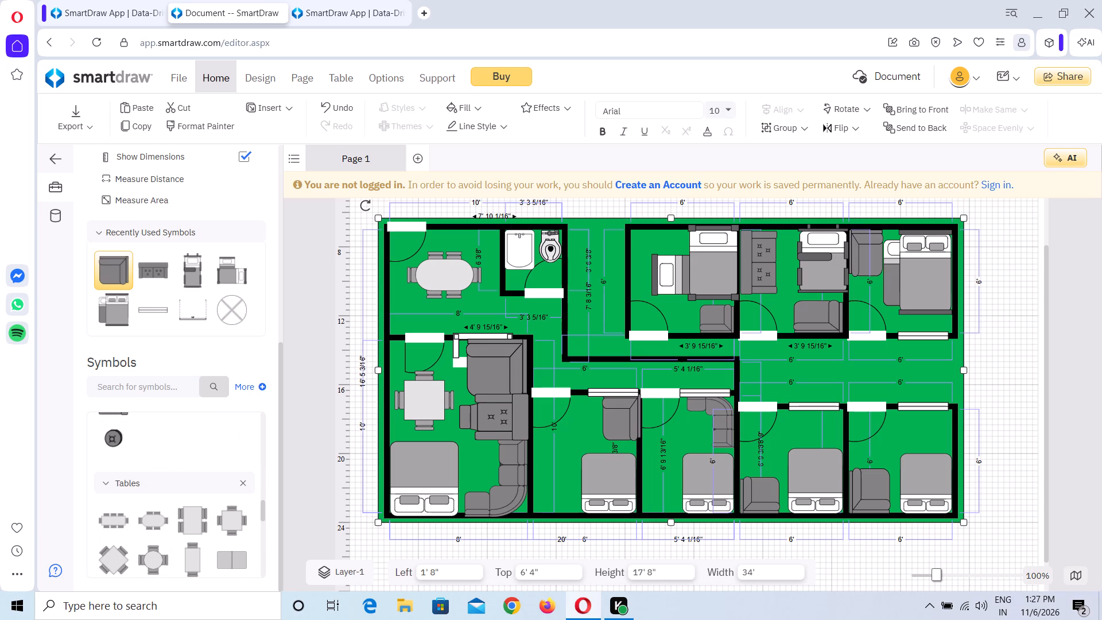
pyautogui.scroll(-1, 175, 485)
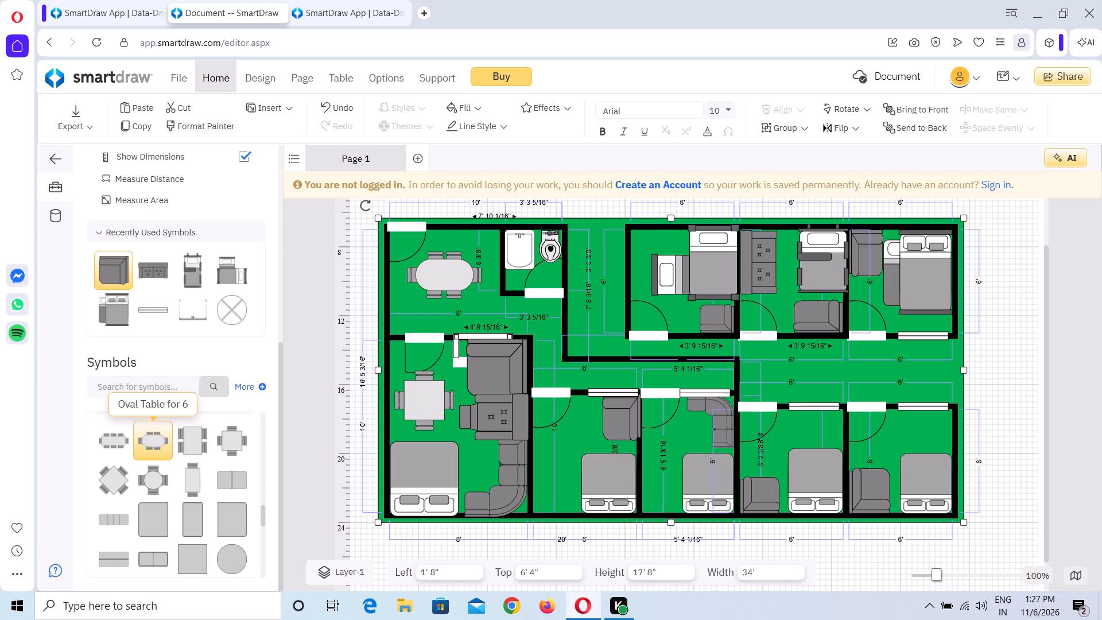
pyautogui.moveTo(143, 447); pyautogui.dragTo(524, 361)
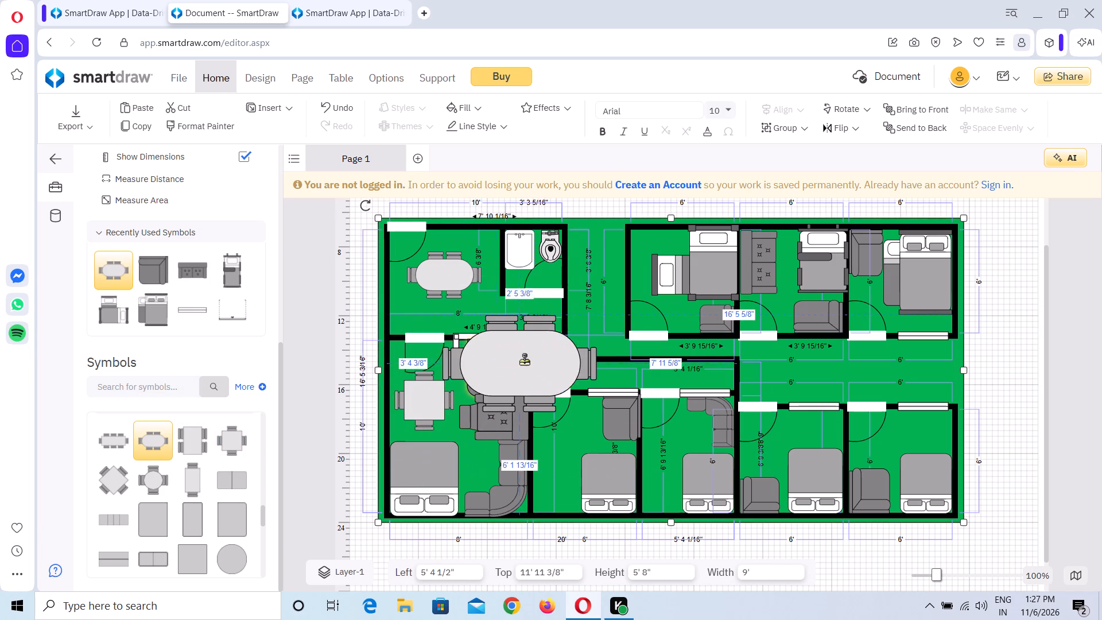
pyautogui.moveTo(524, 361); pyautogui.dragTo(801, 365)
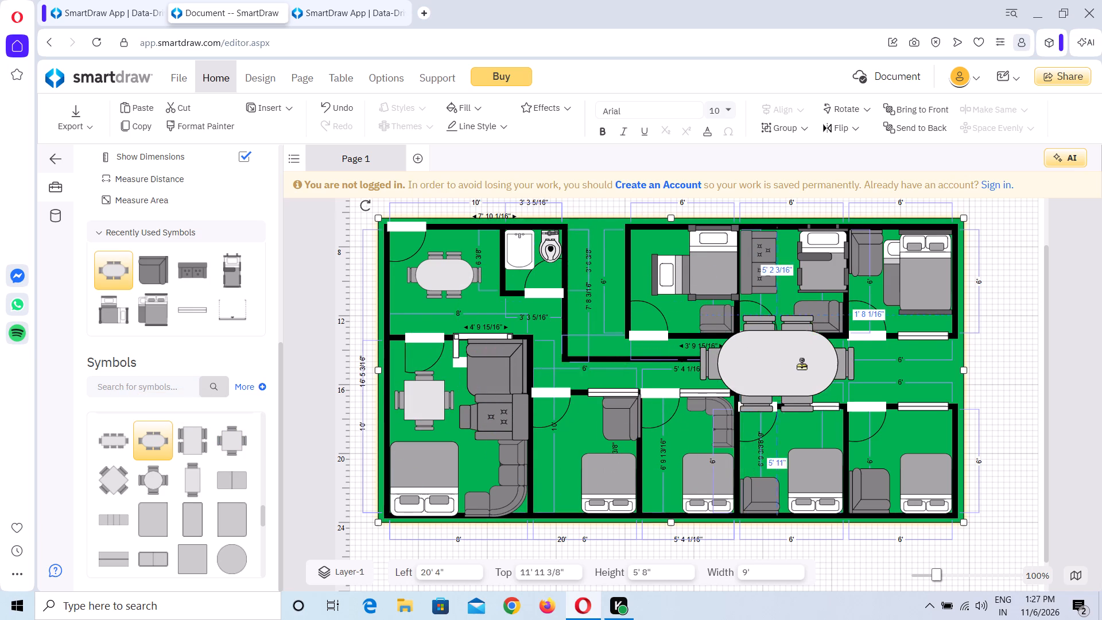
pyautogui.moveTo(801, 365); pyautogui.dragTo(855, 373)
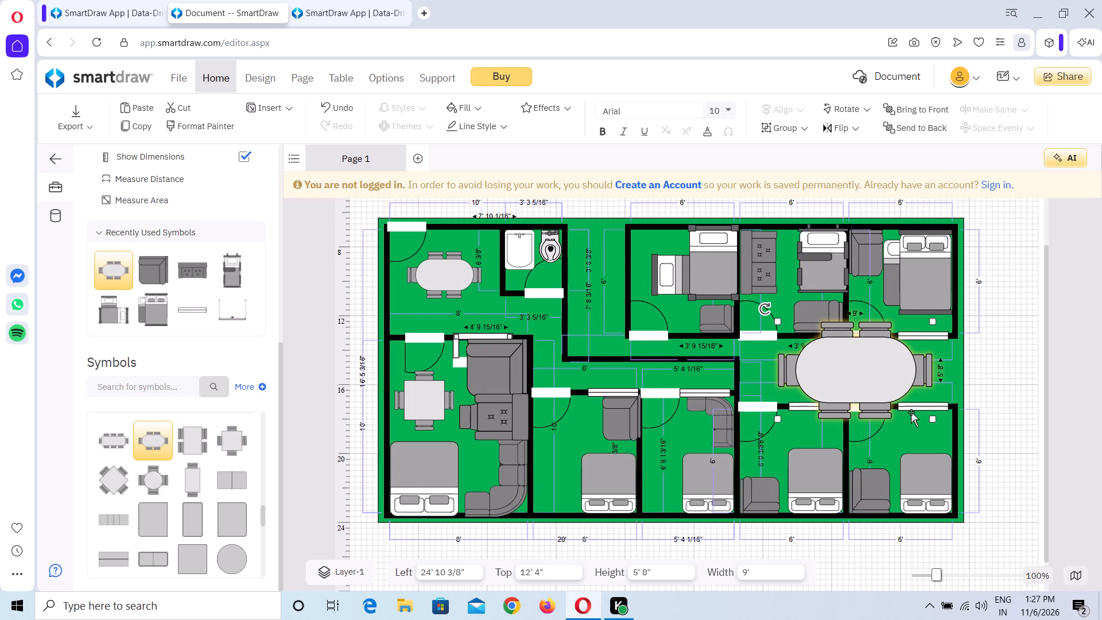
pyautogui.moveTo(933, 421); pyautogui.dragTo(875, 377)
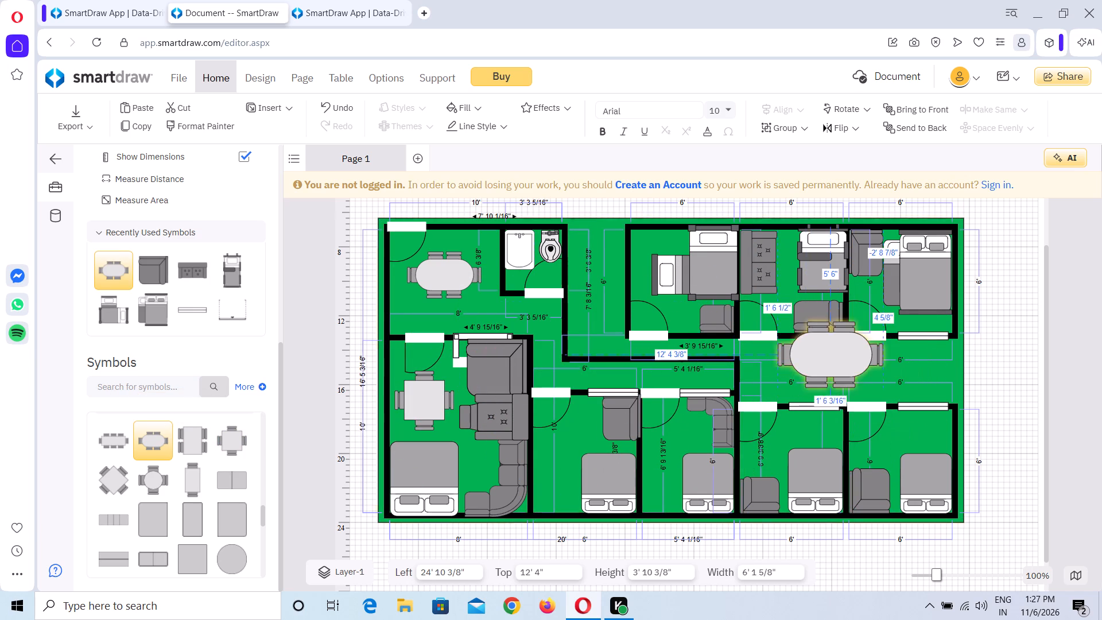
pyautogui.moveTo(875, 377); pyautogui.dragTo(837, 374)
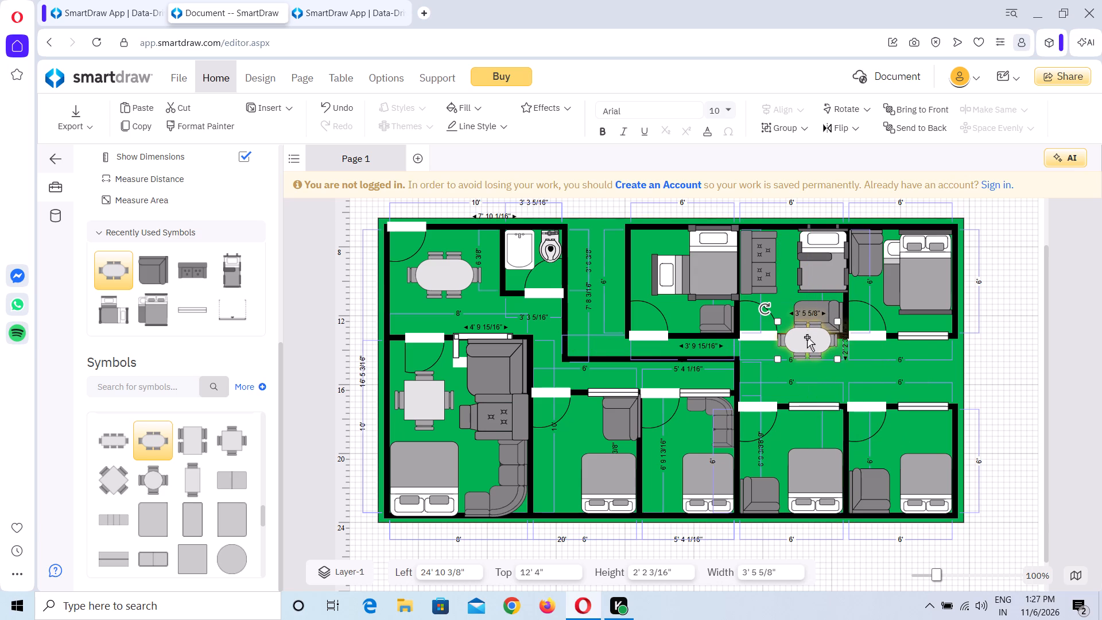
# Move the small oval table to the corridor's right end, at left 30' 6 3/8" and top 13' 11 3/8".
pyautogui.moveTo(806, 343); pyautogui.dragTo(844, 372)
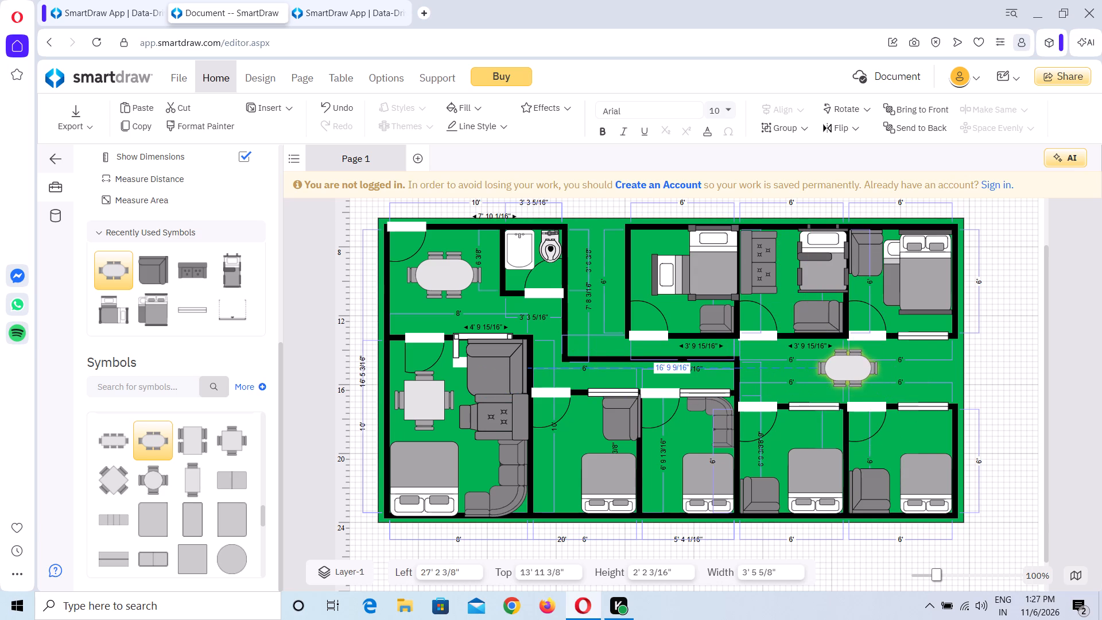
pyautogui.moveTo(844, 372); pyautogui.dragTo(844, 372)
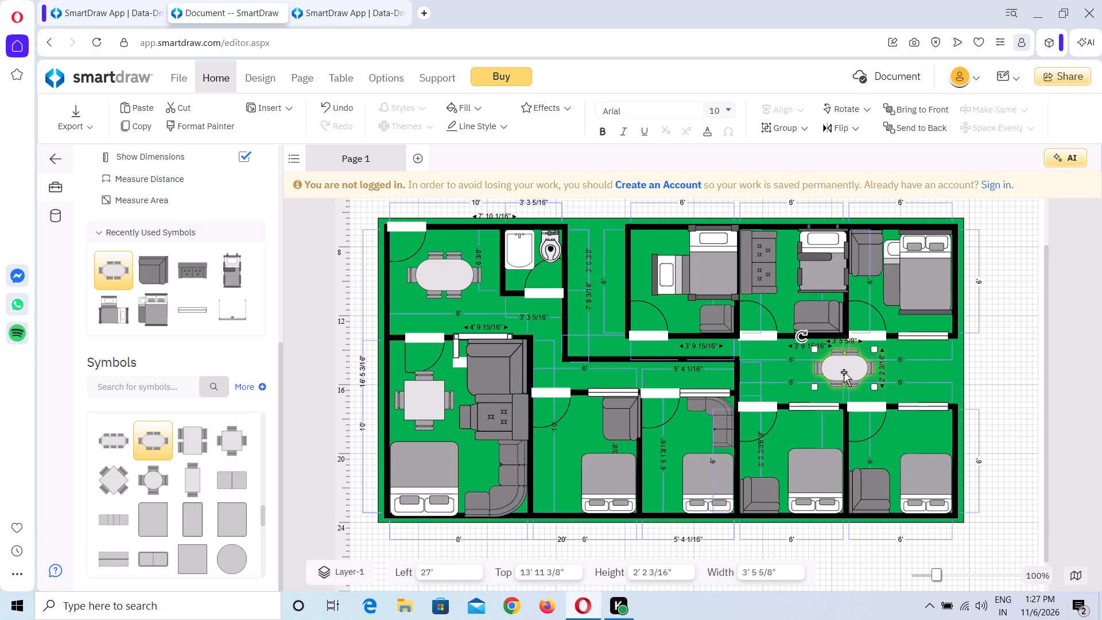
pyautogui.moveTo(844, 372); pyautogui.dragTo(907, 378)
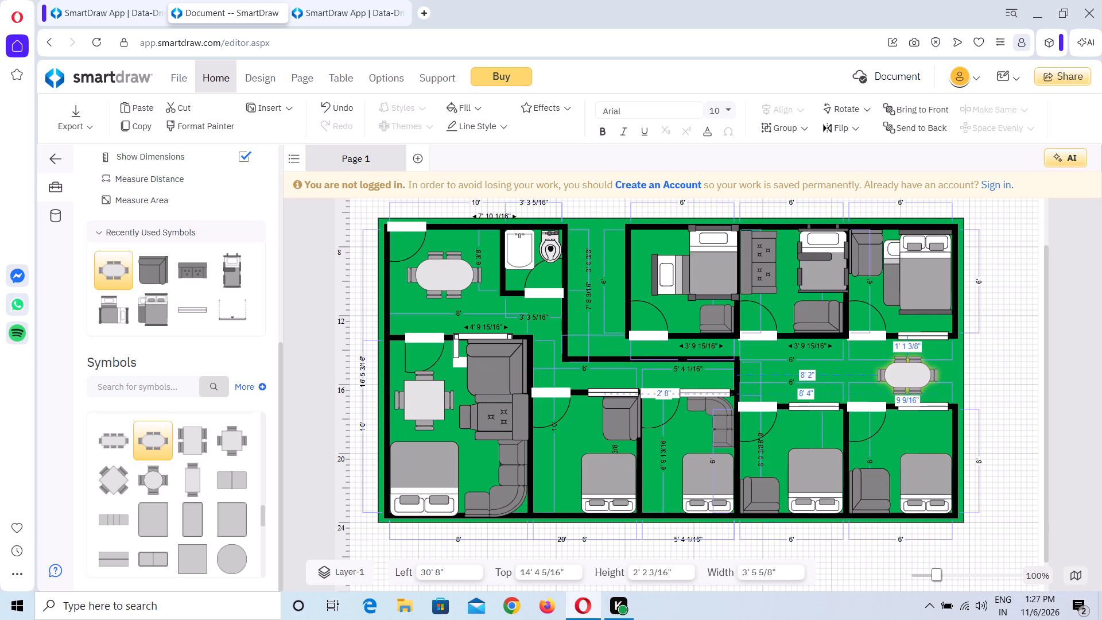
pyautogui.moveTo(907, 378); pyautogui.dragTo(904, 375)
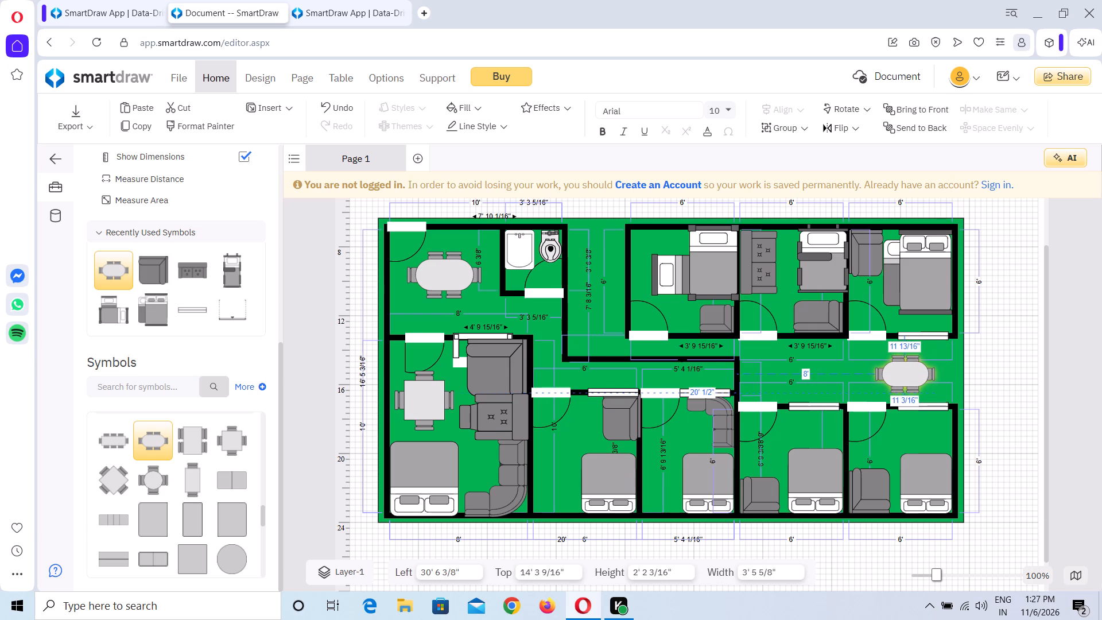
pyautogui.moveTo(904, 375); pyautogui.dragTo(903, 374)
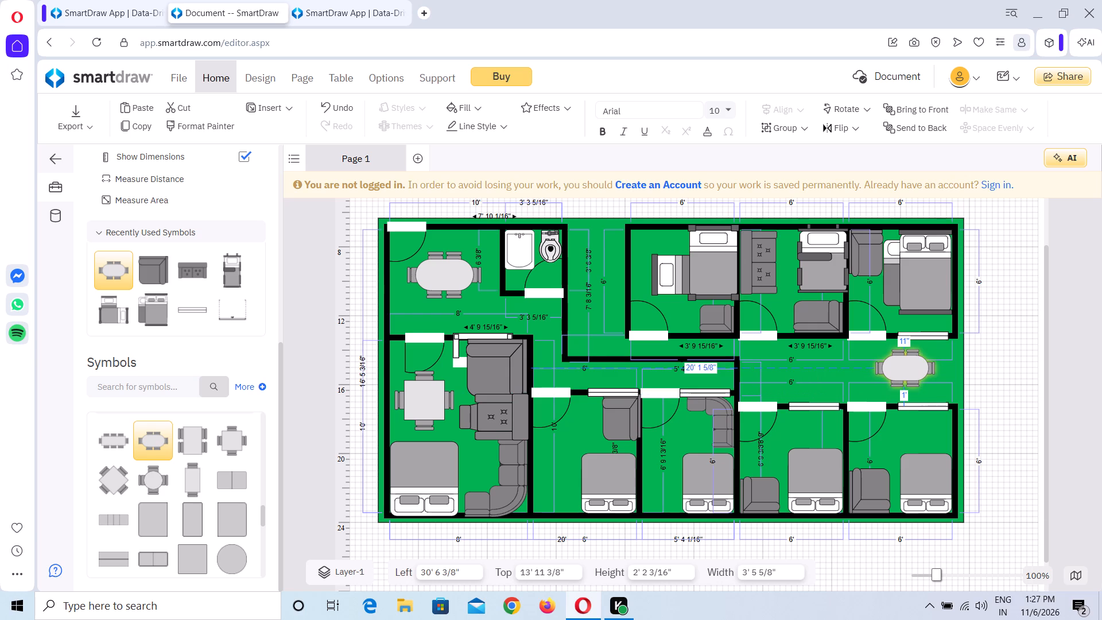
pyautogui.moveTo(903, 374); pyautogui.dragTo(903, 375)
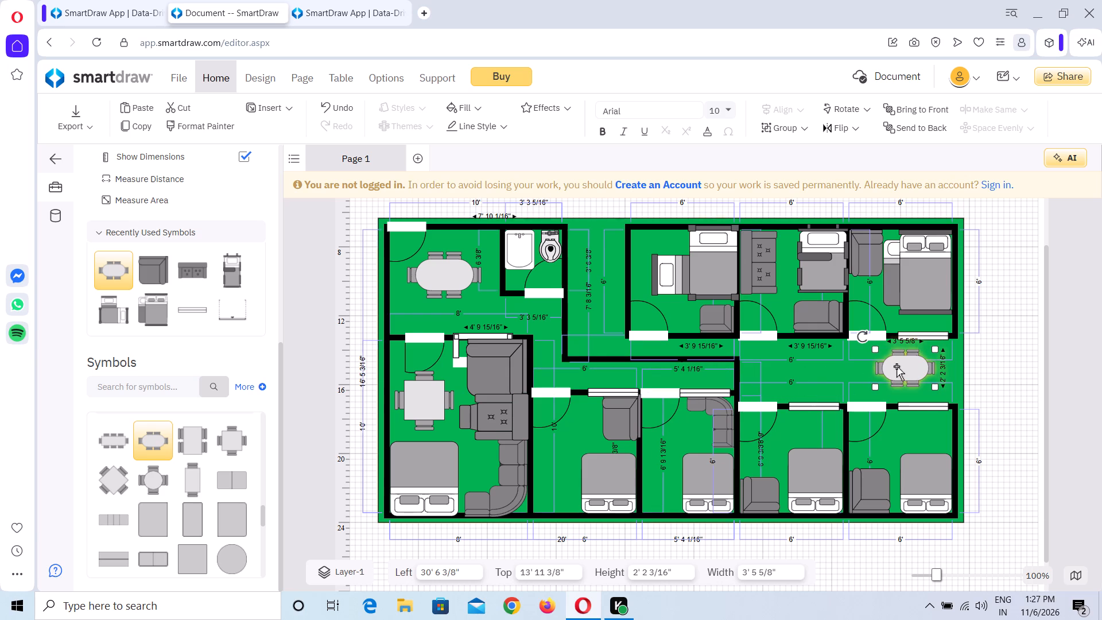
pyautogui.click(897, 366)
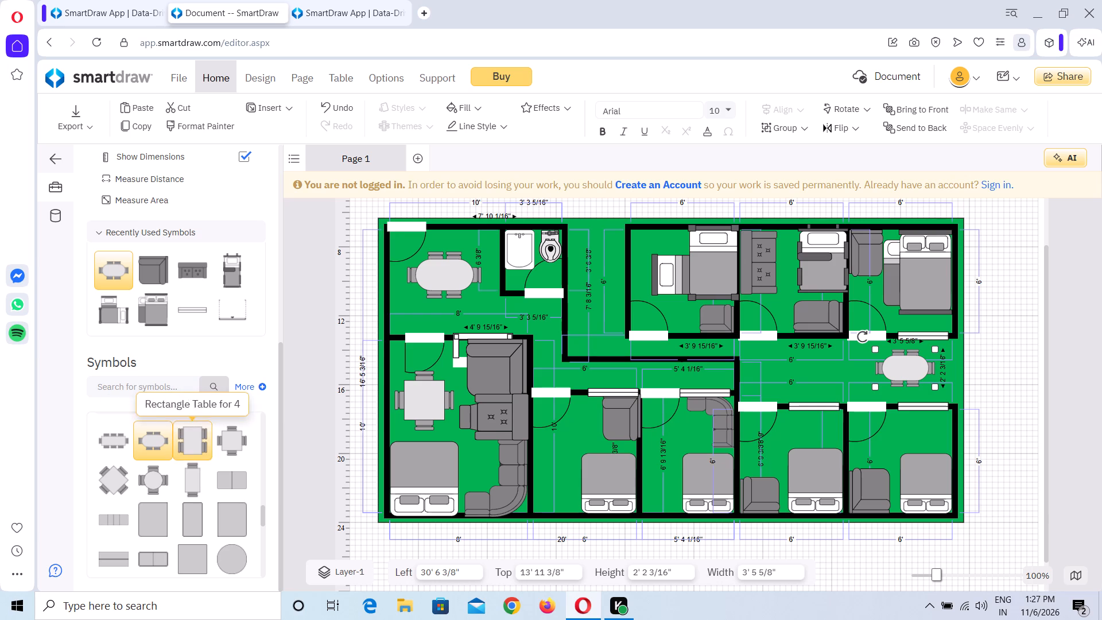
# Place a square four-chair table beside the oval table, shrunk to 2' 10" by 2' 10", at left 24' 10 3/8" and top 13' 11 3/8".
pyautogui.moveTo(224, 449); pyautogui.dragTo(507, 430)
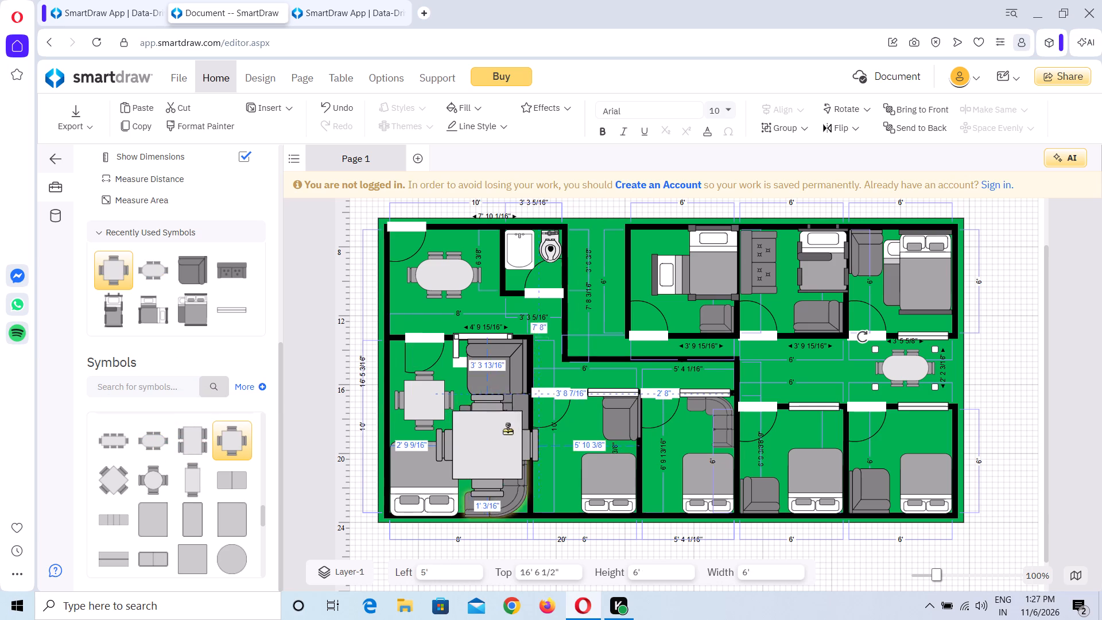
pyautogui.moveTo(507, 430); pyautogui.dragTo(827, 354)
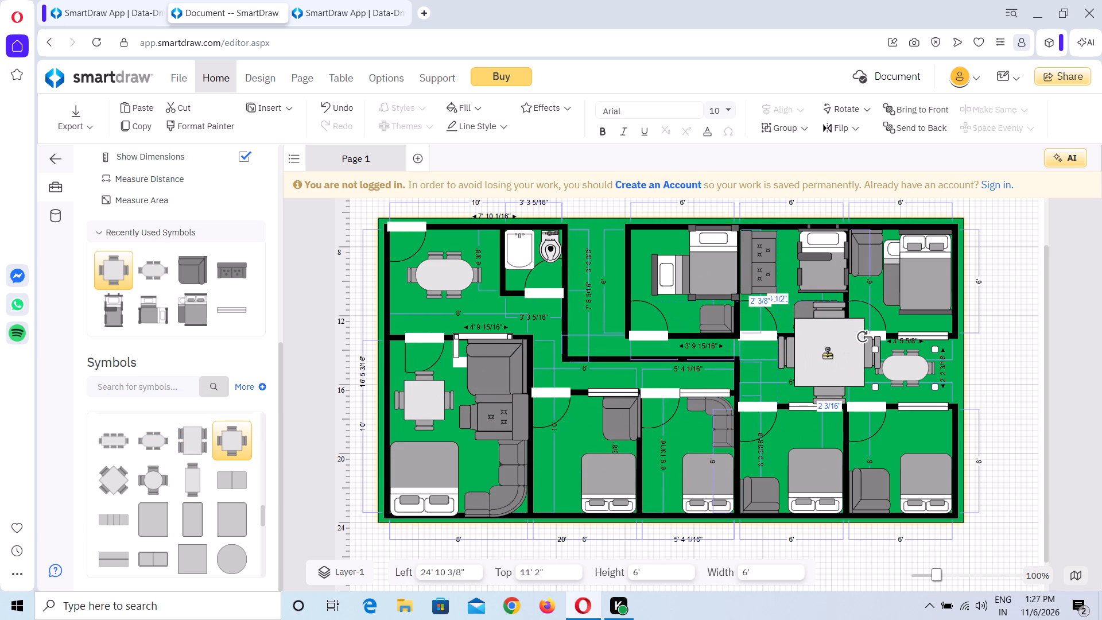
pyautogui.moveTo(827, 354); pyautogui.dragTo(826, 354)
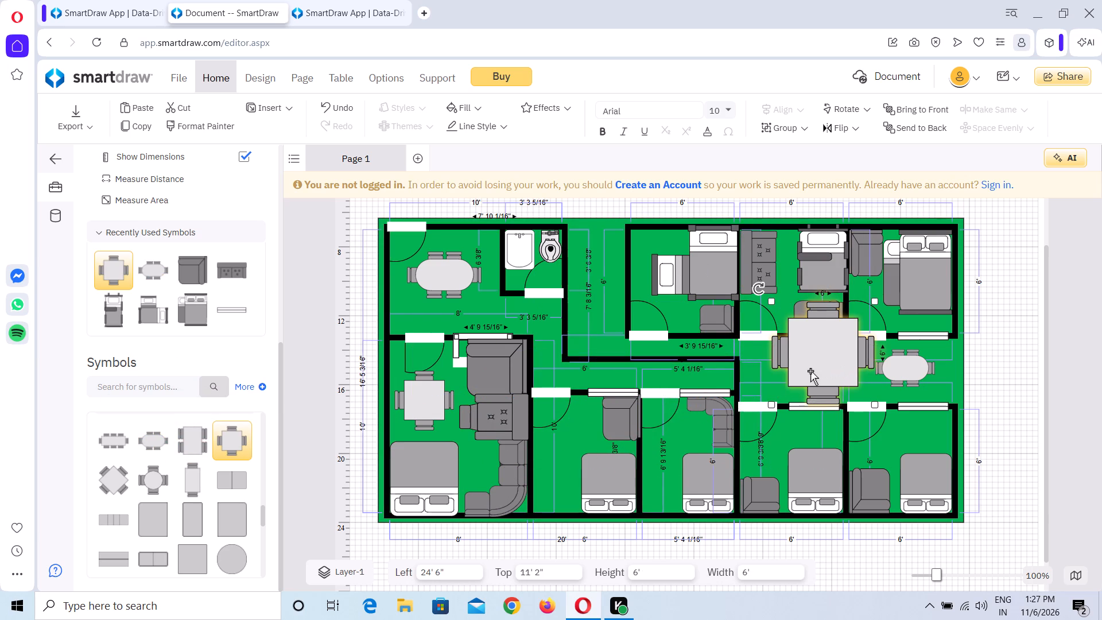
pyautogui.moveTo(877, 302); pyautogui.dragTo(841, 340)
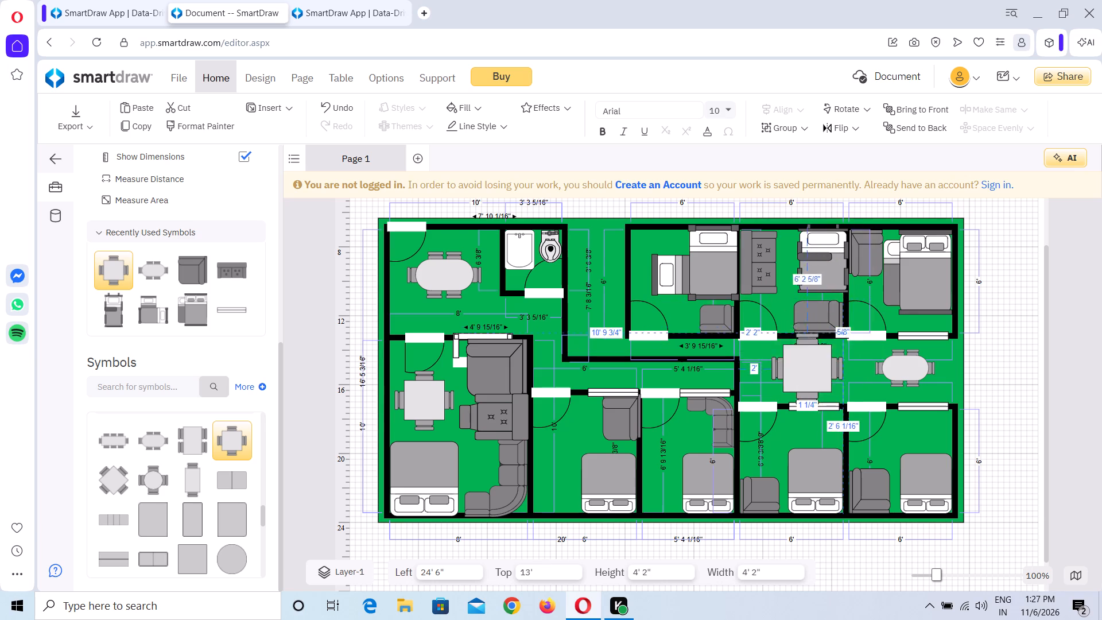
pyautogui.moveTo(841, 340); pyautogui.dragTo(818, 358)
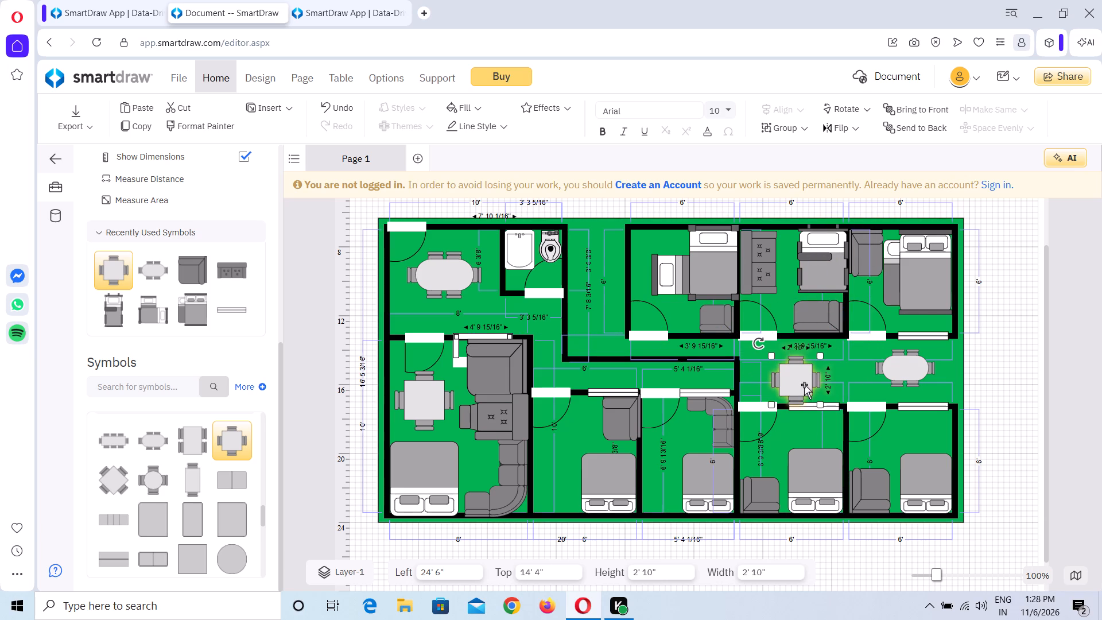
pyautogui.moveTo(794, 387); pyautogui.dragTo(801, 382)
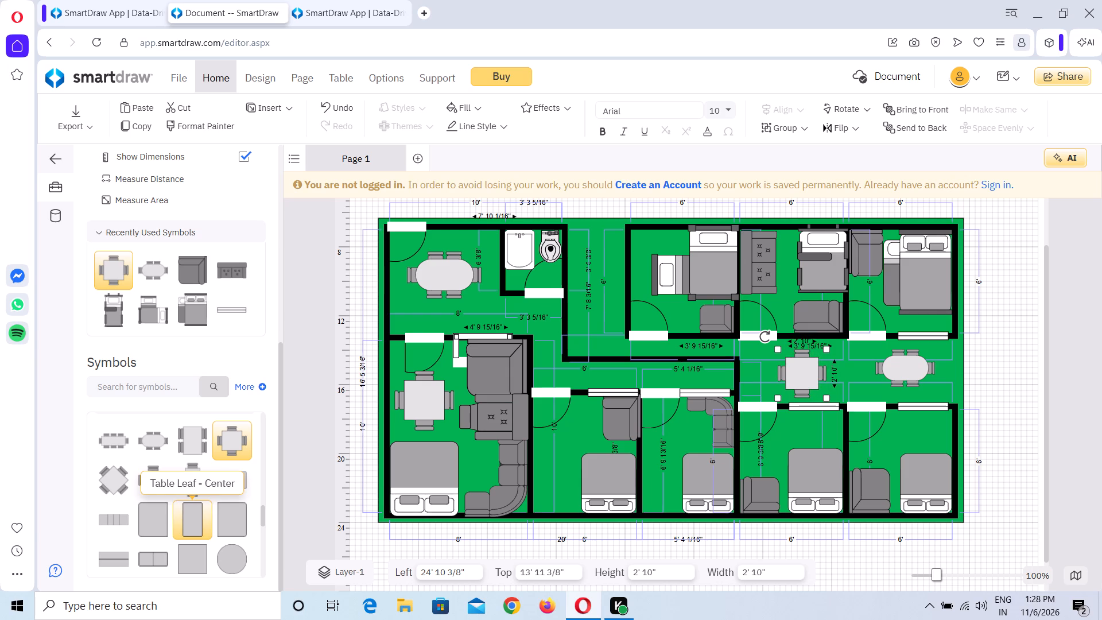
# Look through the table, shower, toilet, couch and bed symbols in the library for another item to place.
pyautogui.scroll(-2, 193, 507)
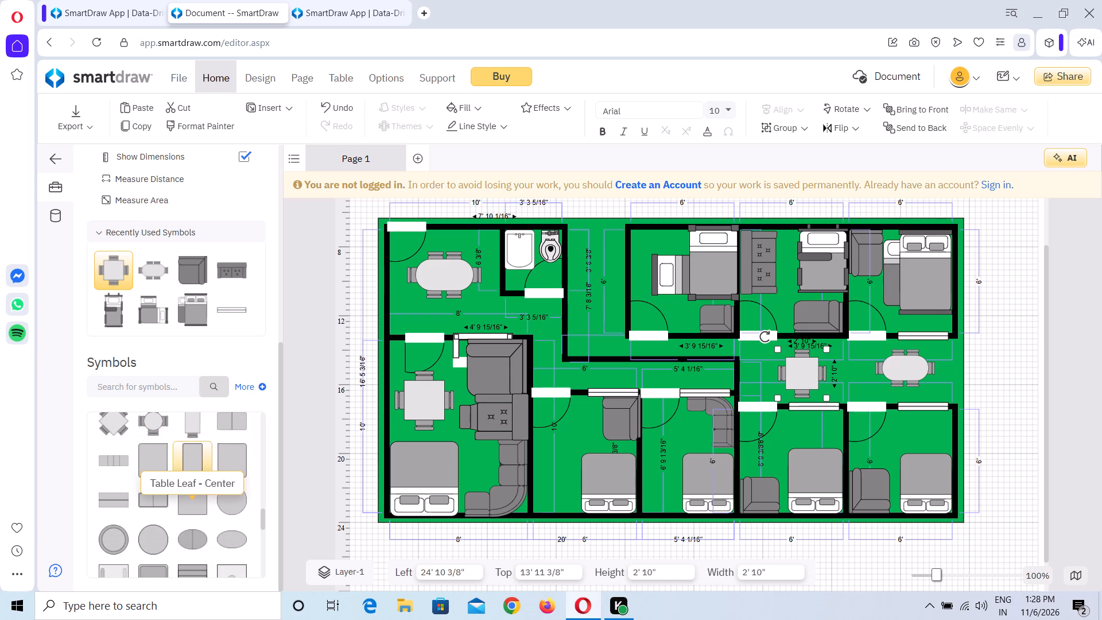
pyautogui.scroll(1, 193, 507)
pyautogui.scroll(-1, 193, 507)
pyautogui.scroll(1, 193, 507)
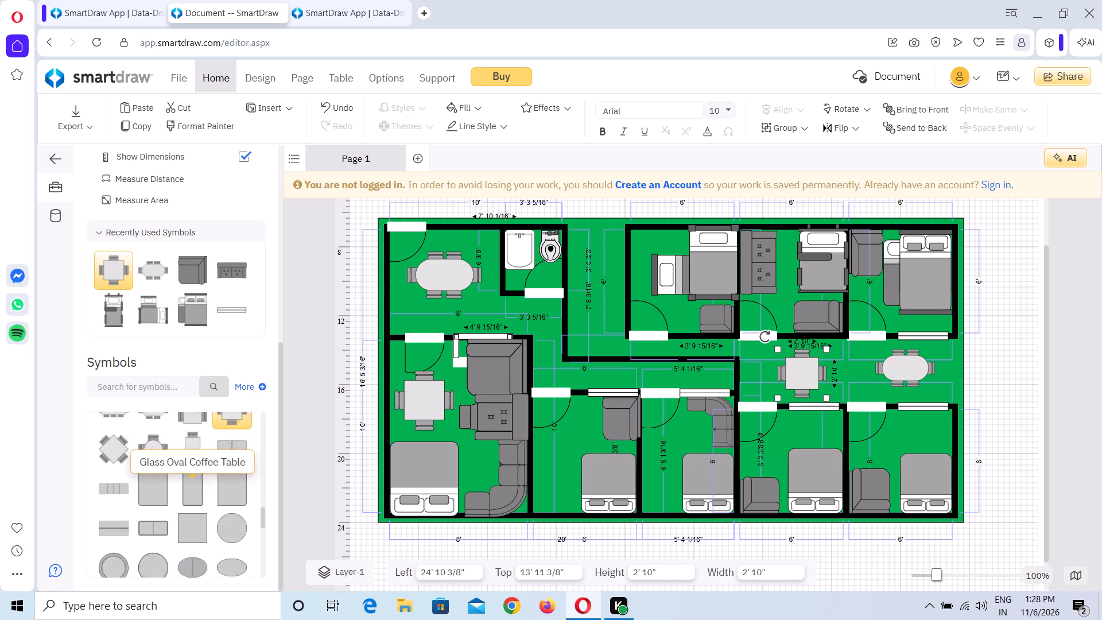
pyautogui.scroll(6, 193, 507)
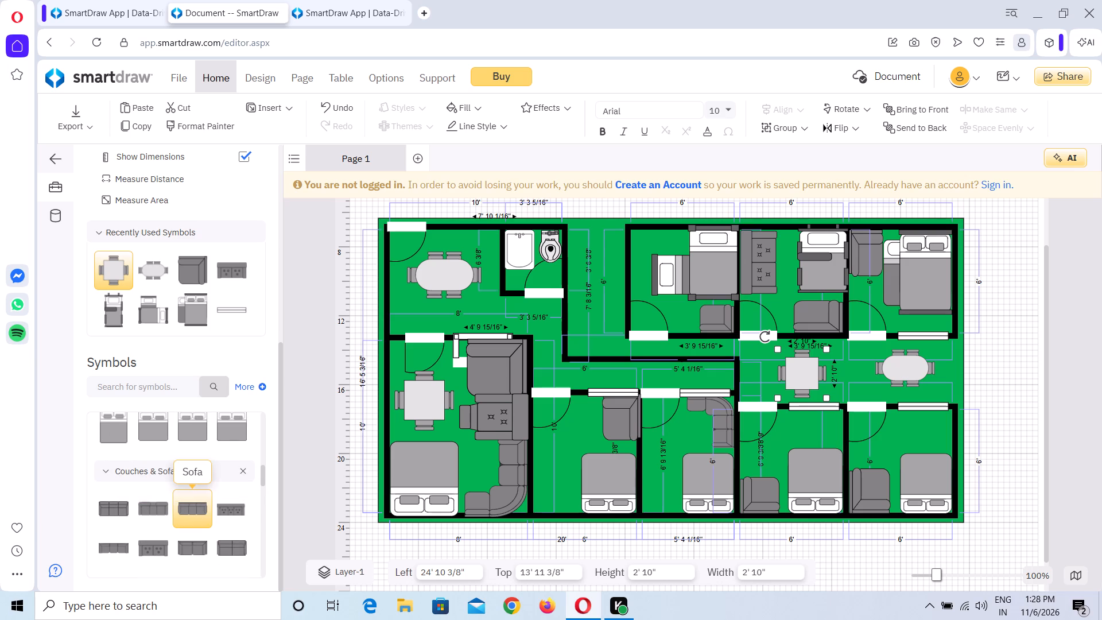
pyautogui.scroll(-2, 193, 507)
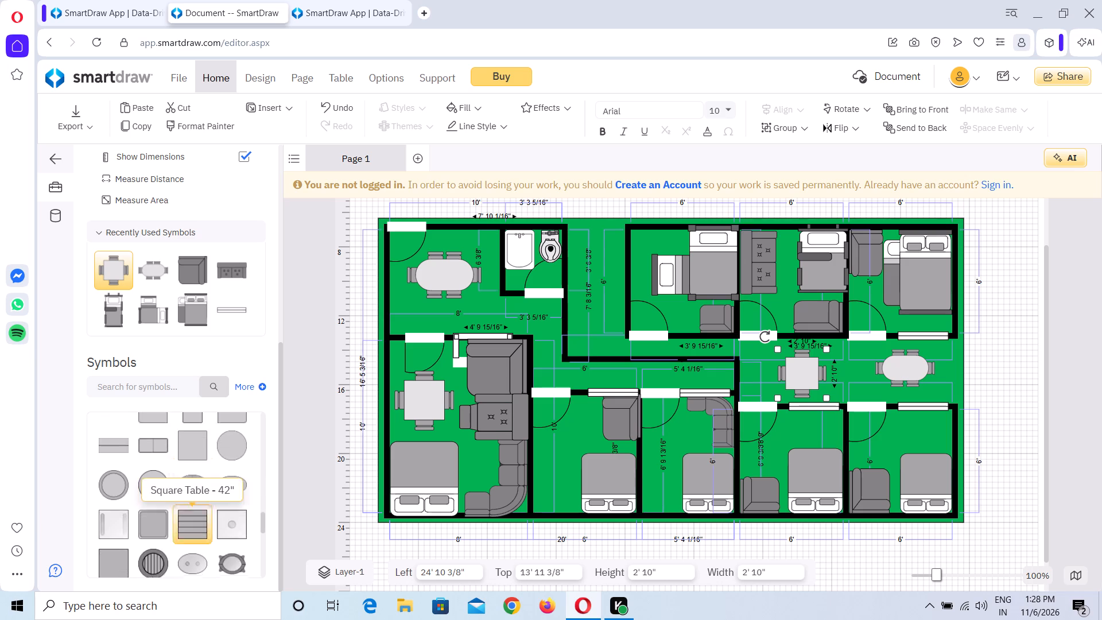
pyautogui.scroll(-4, 193, 507)
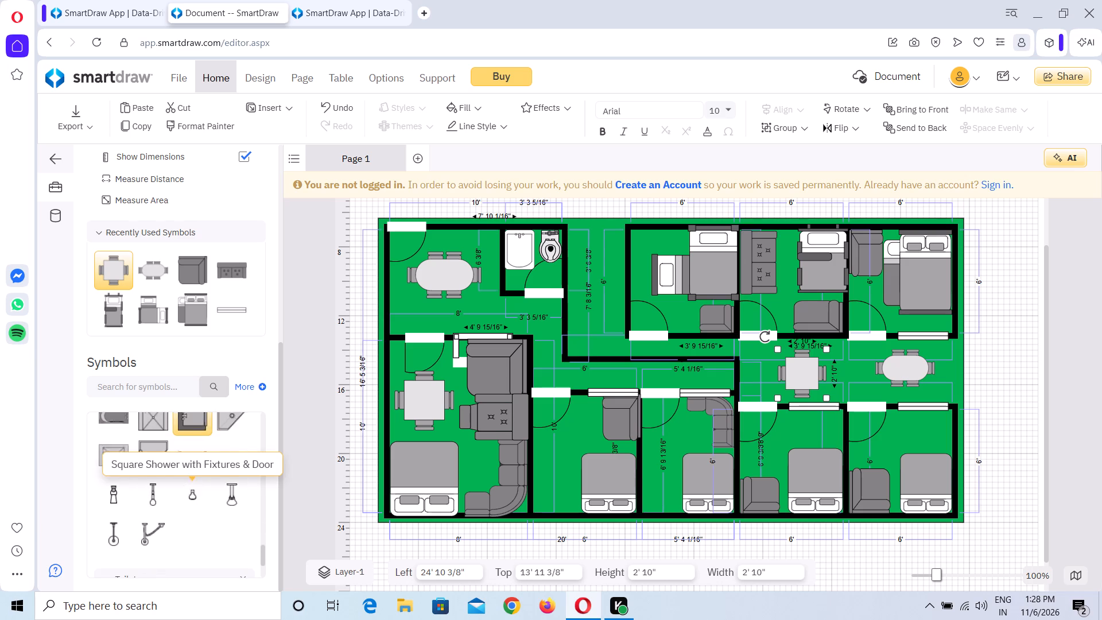
pyautogui.scroll(-2, 193, 507)
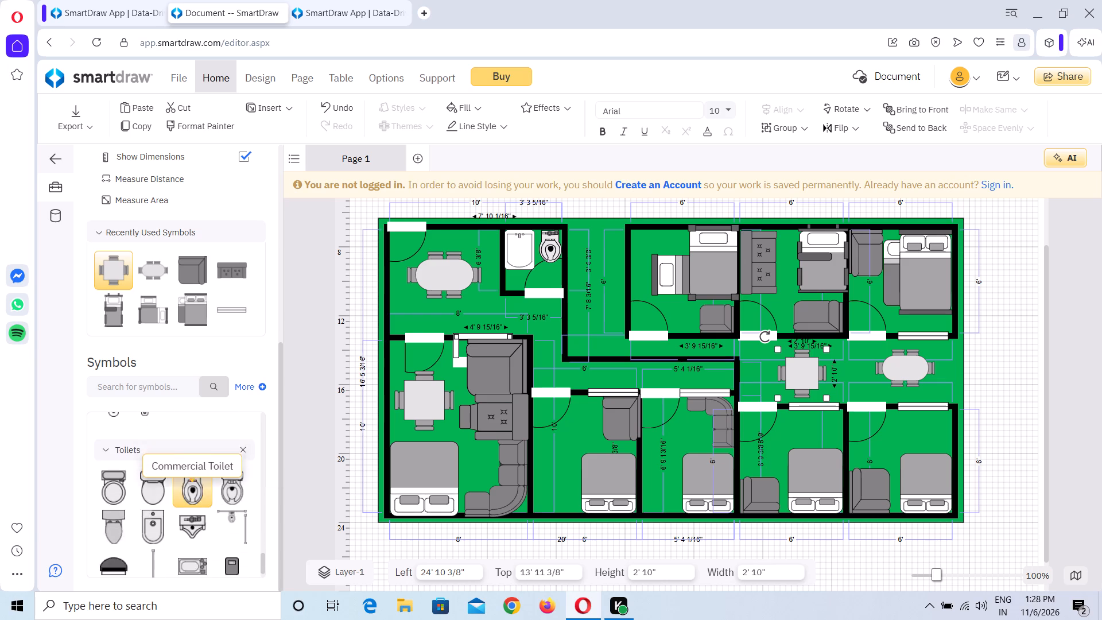
pyautogui.scroll(-3, 193, 507)
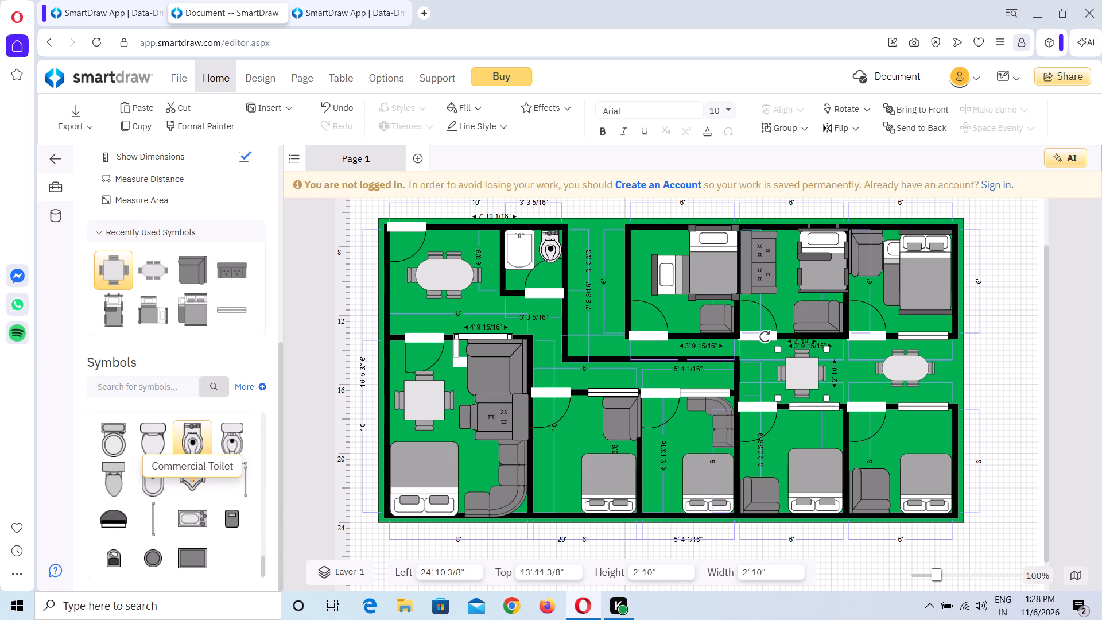
pyautogui.scroll(2, 193, 507)
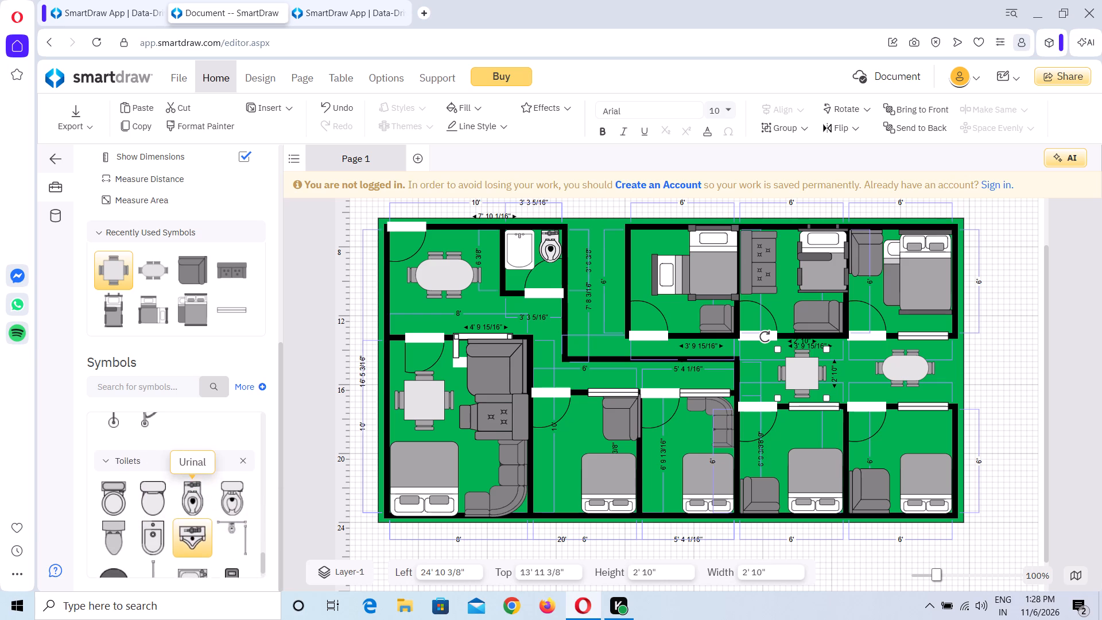
pyautogui.scroll(3, 193, 507)
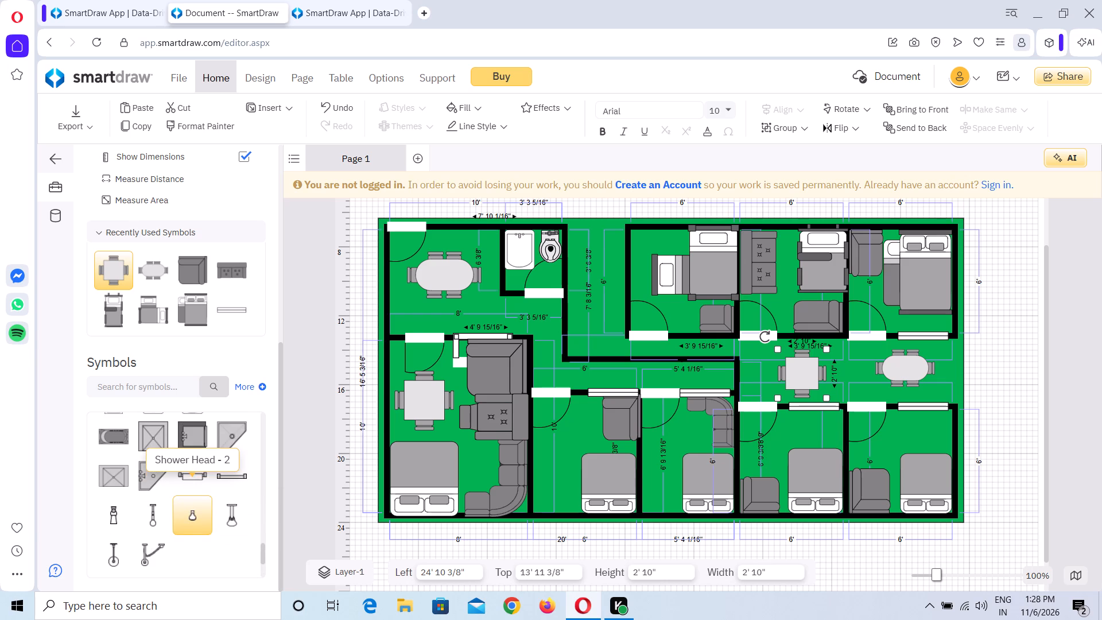
pyautogui.scroll(3, 193, 507)
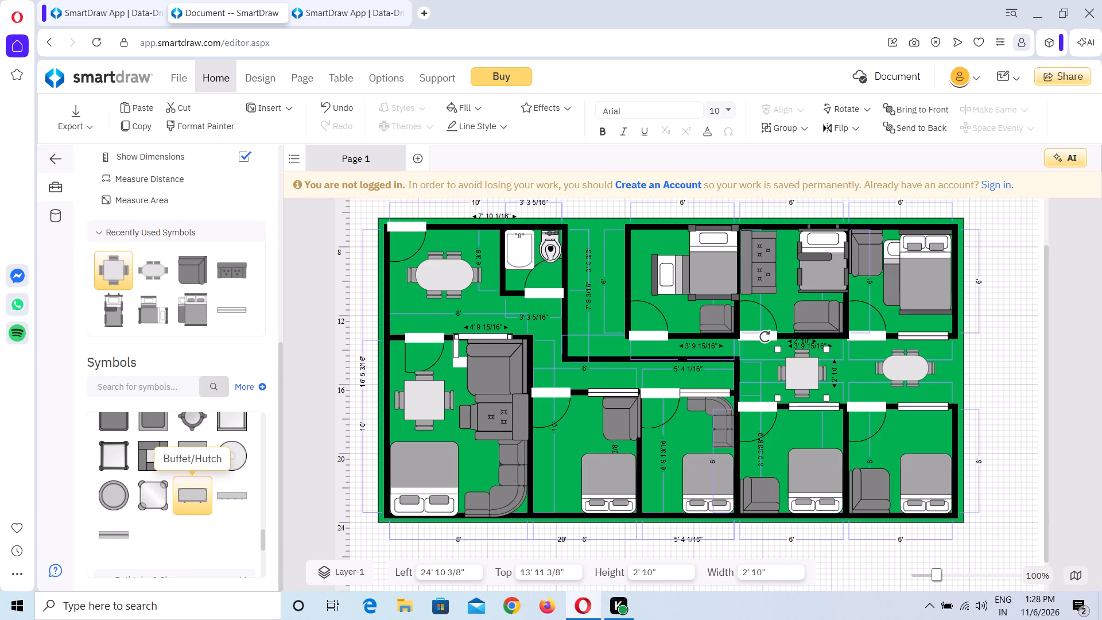
pyautogui.scroll(1, 193, 507)
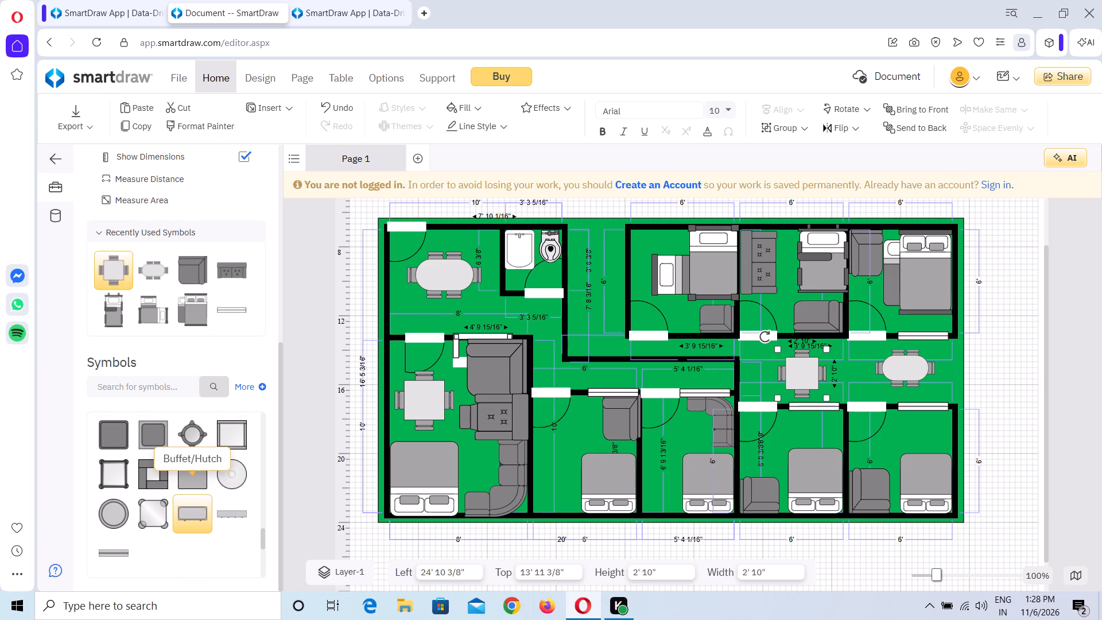
pyautogui.scroll(-1, 193, 507)
pyautogui.scroll(3, 193, 507)
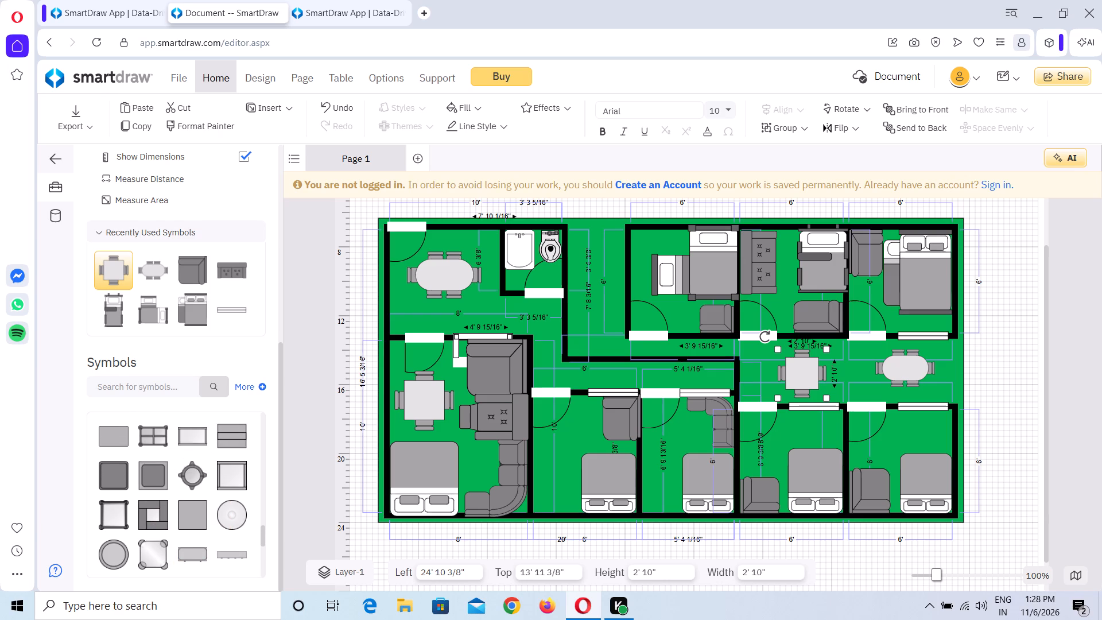
pyautogui.scroll(4, 193, 507)
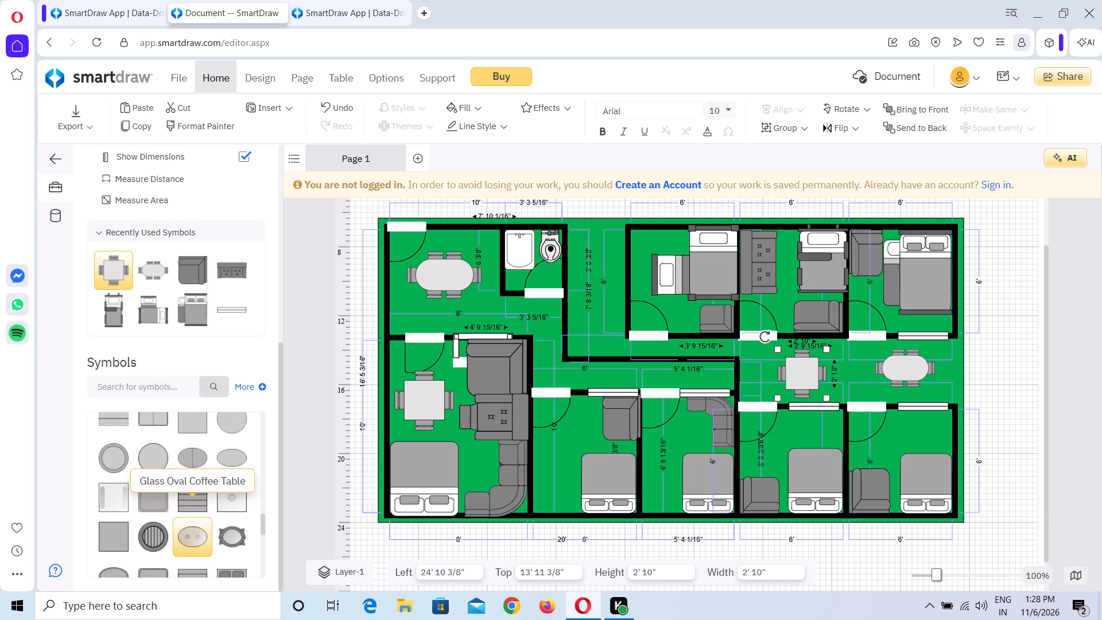
pyautogui.scroll(4, 193, 507)
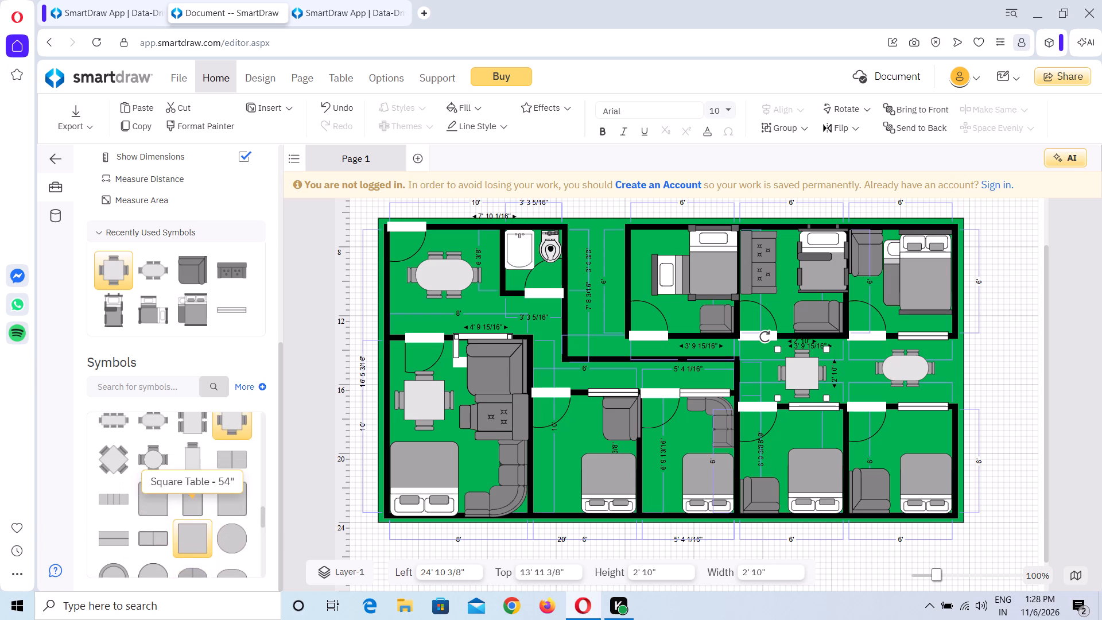
pyautogui.scroll(5, 193, 507)
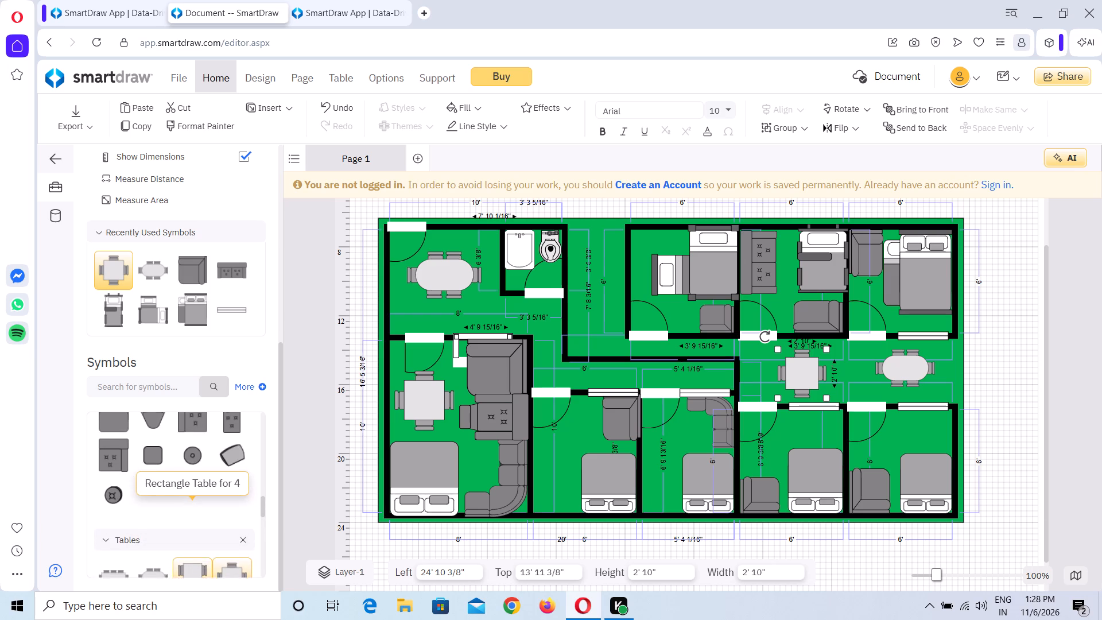
pyautogui.scroll(3, 193, 507)
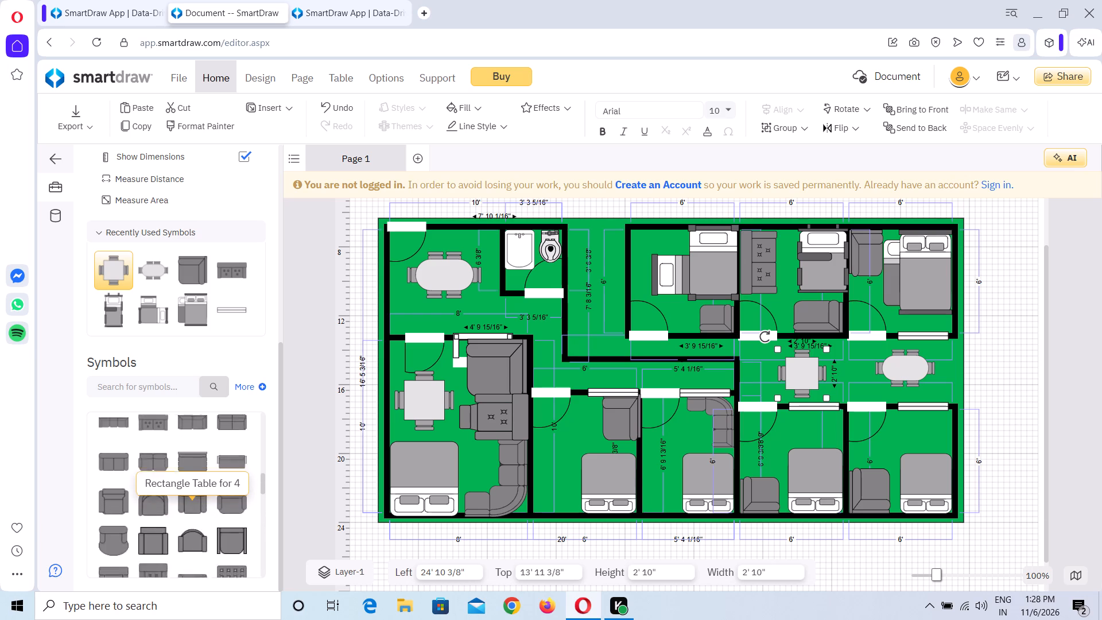
pyautogui.scroll(2, 193, 507)
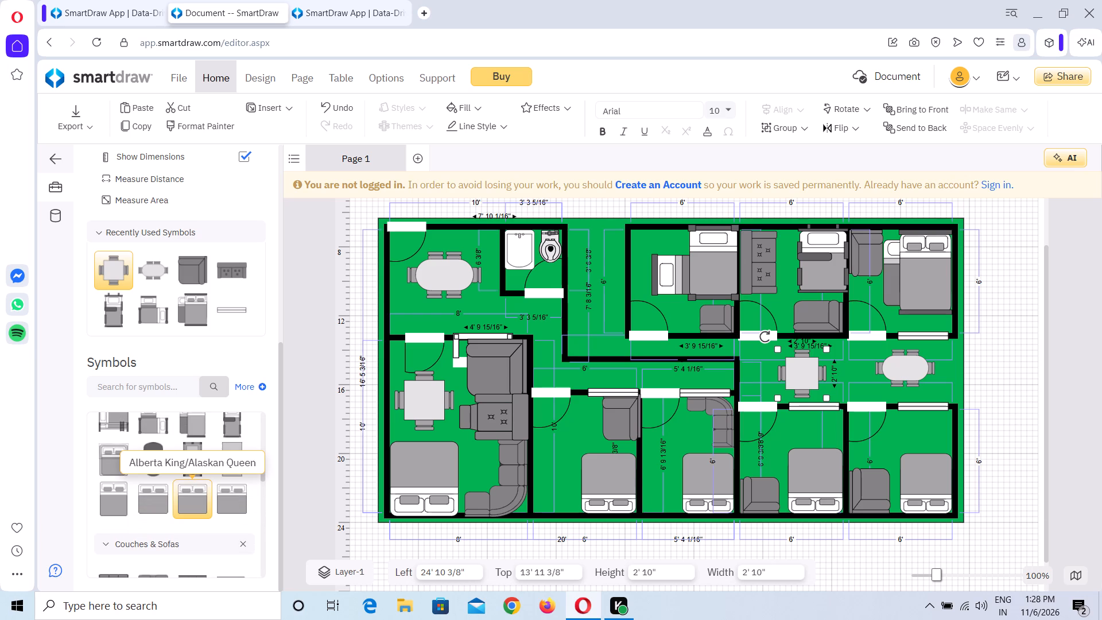
pyautogui.scroll(3, 193, 507)
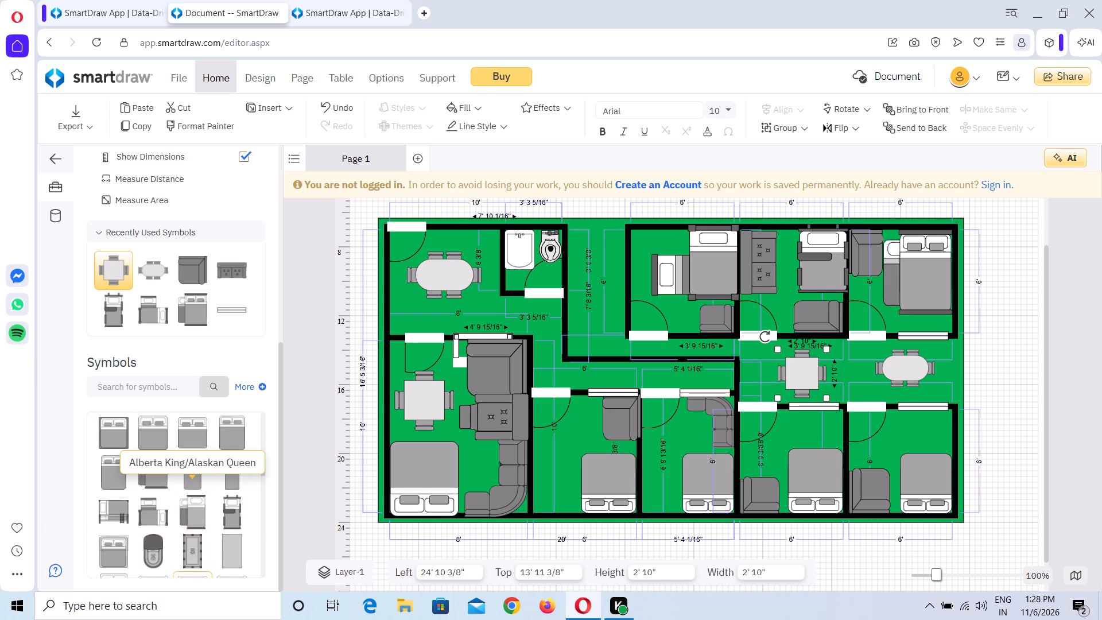
pyautogui.scroll(3, 193, 507)
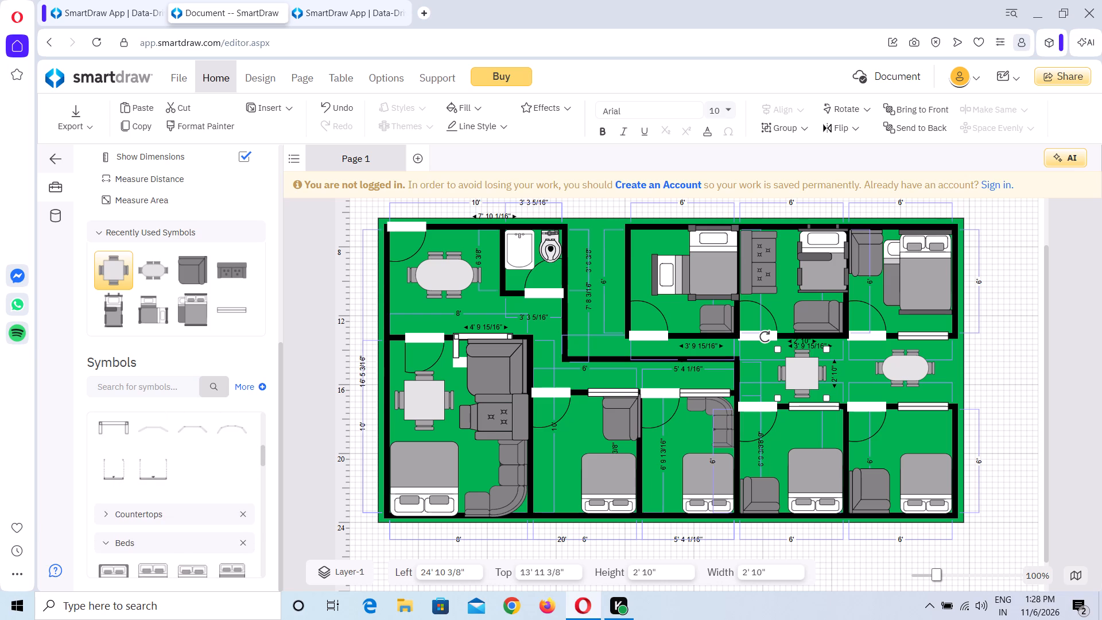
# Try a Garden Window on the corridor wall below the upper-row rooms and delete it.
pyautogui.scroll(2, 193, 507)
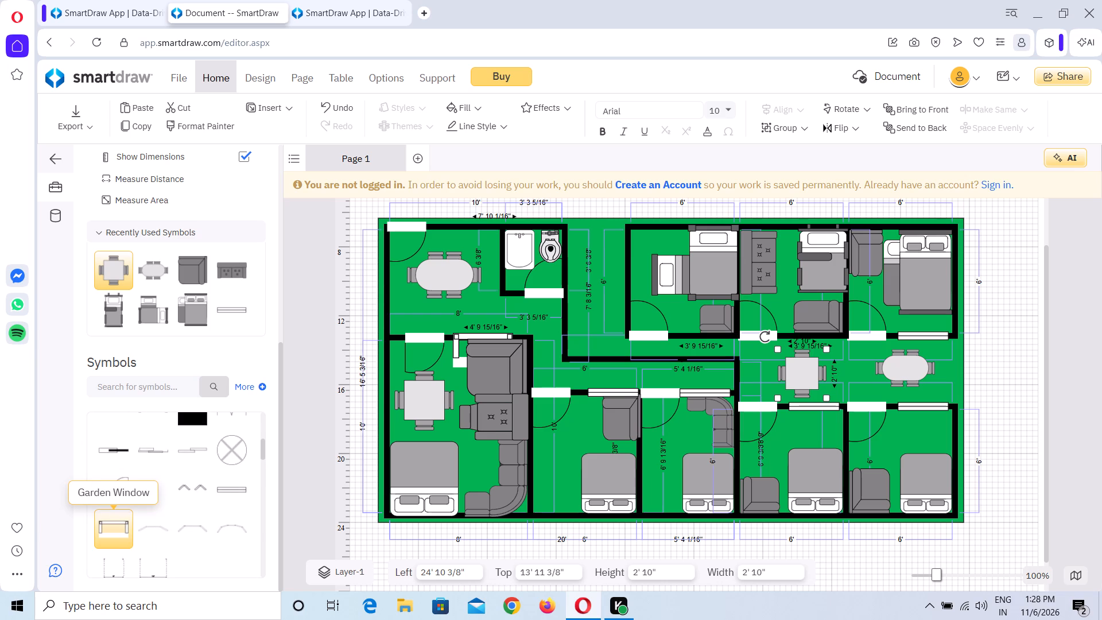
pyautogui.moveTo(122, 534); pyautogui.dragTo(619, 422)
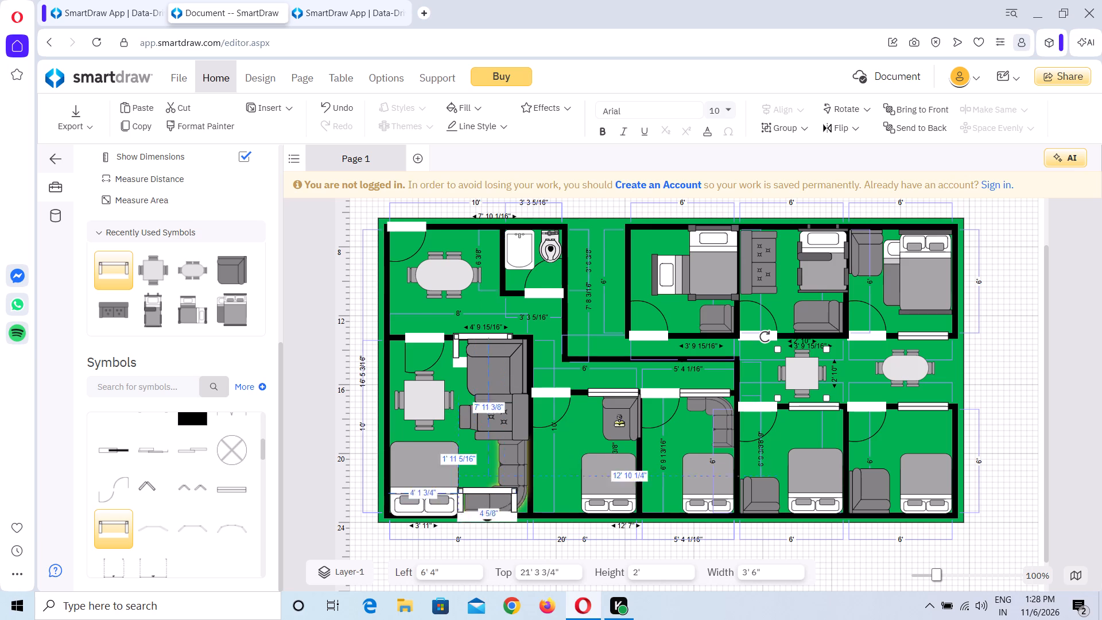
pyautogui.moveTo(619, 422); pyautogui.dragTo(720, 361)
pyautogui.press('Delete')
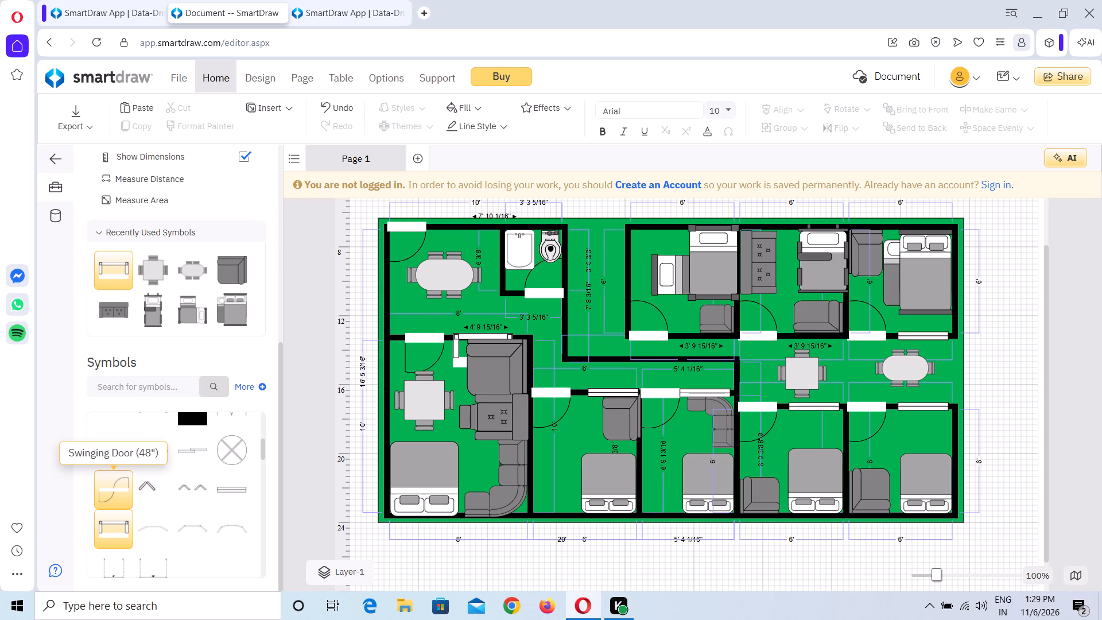
# Place a Sliding Door in the bottom wall of the first upper 6 x 6 room, shrunk to width 2' 10", at left 19' 3", top 12' 8".
pyautogui.click(195, 508)
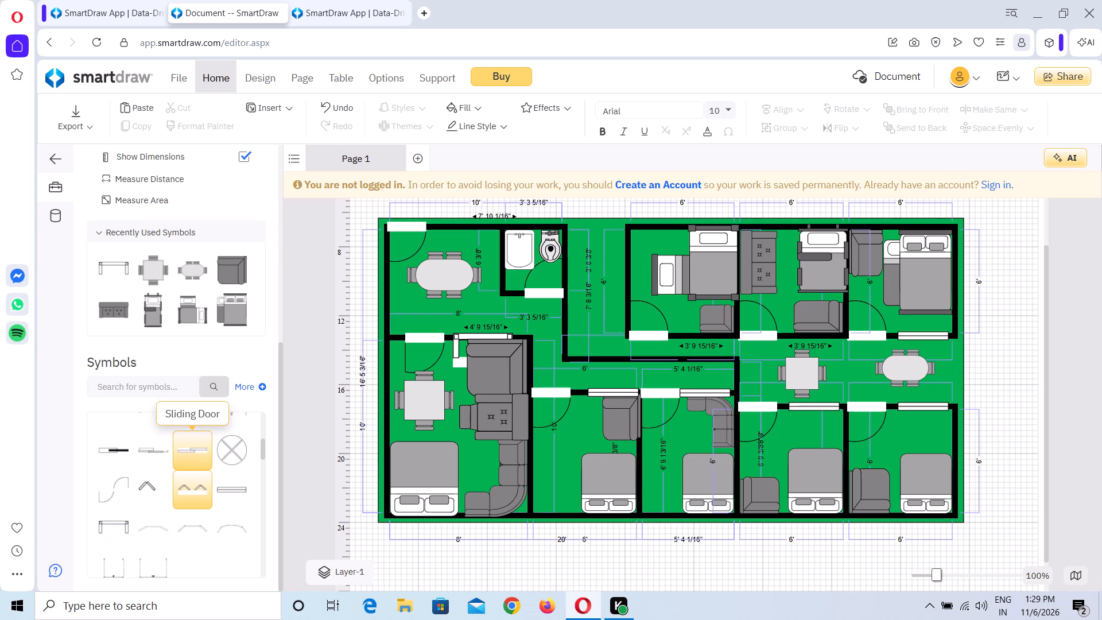
pyautogui.moveTo(185, 448); pyautogui.dragTo(625, 326)
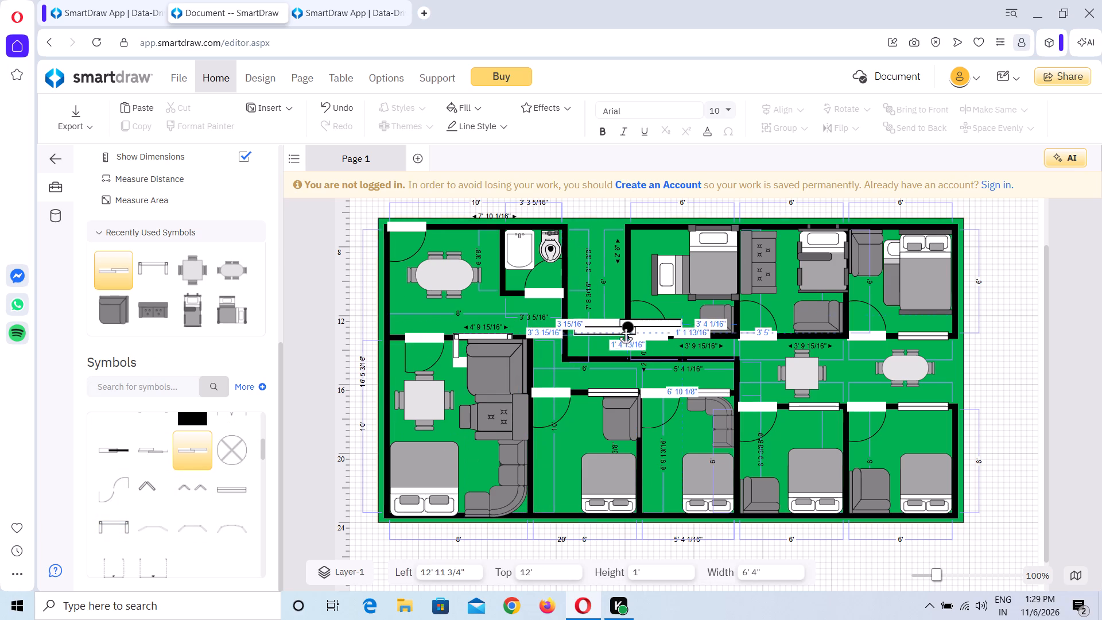
pyautogui.moveTo(625, 326); pyautogui.dragTo(699, 338)
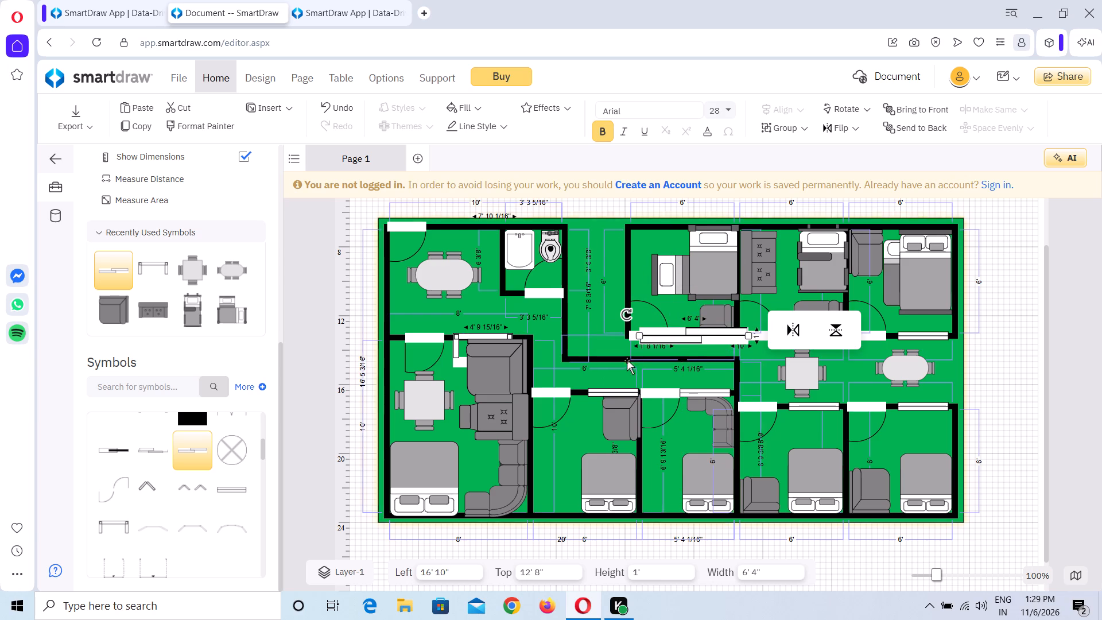
pyautogui.moveTo(640, 334); pyautogui.dragTo(688, 334)
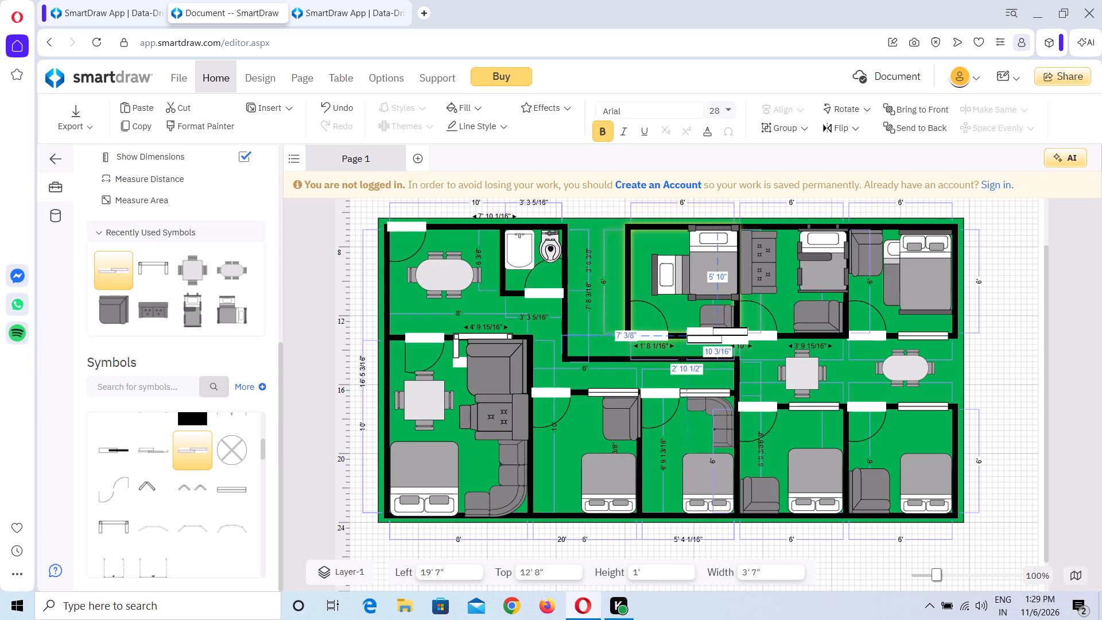
pyautogui.moveTo(688, 334); pyautogui.dragTo(697, 332)
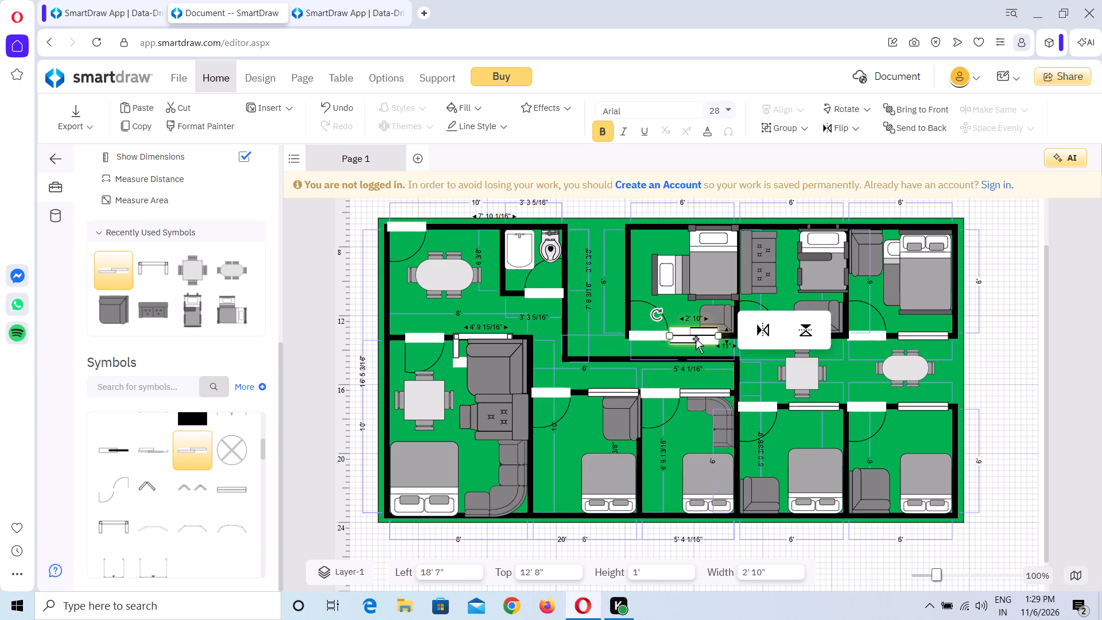
pyautogui.moveTo(694, 339); pyautogui.dragTo(708, 339)
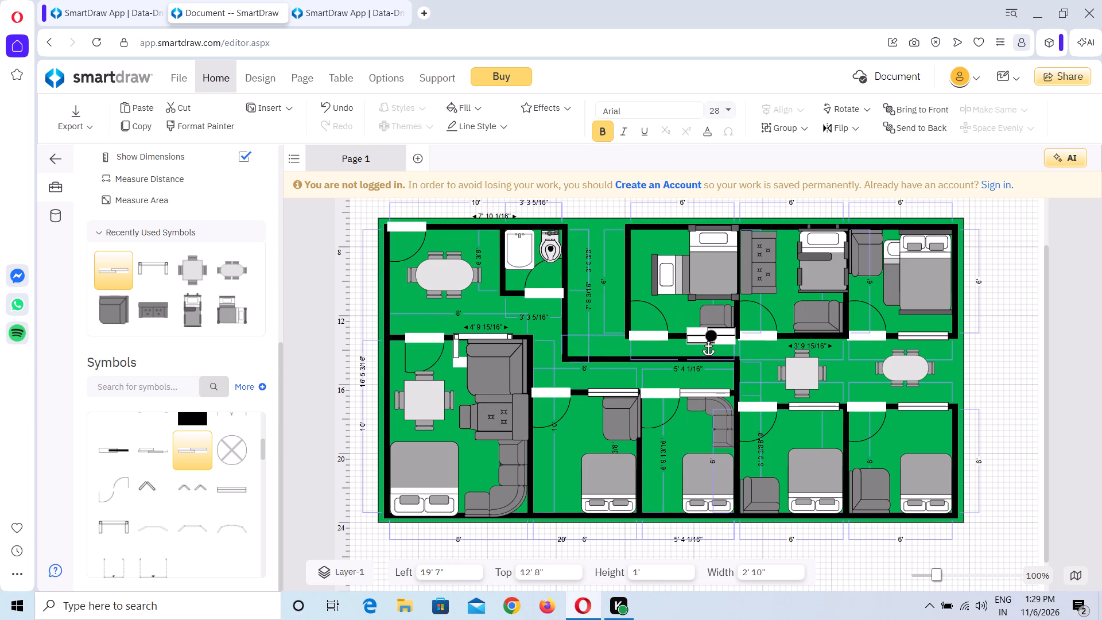
pyautogui.moveTo(708, 339); pyautogui.dragTo(706, 339)
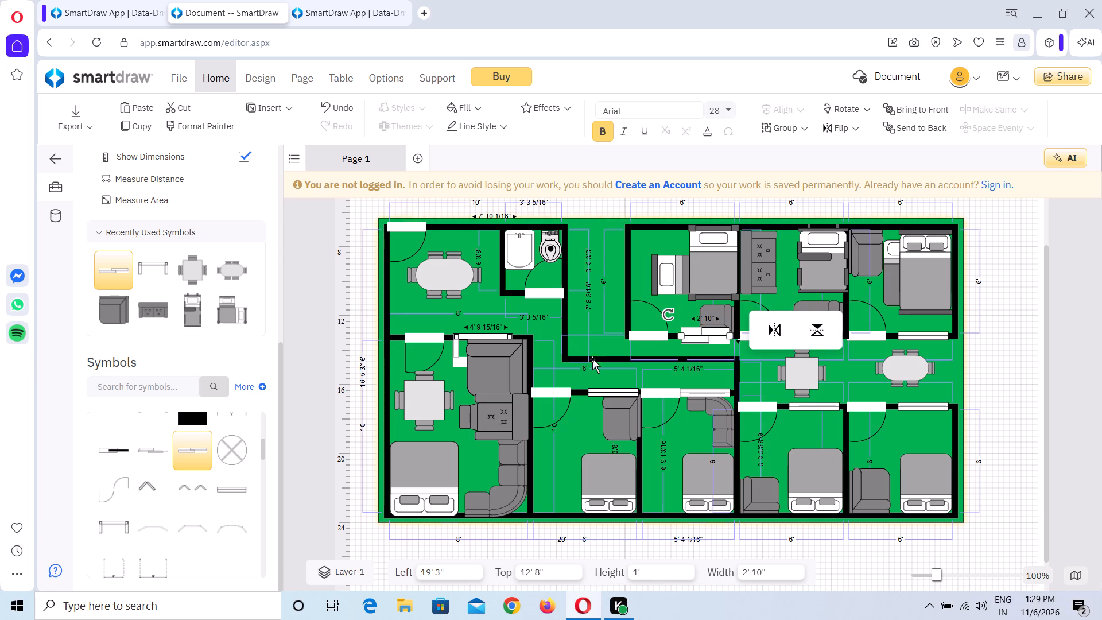
# Place a second Sliding Door in the bottom wall of the middle upper 6 x 6 room, shrunk to width 3' 4", at left 25' 8", top 12' 8".
pyautogui.moveTo(188, 448); pyautogui.dragTo(514, 439)
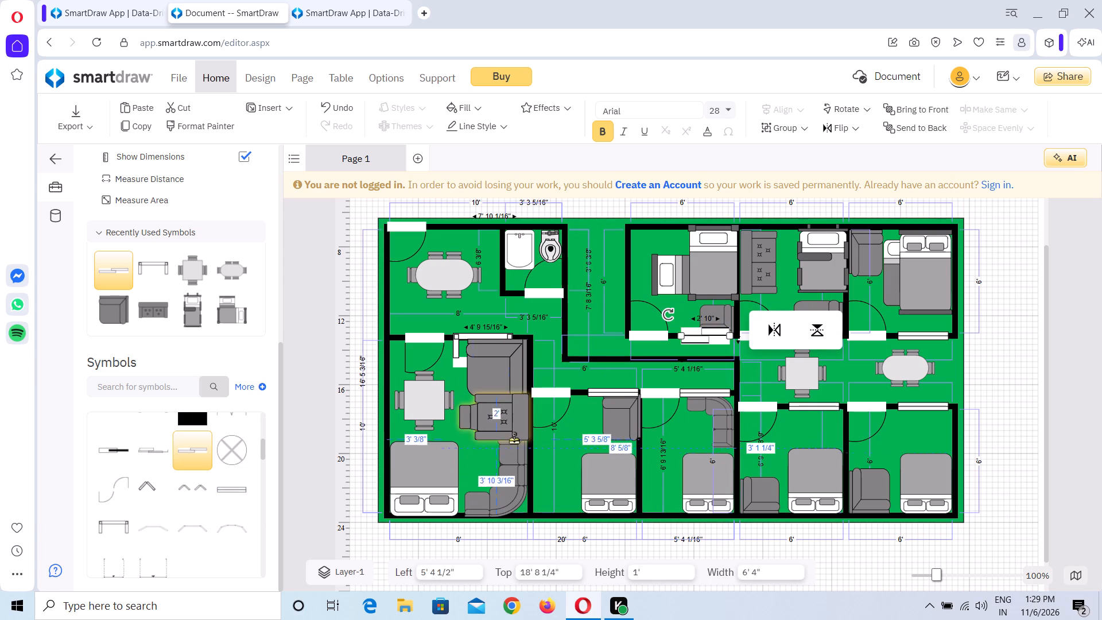
pyautogui.moveTo(514, 439); pyautogui.dragTo(663, 381)
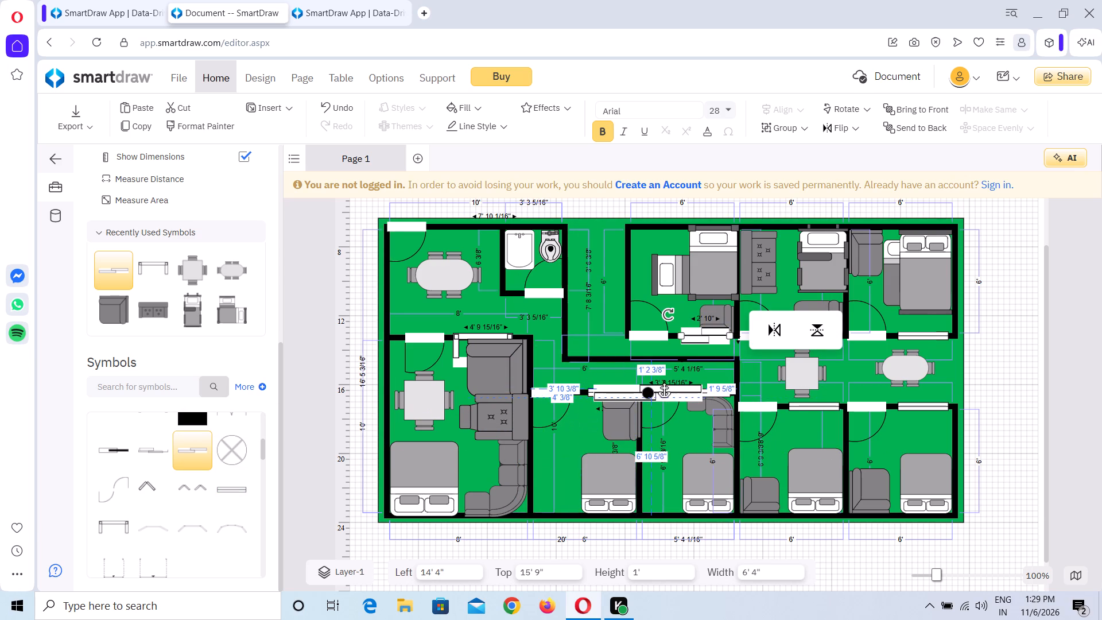
pyautogui.moveTo(663, 381); pyautogui.dragTo(769, 367)
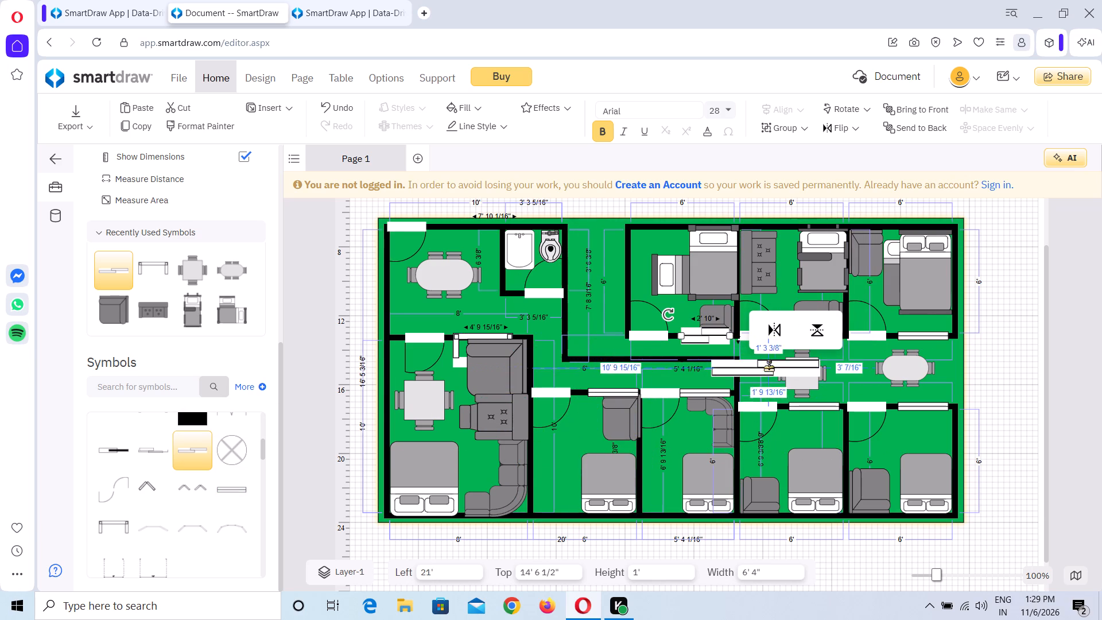
pyautogui.moveTo(709, 369); pyautogui.dragTo(716, 370)
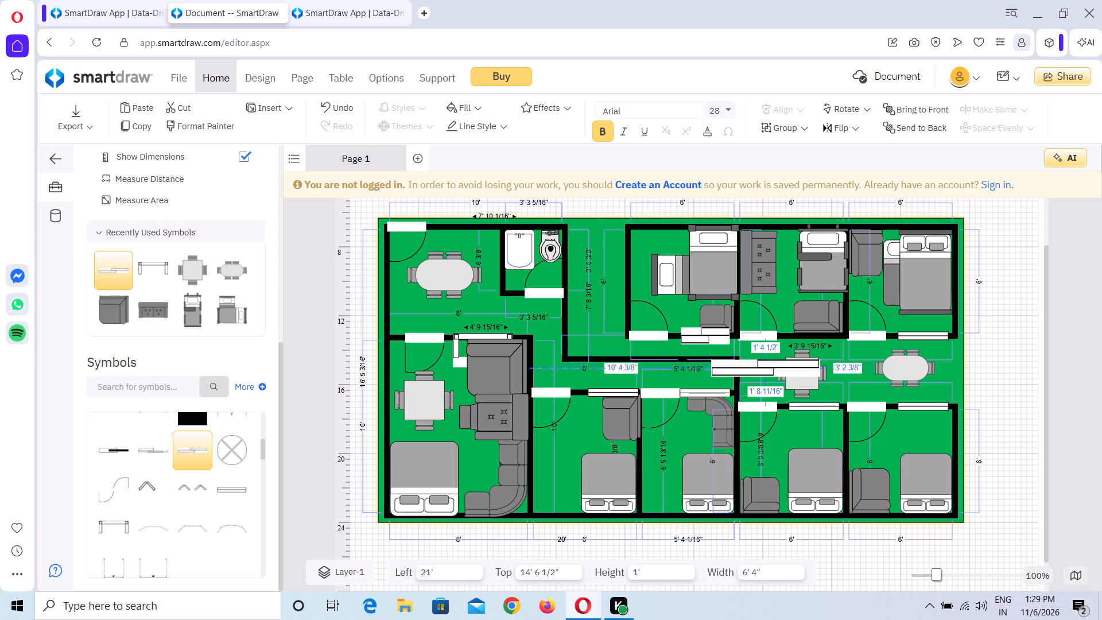
pyautogui.moveTo(716, 370); pyautogui.dragTo(763, 372)
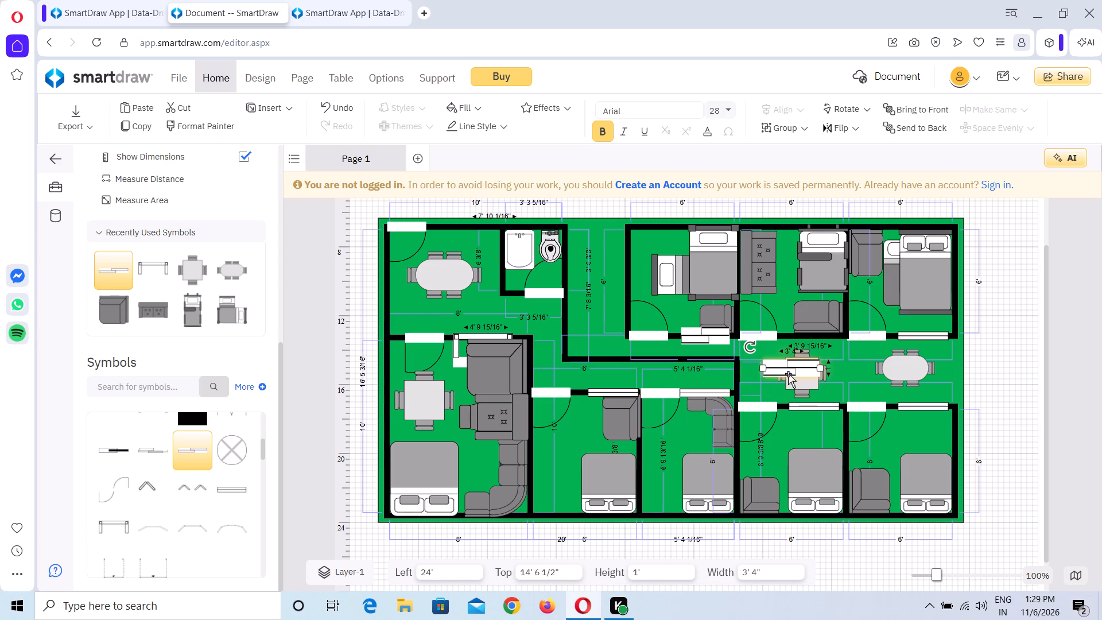
pyautogui.moveTo(788, 374); pyautogui.dragTo(815, 342)
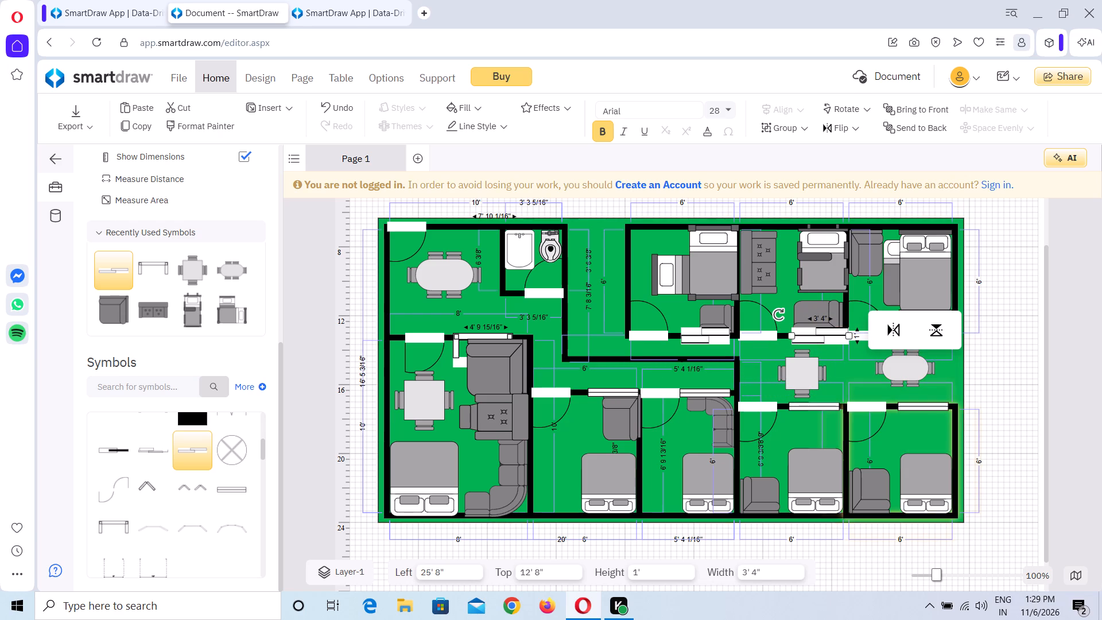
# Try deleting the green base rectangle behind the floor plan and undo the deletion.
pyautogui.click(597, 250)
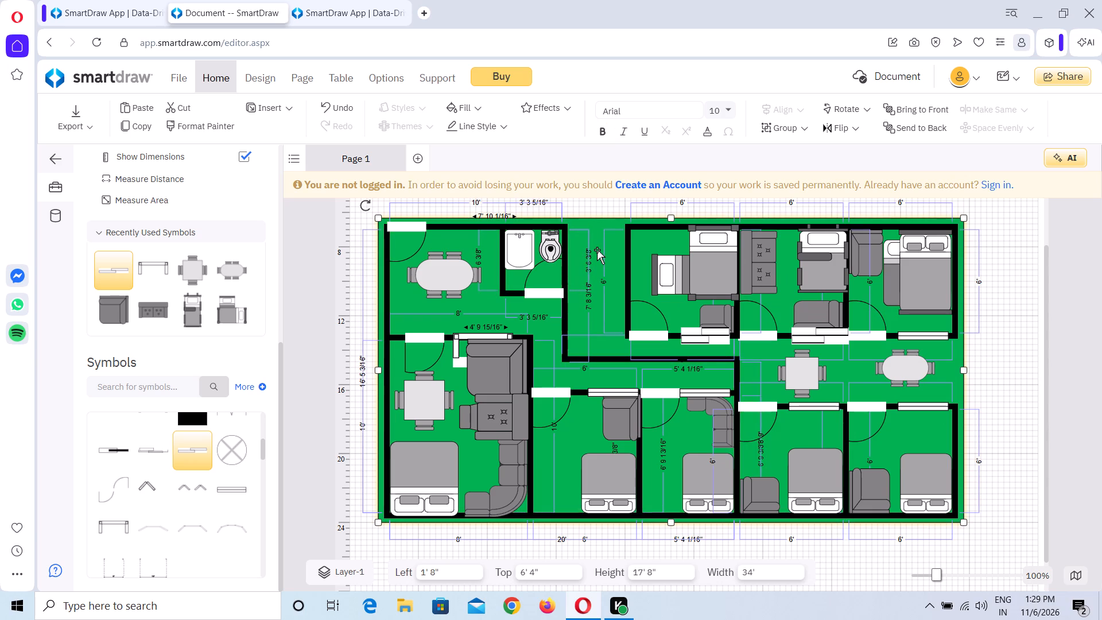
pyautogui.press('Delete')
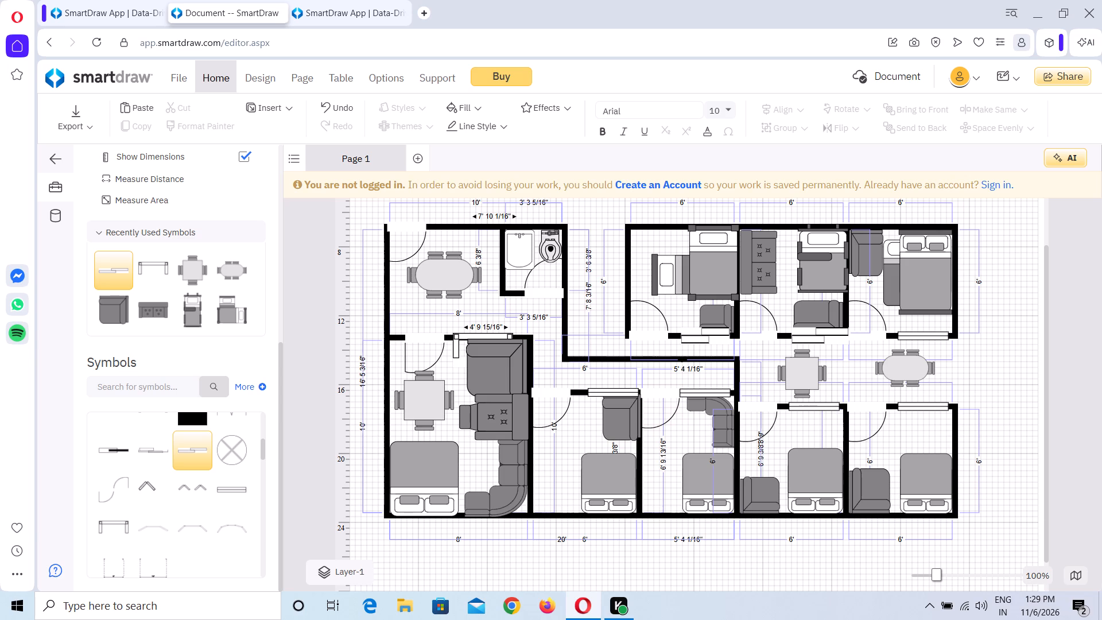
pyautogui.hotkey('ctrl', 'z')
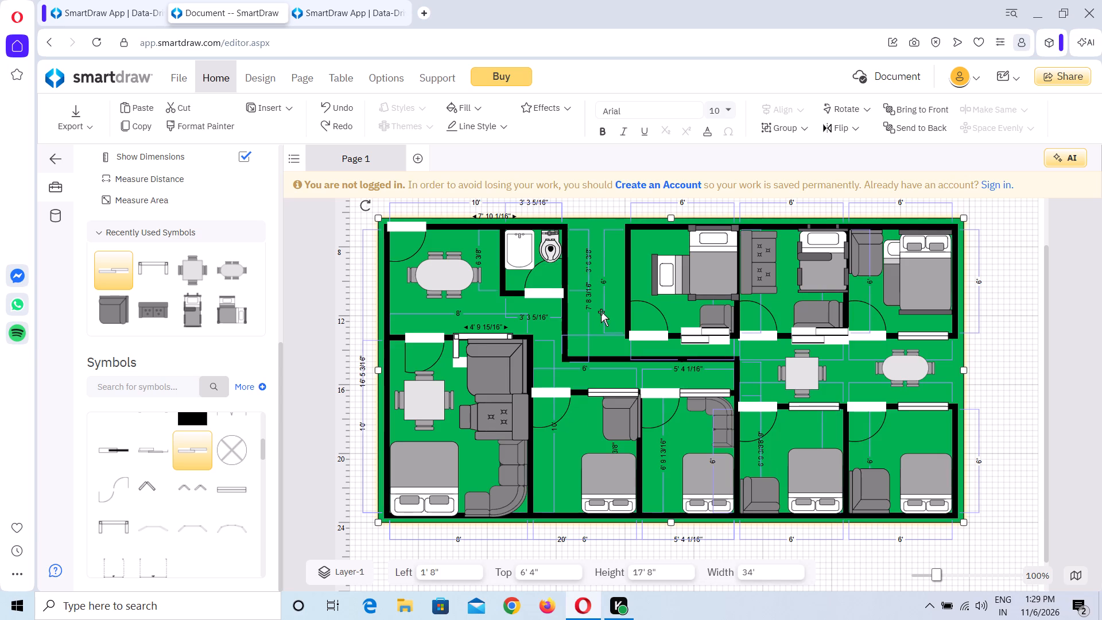
# Change the fill of the base rectangle behind the floor plan from green to a light turquoise blue standard color.
pyautogui.click(601, 306)
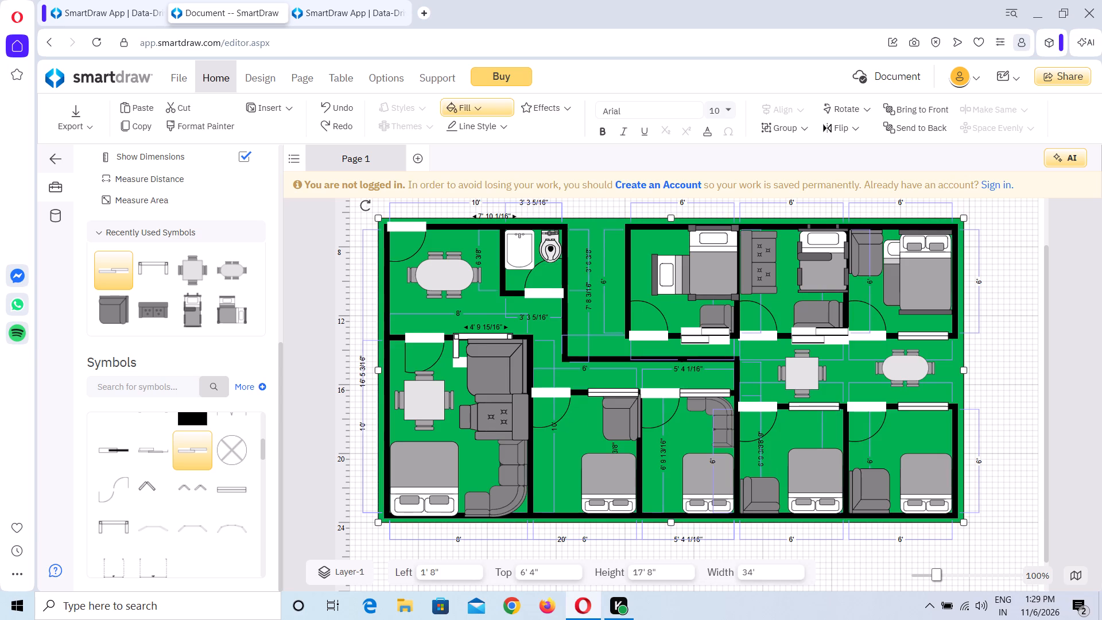
pyautogui.click(473, 103)
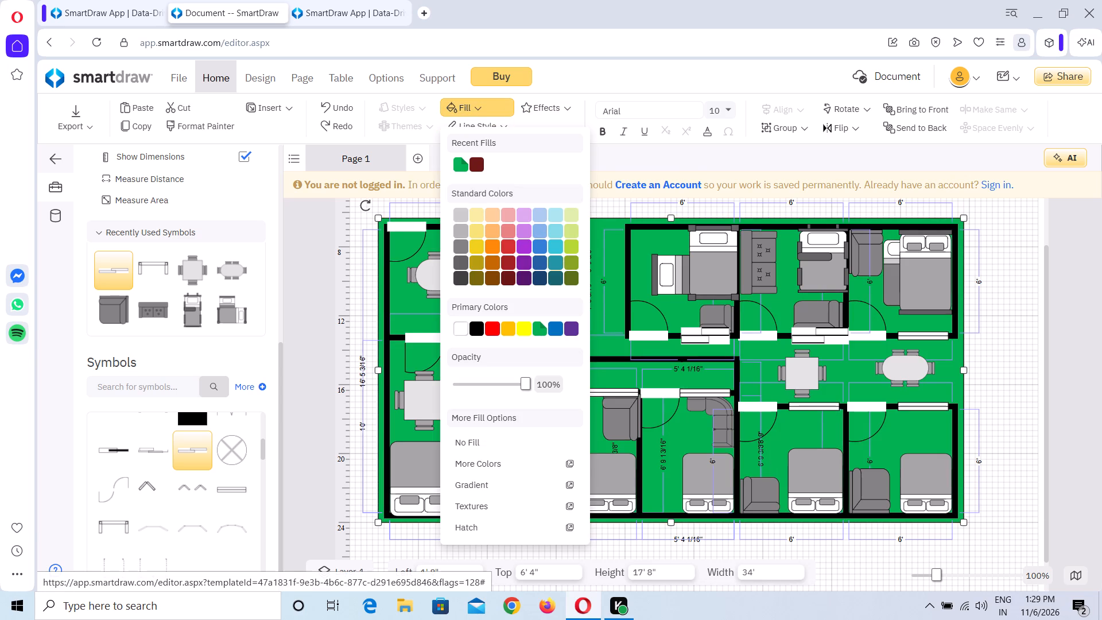
pyautogui.click(554, 225)
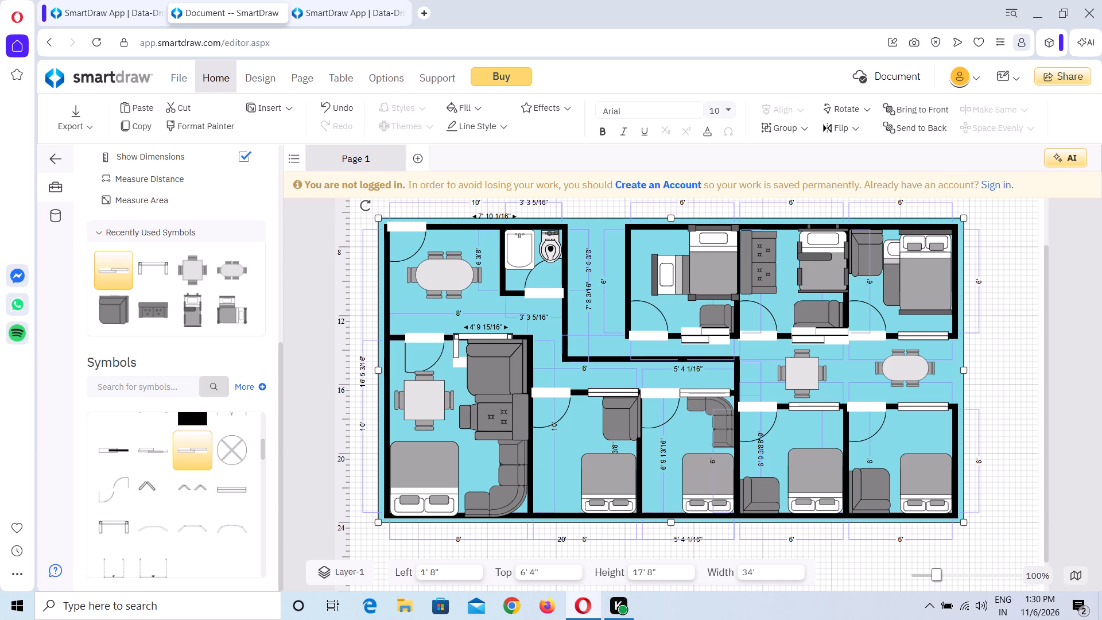
# Look through the Room Outlines and Doors & Windows symbols and the drawing tools for the next item to add.
pyautogui.scroll(2, 195, 435)
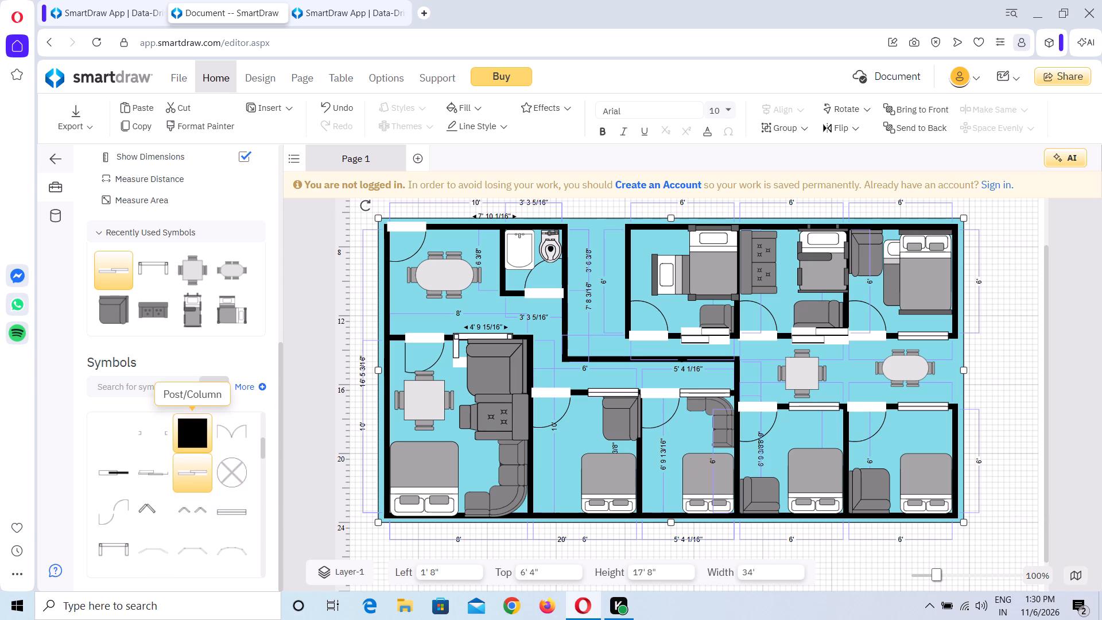
pyautogui.scroll(2, 195, 435)
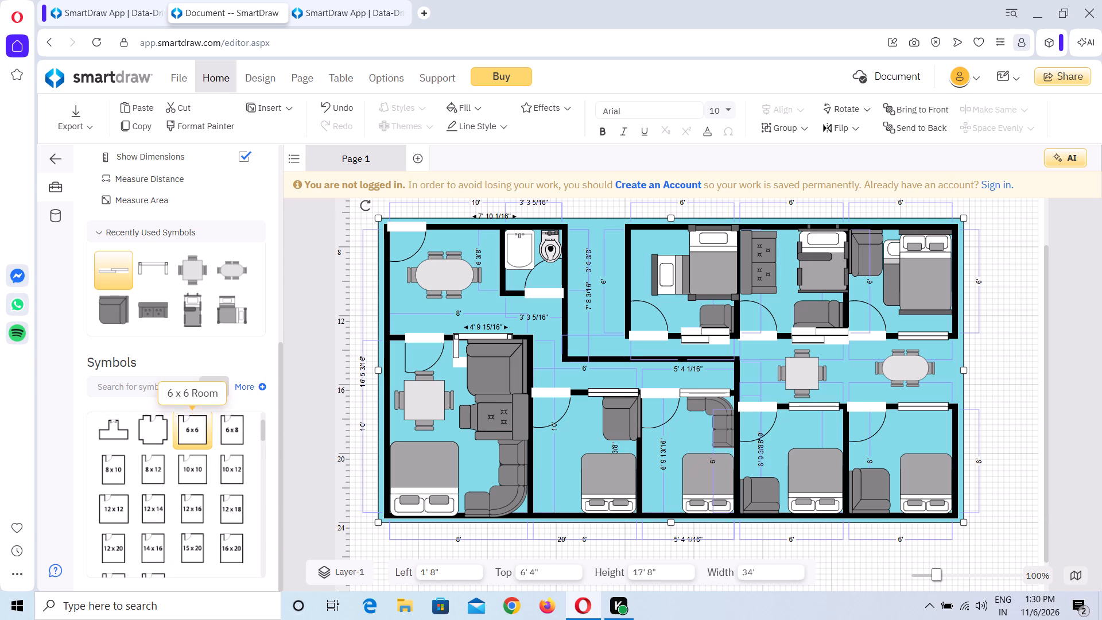
pyautogui.scroll(-1, 195, 435)
pyautogui.scroll(-1, 1010, 492)
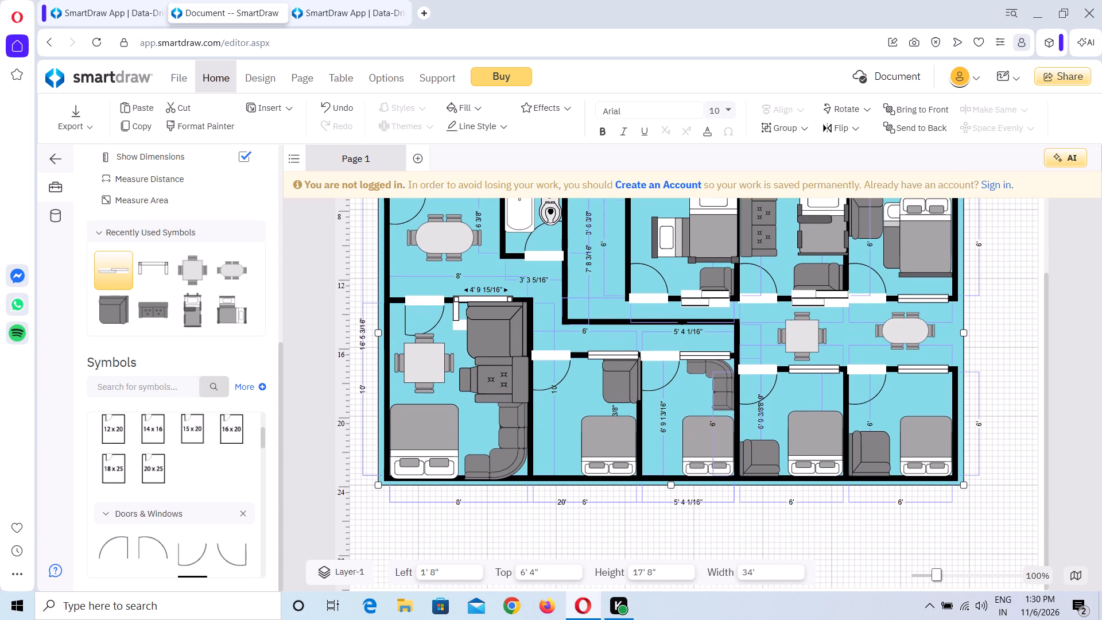
pyautogui.scroll(-1, 1010, 492)
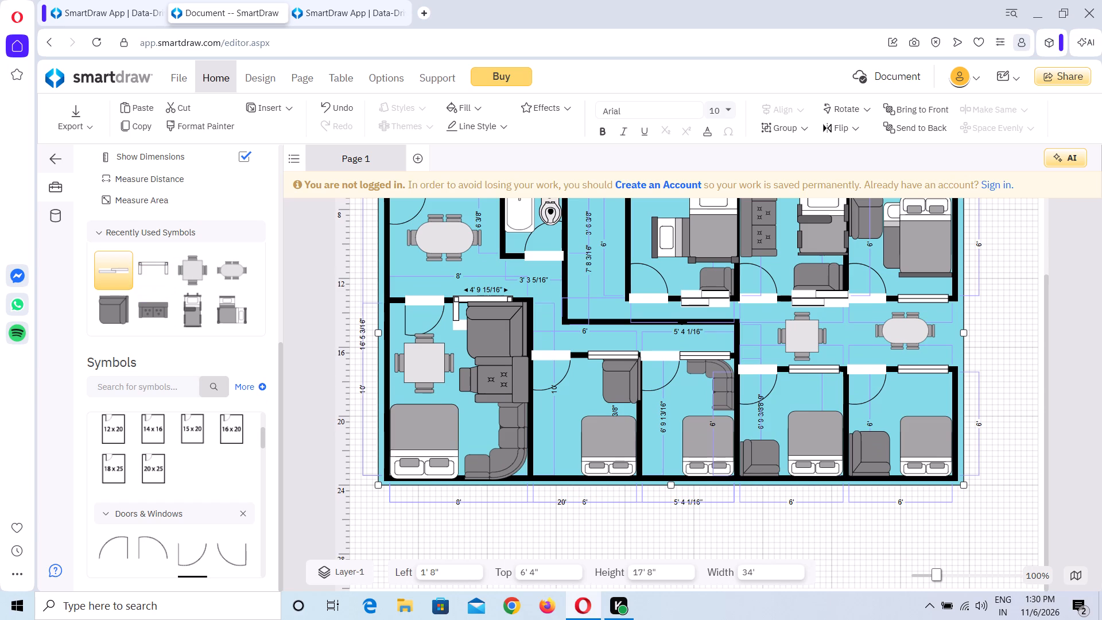
pyautogui.scroll(3, 180, 183)
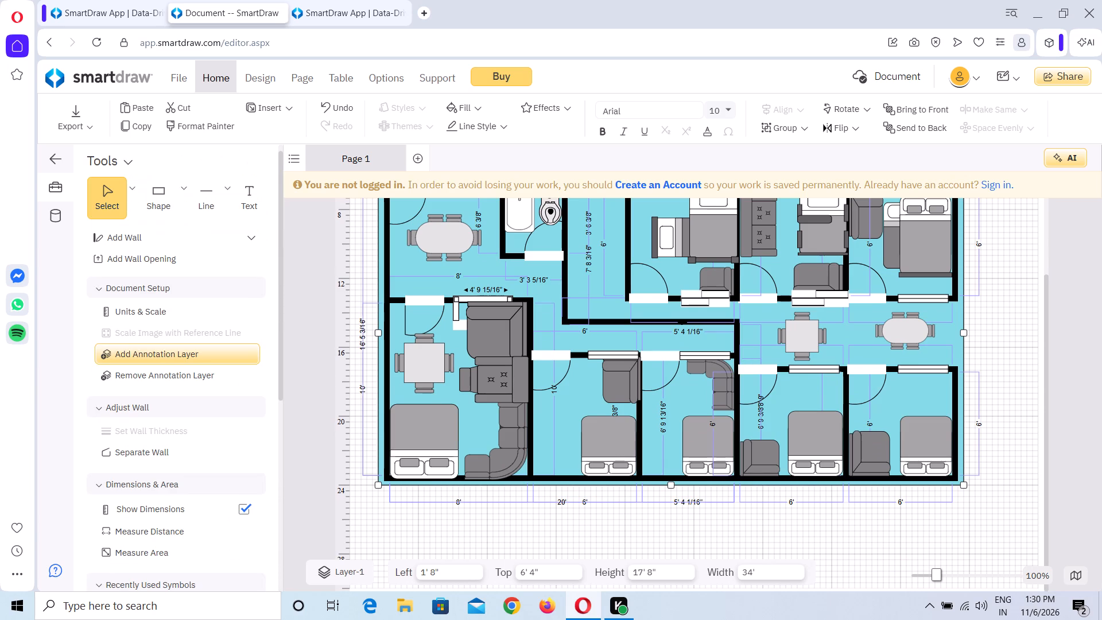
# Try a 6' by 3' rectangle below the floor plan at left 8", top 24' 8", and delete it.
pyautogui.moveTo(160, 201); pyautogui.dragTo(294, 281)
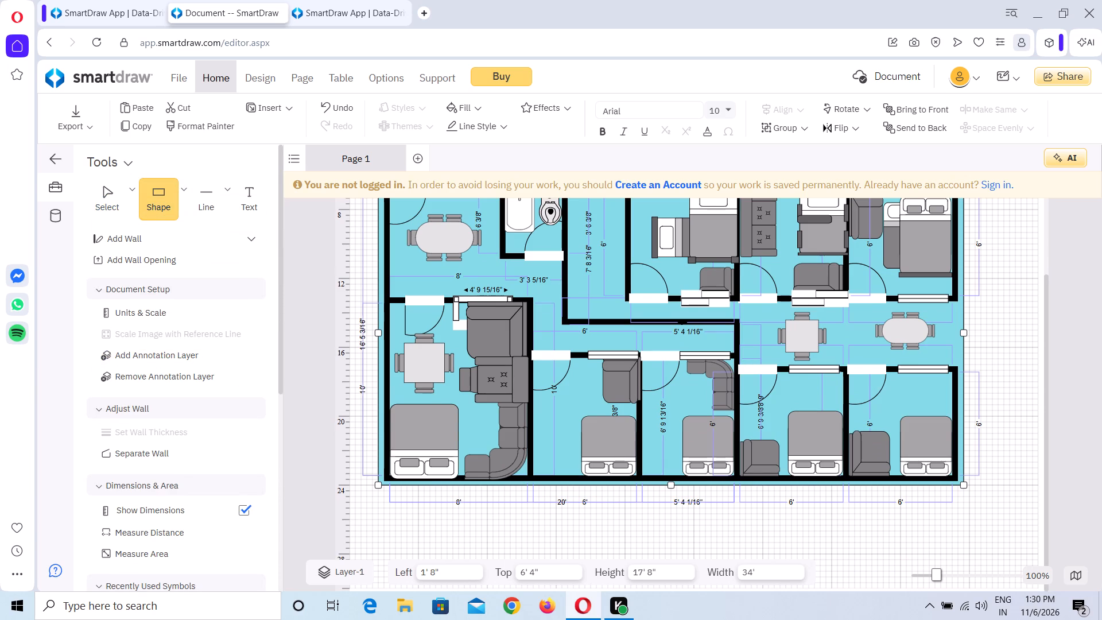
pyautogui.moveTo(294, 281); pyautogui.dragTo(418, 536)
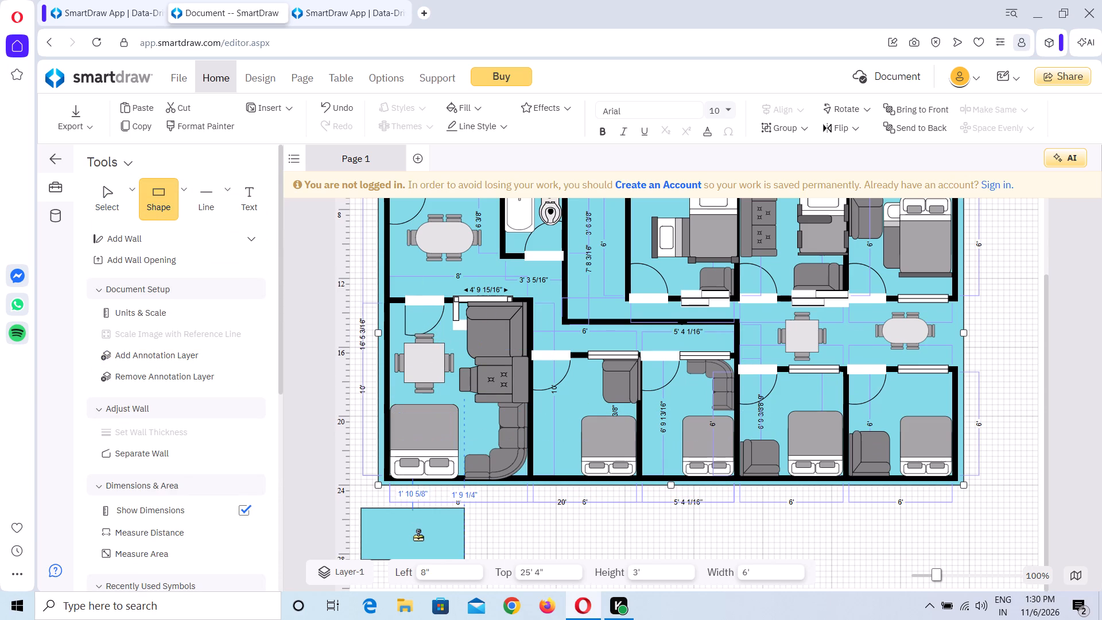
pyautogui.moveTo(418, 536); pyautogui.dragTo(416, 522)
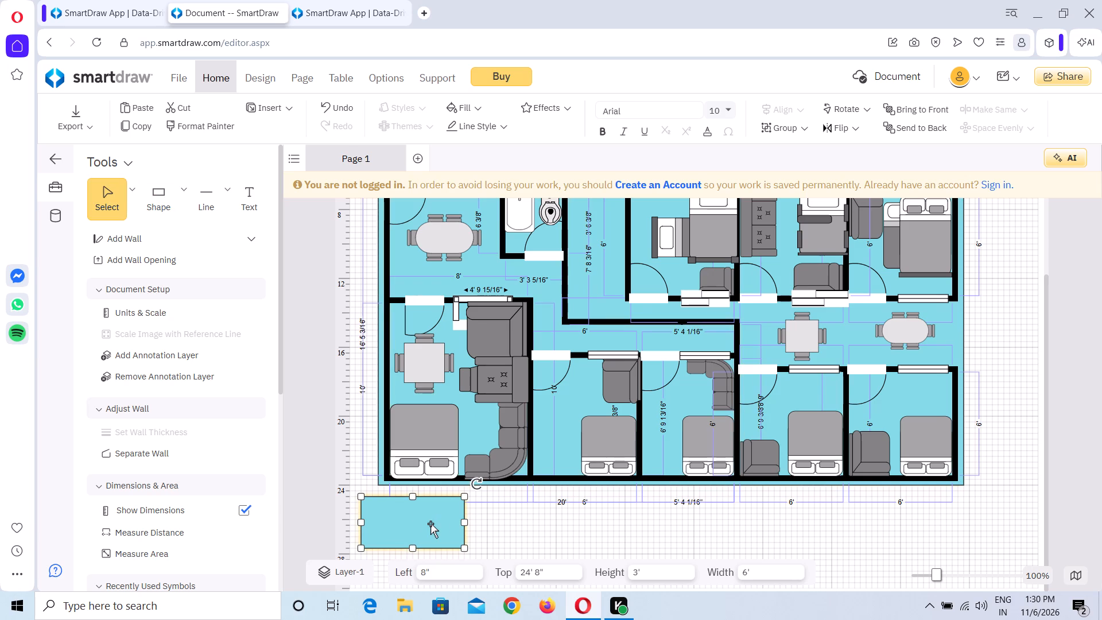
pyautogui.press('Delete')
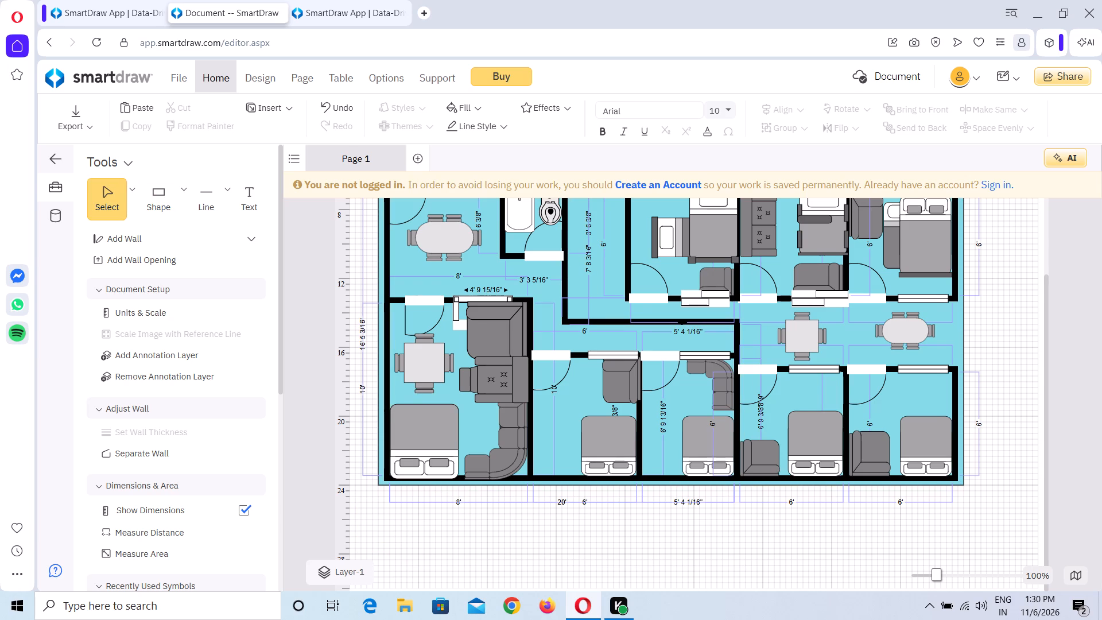
# Place a rectangle below the floor plan at left 1' 8", top 24' 8", stretched to width 34' and height 15' 8".
pyautogui.moveTo(153, 200); pyautogui.dragTo(329, 413)
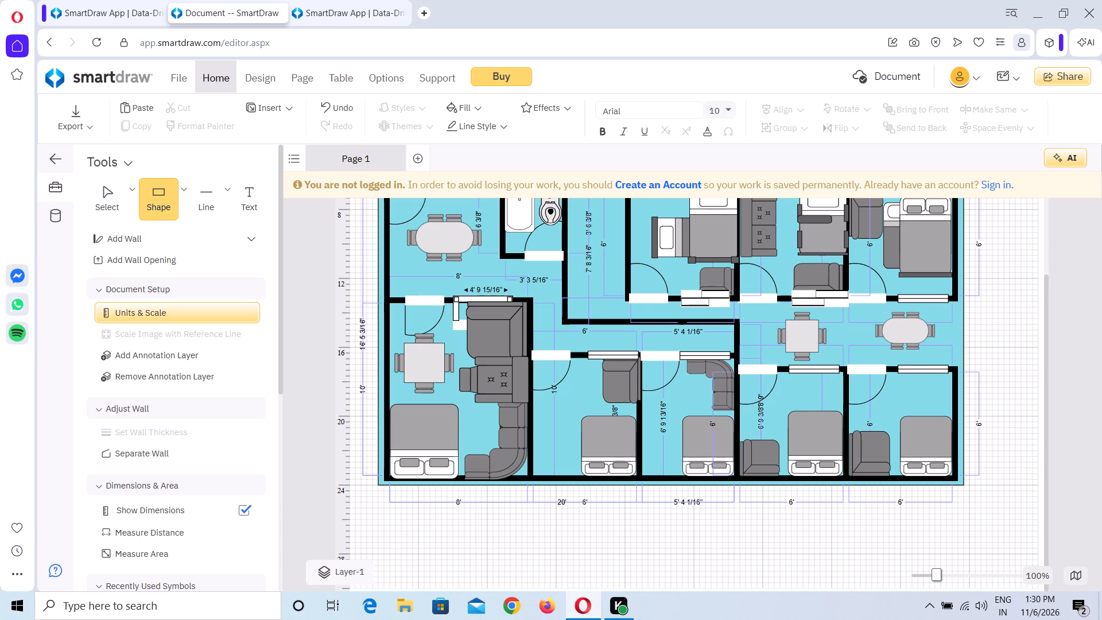
pyautogui.moveTo(329, 413); pyautogui.dragTo(424, 489)
pyautogui.moveTo(414, 479); pyautogui.dragTo(419, 517)
pyautogui.moveTo(484, 522); pyautogui.dragTo(492, 524)
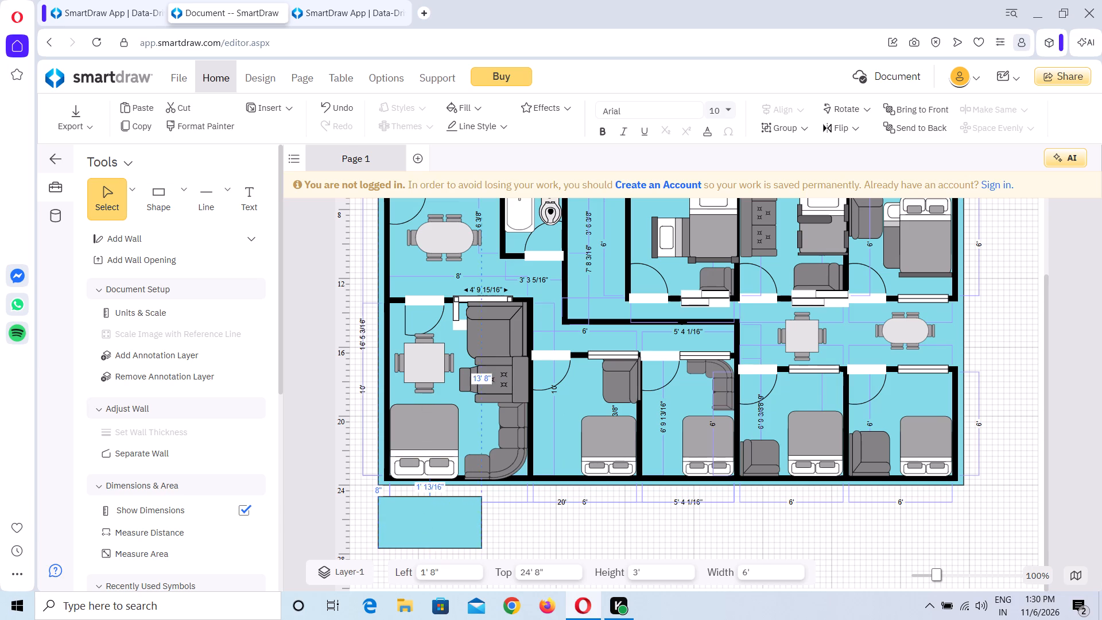
pyautogui.moveTo(492, 524); pyautogui.dragTo(933, 533)
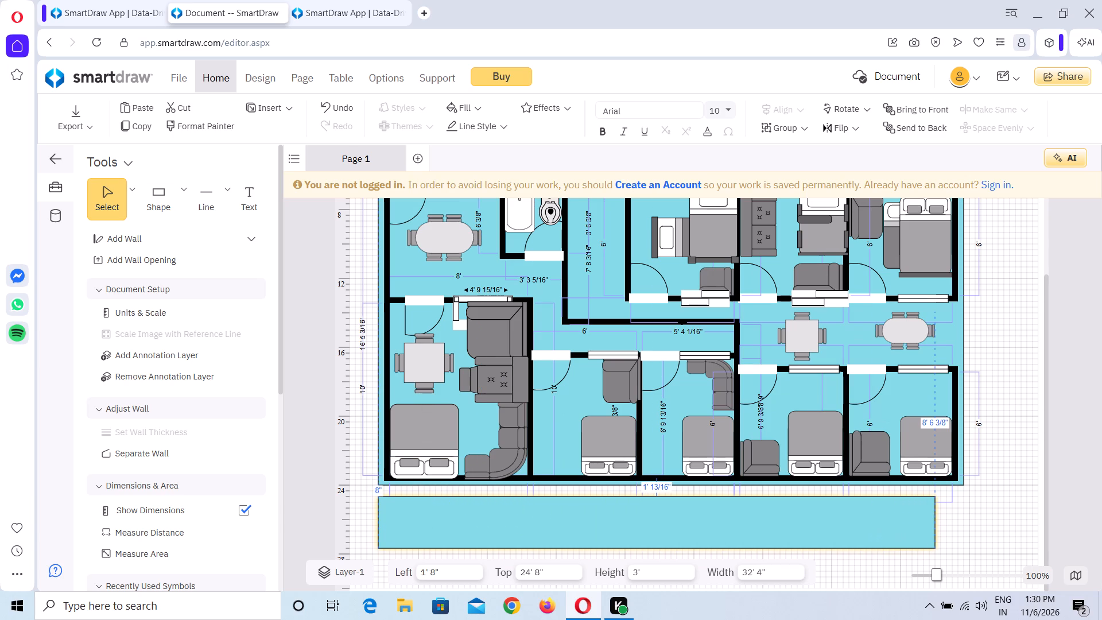
pyautogui.moveTo(933, 533); pyautogui.dragTo(956, 532)
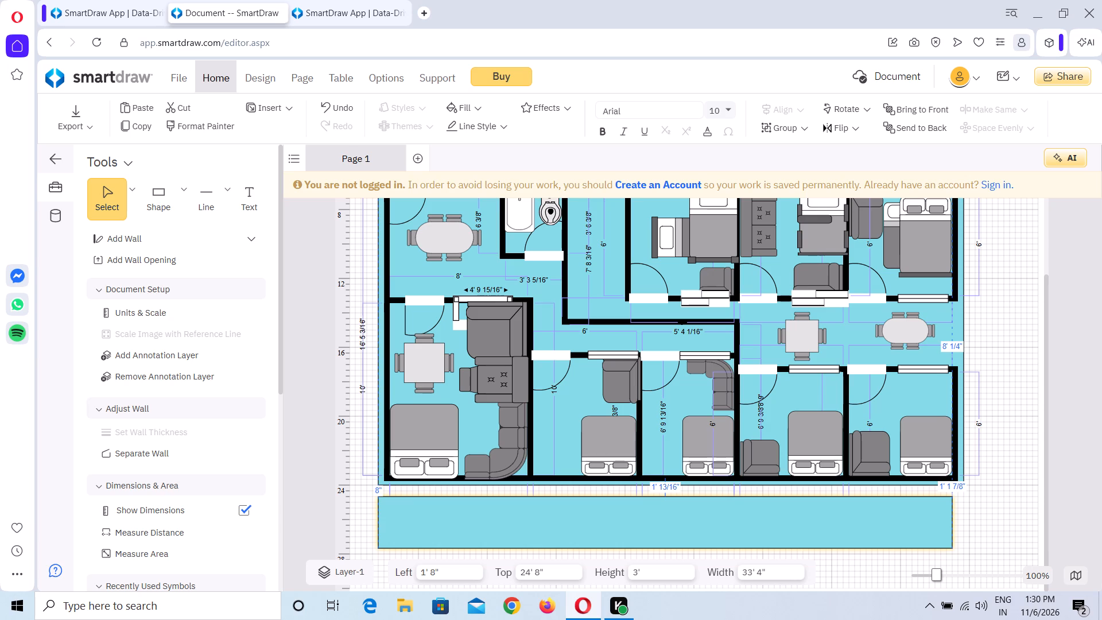
pyautogui.moveTo(956, 532); pyautogui.dragTo(962, 532)
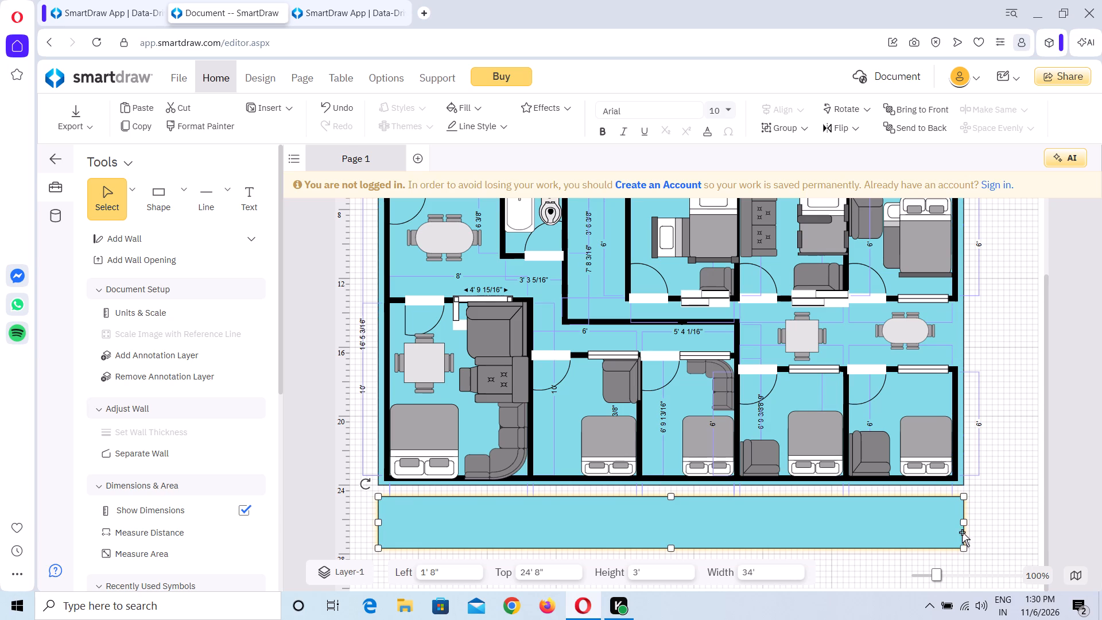
pyautogui.moveTo(669, 547); pyautogui.dragTo(671, 575)
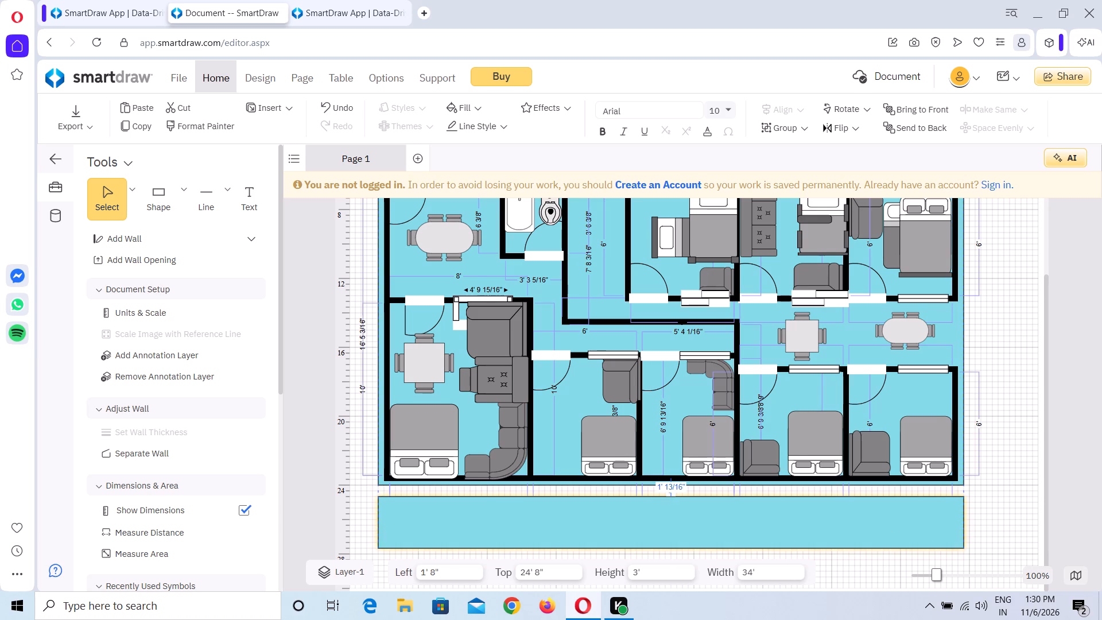
pyautogui.moveTo(671, 575); pyautogui.dragTo(666, 528)
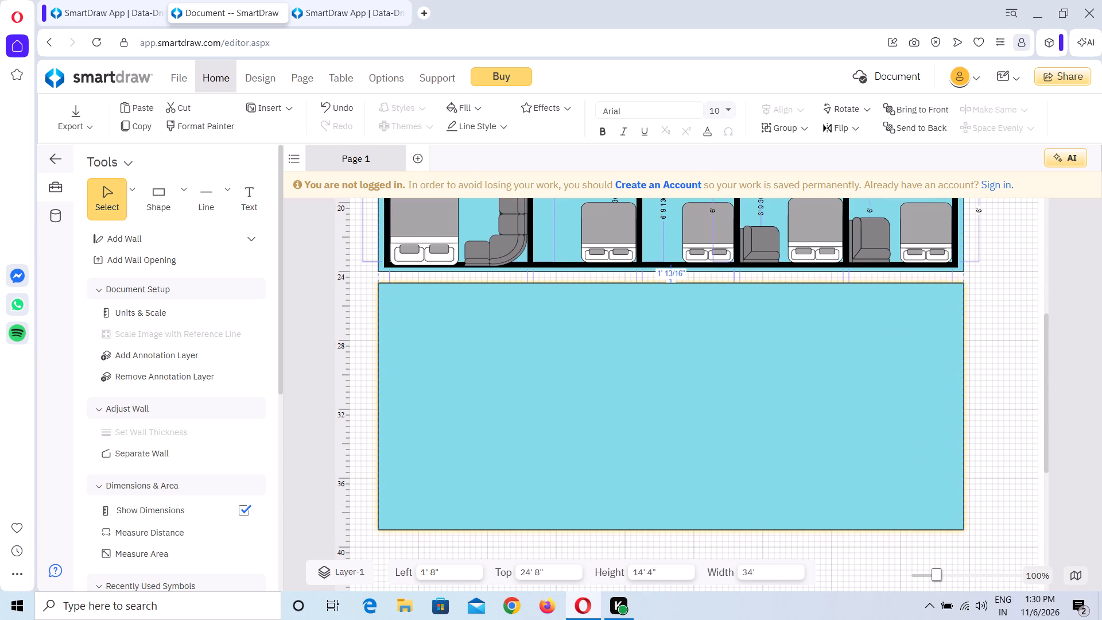
pyautogui.moveTo(666, 528); pyautogui.dragTo(666, 554)
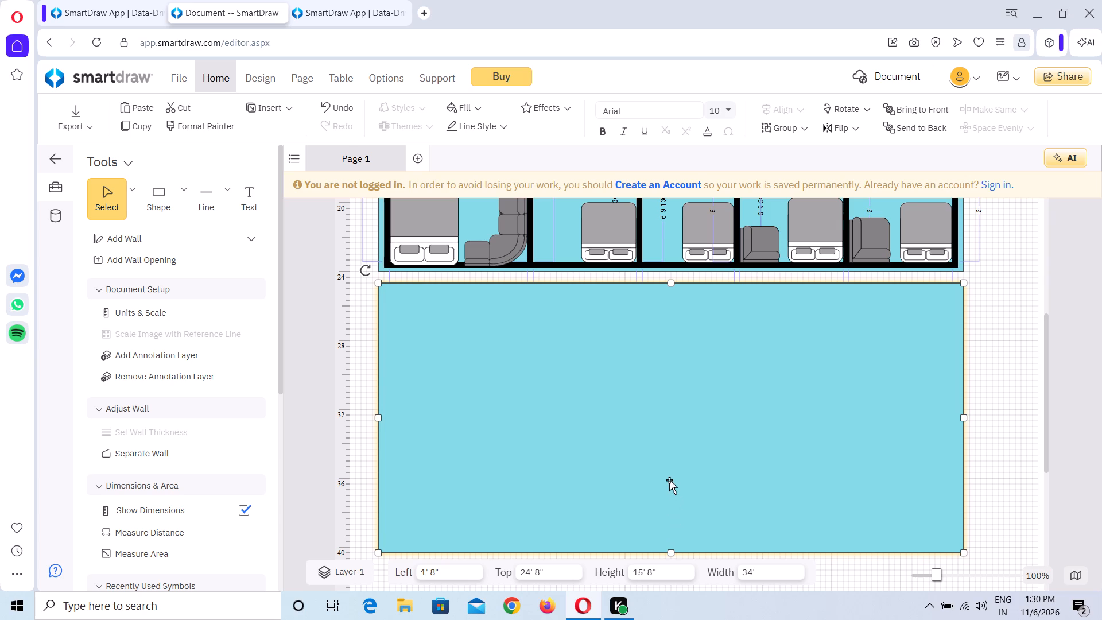
# Look through the Room Outlines symbols for a room shape to place on the new lower rectangle.
pyautogui.scroll(-2, 669, 480)
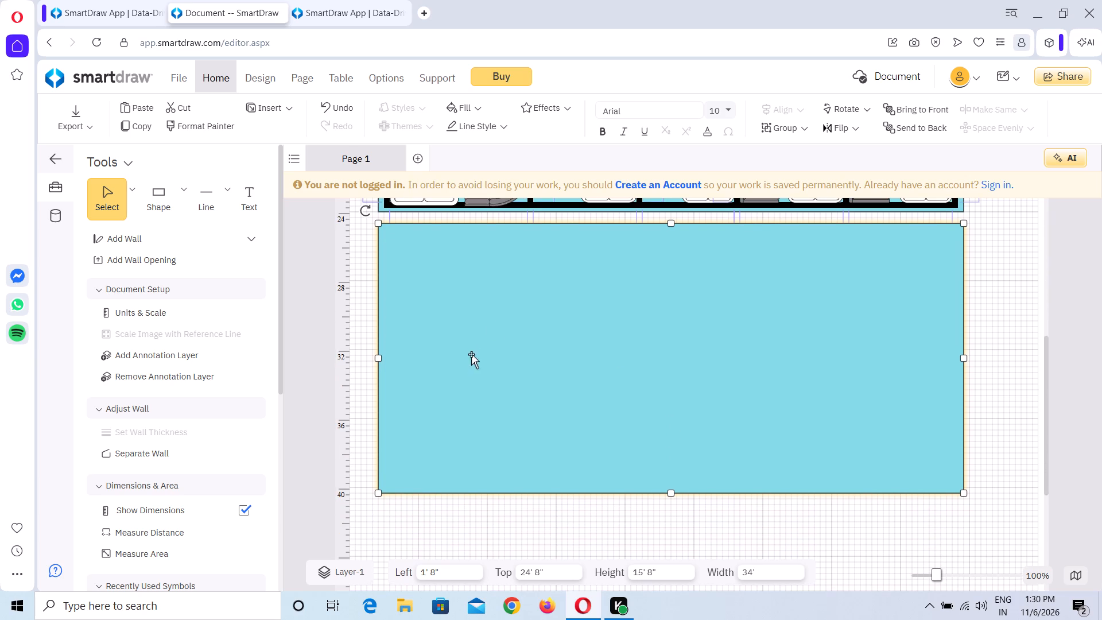
pyautogui.scroll(1, 209, 292)
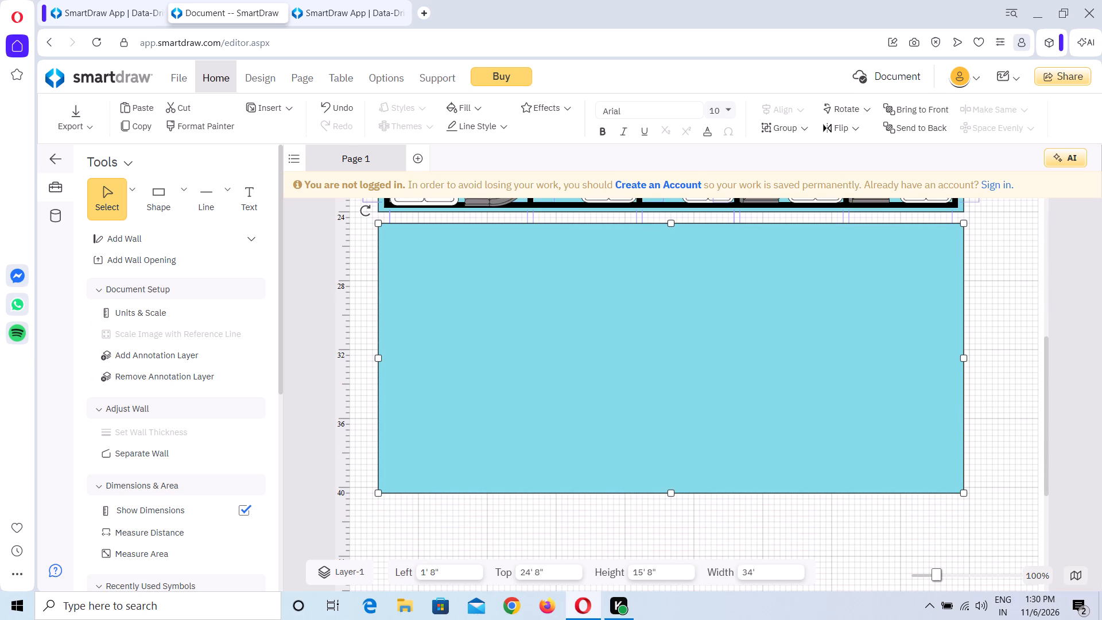
pyautogui.scroll(1, 209, 292)
pyautogui.scroll(-1, 209, 292)
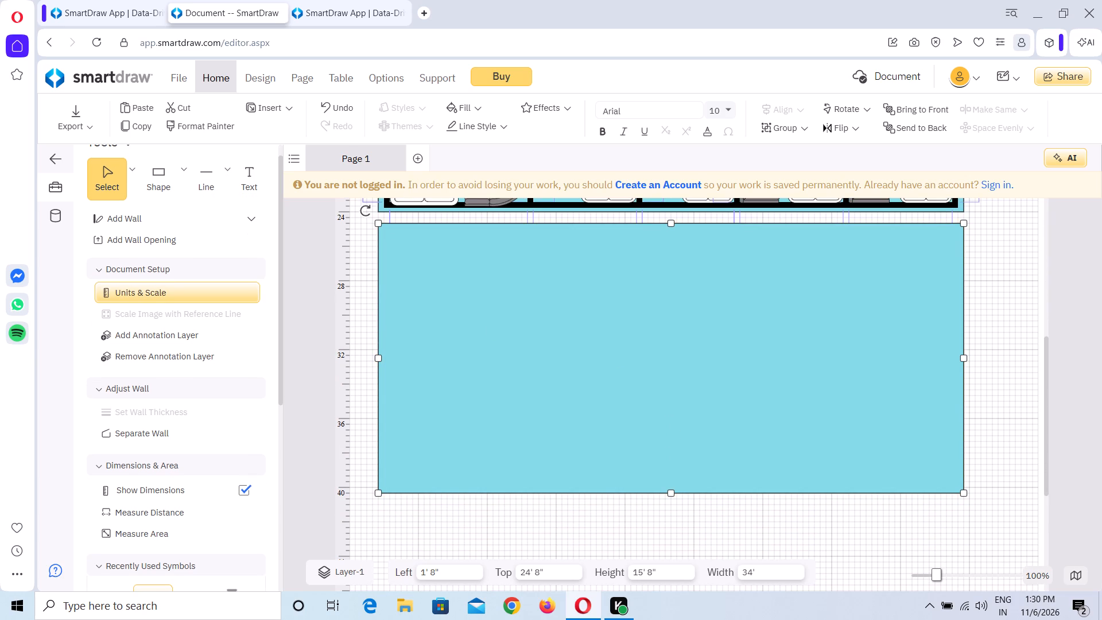
pyautogui.scroll(1, 209, 292)
pyautogui.click(177, 193)
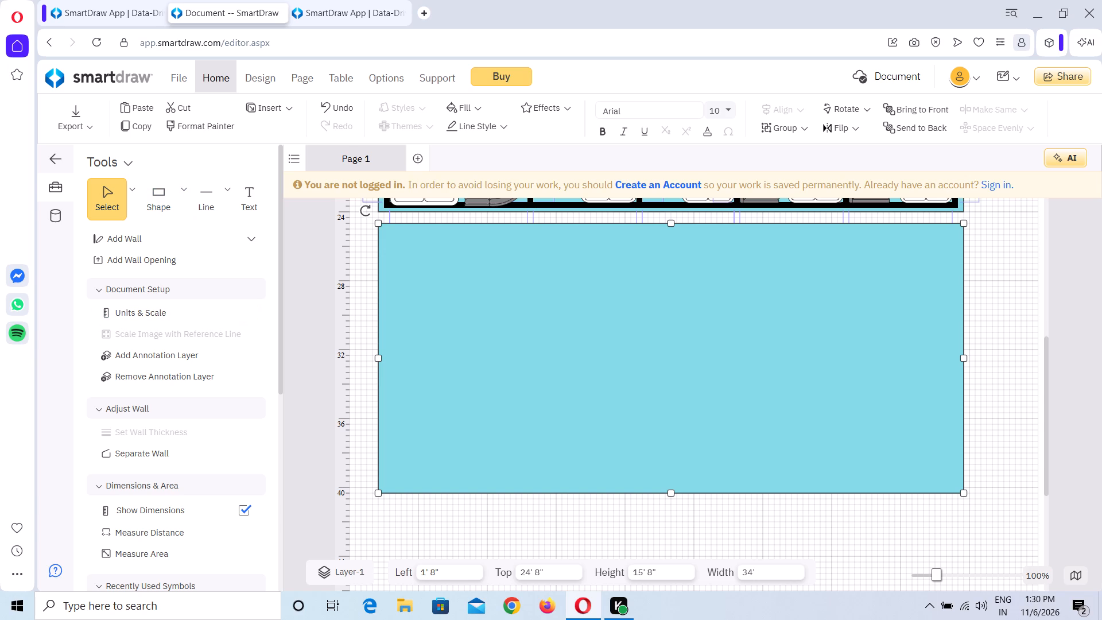
pyautogui.moveTo(280, 377); pyautogui.dragTo(285, 453)
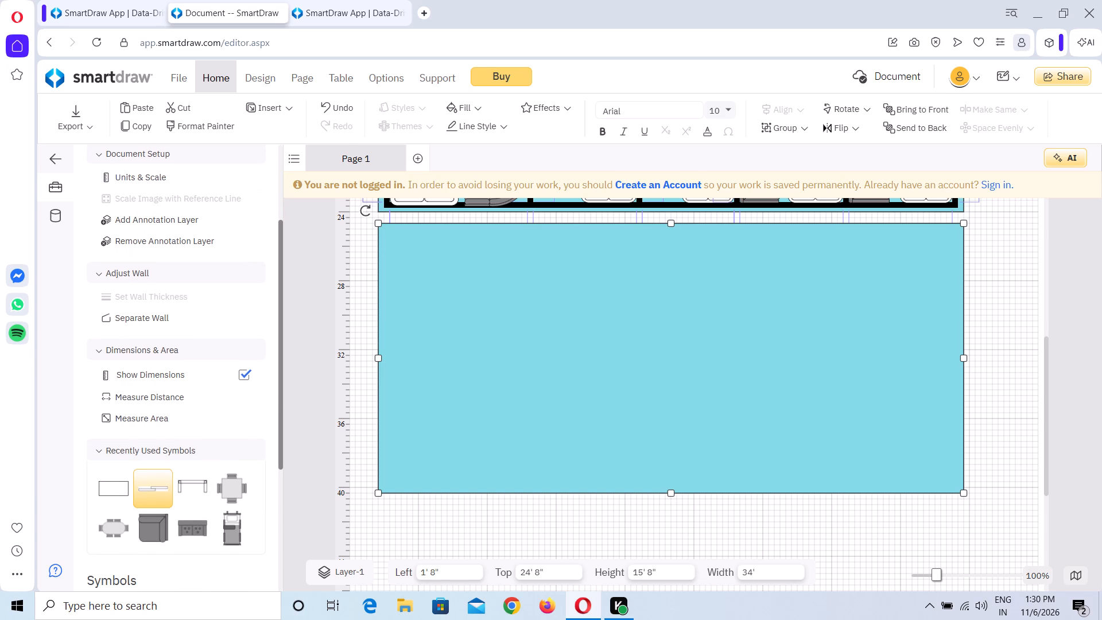
pyautogui.moveTo(285, 453); pyautogui.dragTo(291, 495)
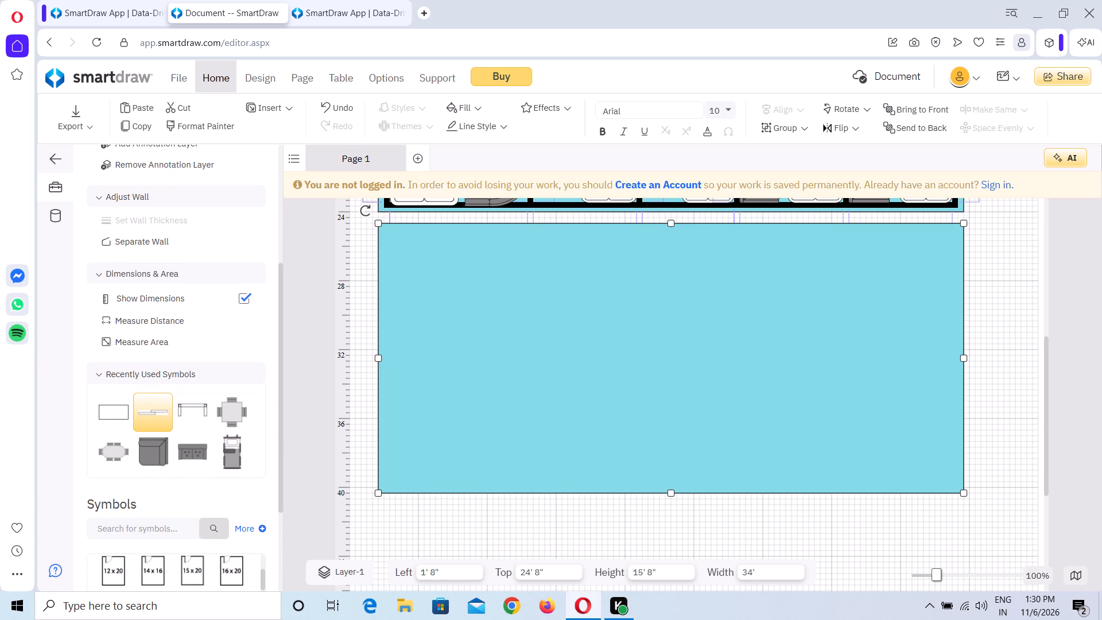
pyautogui.moveTo(280, 490); pyautogui.dragTo(280, 514)
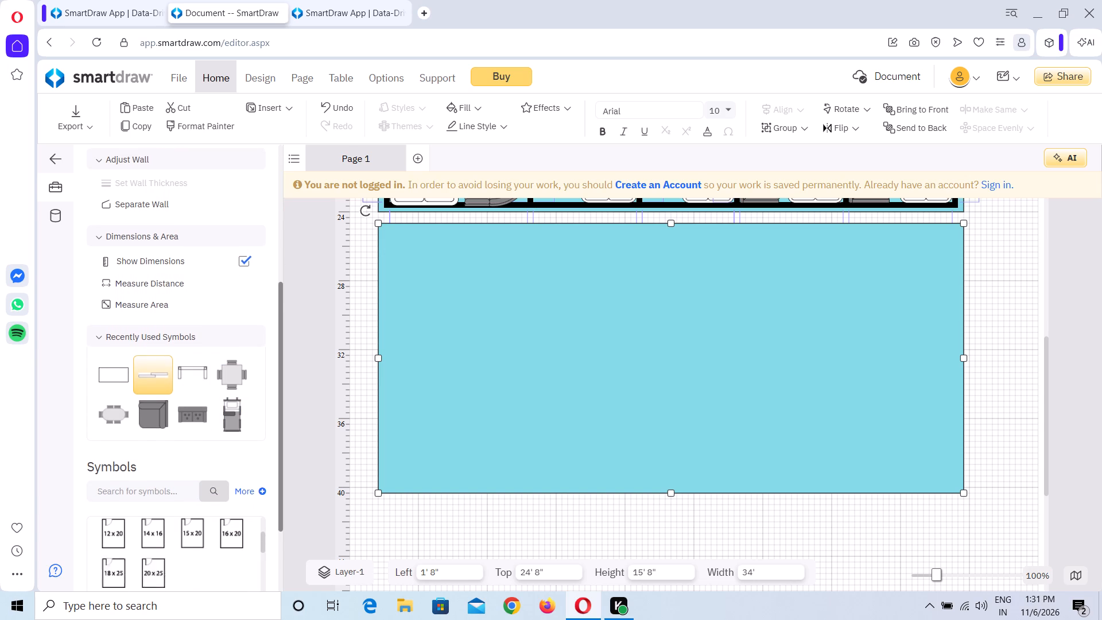
pyautogui.moveTo(280, 514); pyautogui.dragTo(284, 563)
pyautogui.scroll(1, 192, 476)
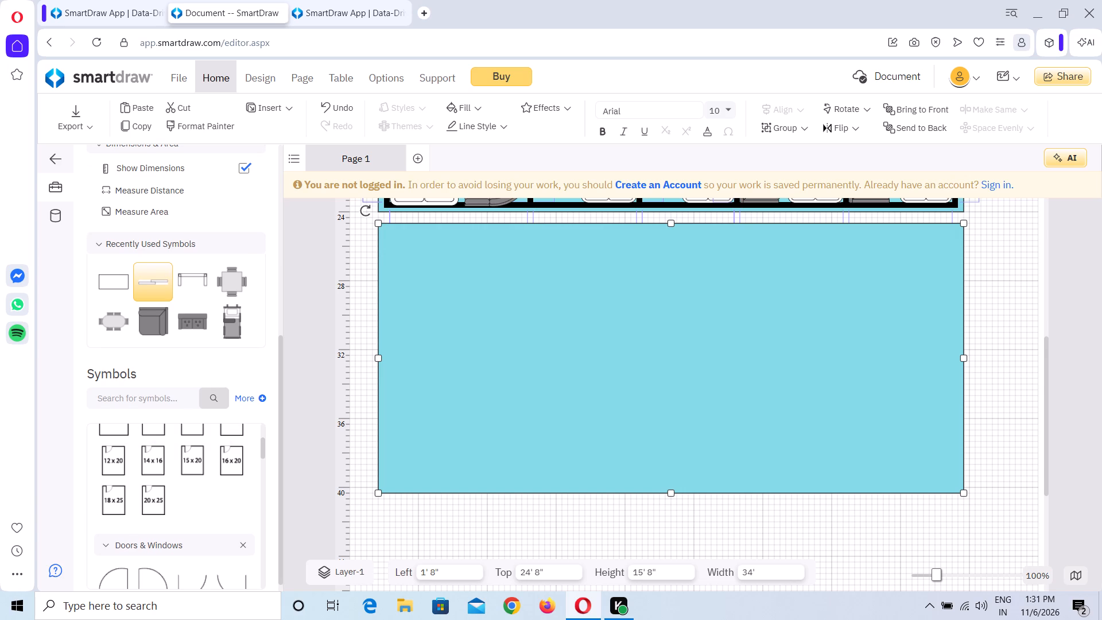
pyautogui.scroll(3, 192, 476)
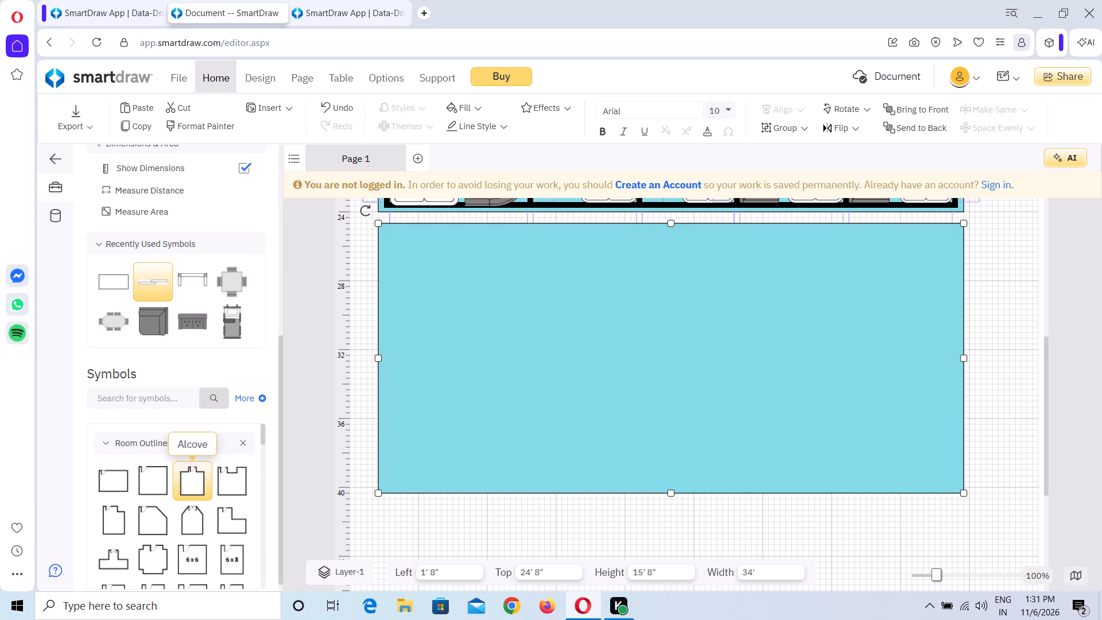
pyautogui.scroll(-1, 192, 476)
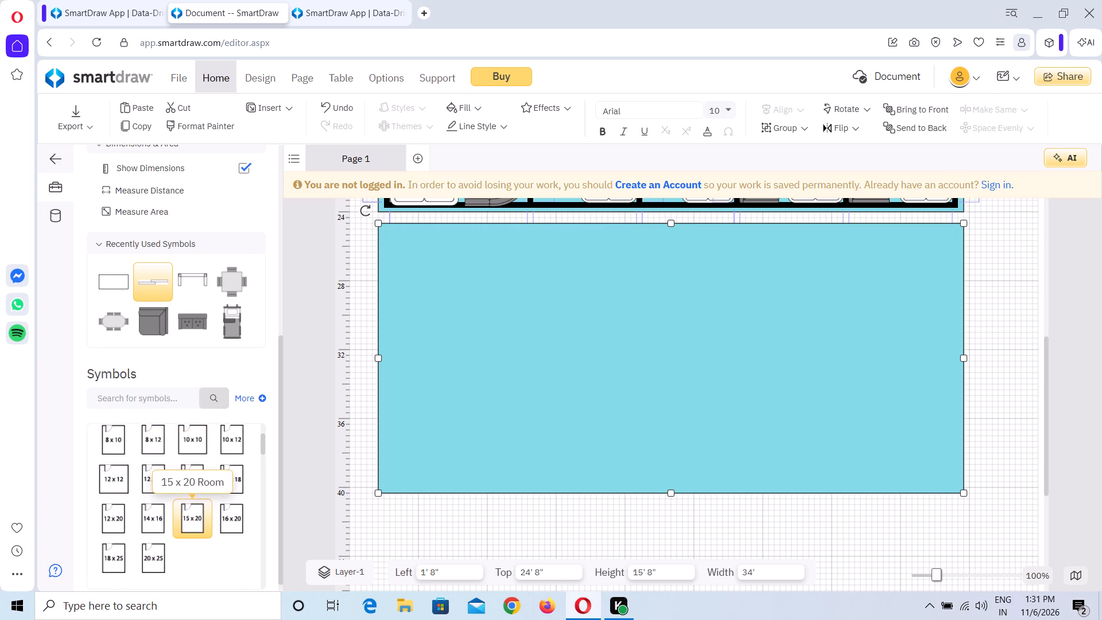
pyautogui.scroll(2, 183, 499)
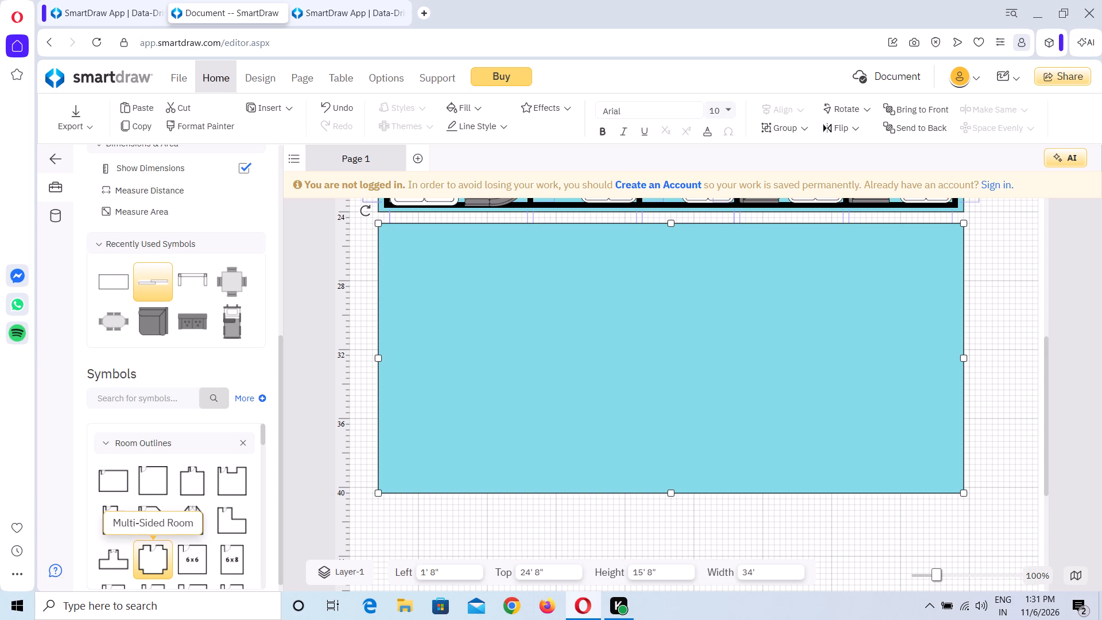
# Place a Multi-Sided Room on the lower rectangle at about left 1' 10", top 26', with height 15' and width about 16'.
pyautogui.moveTo(151, 560); pyautogui.dragTo(455, 432)
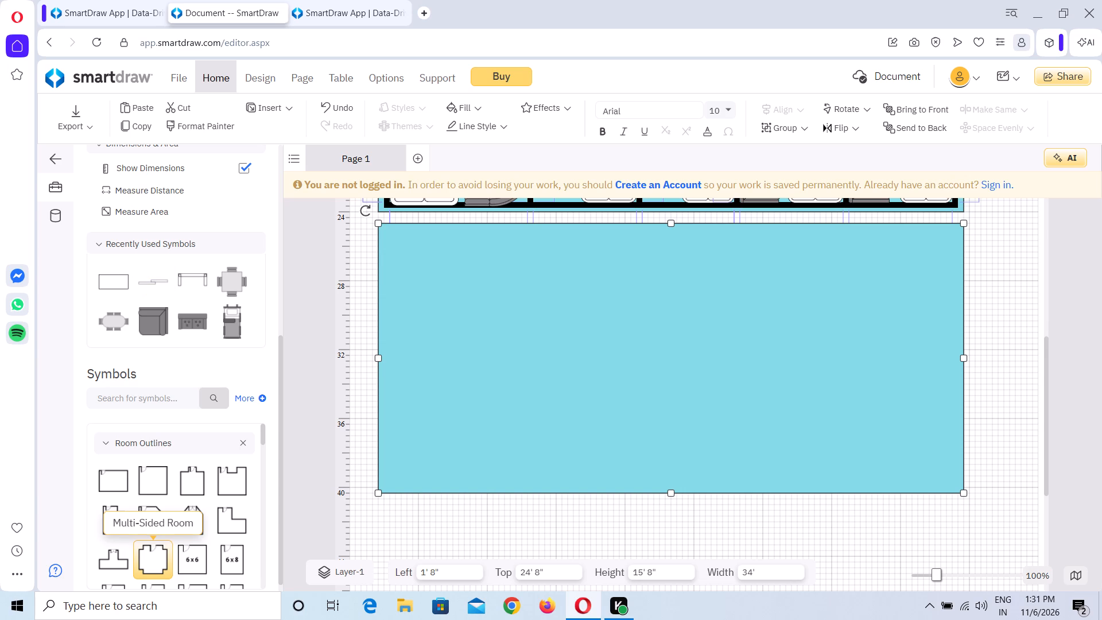
pyautogui.moveTo(455, 432); pyautogui.dragTo(479, 405)
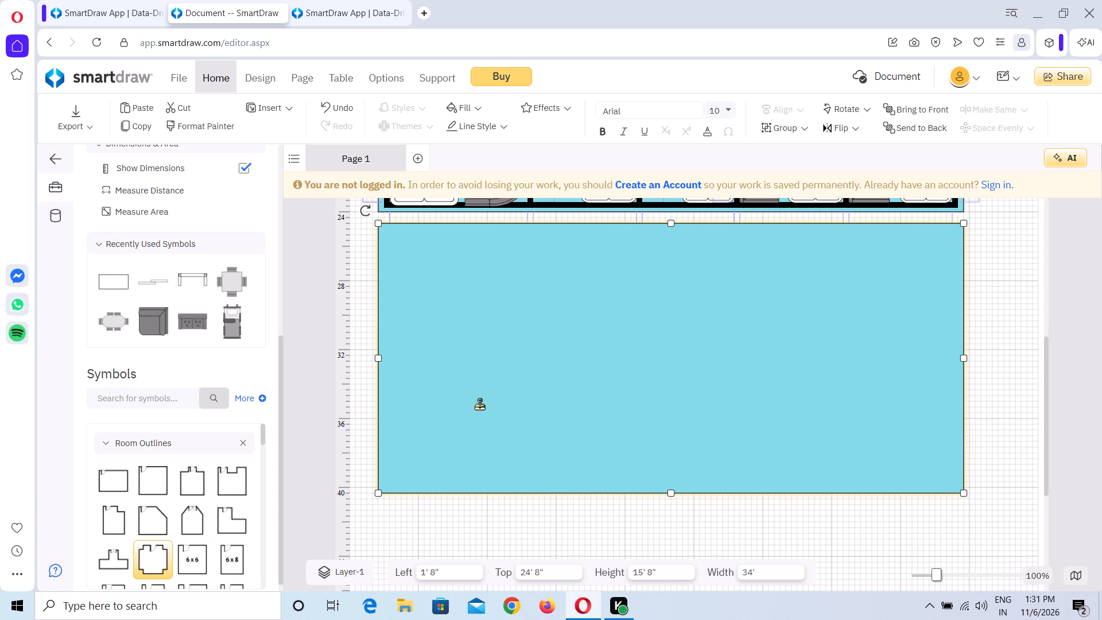
pyautogui.moveTo(479, 405); pyautogui.dragTo(518, 379)
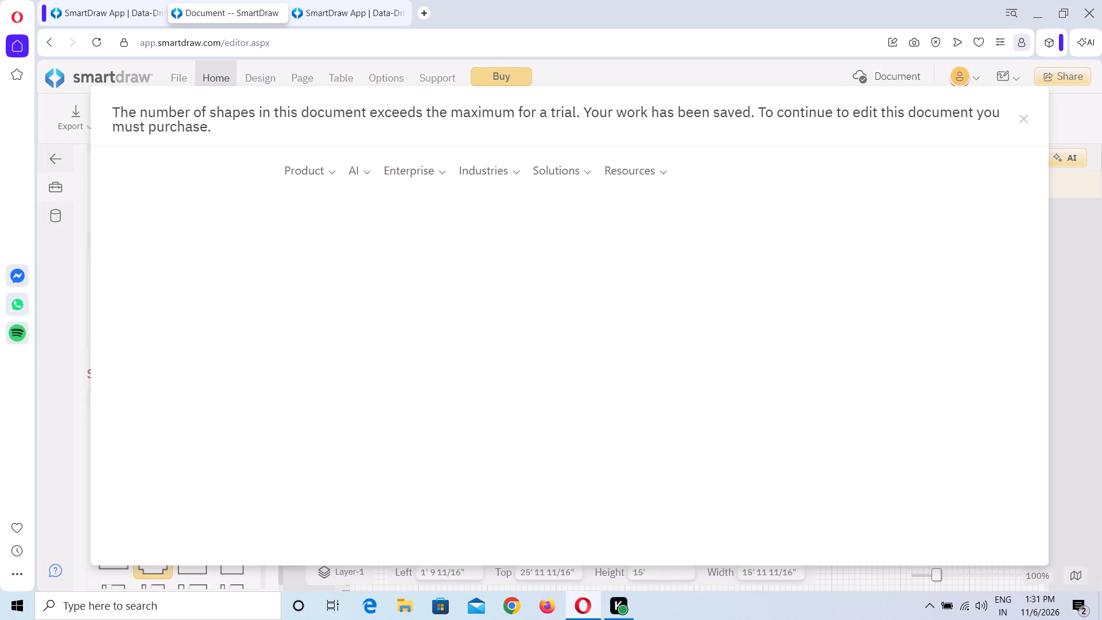